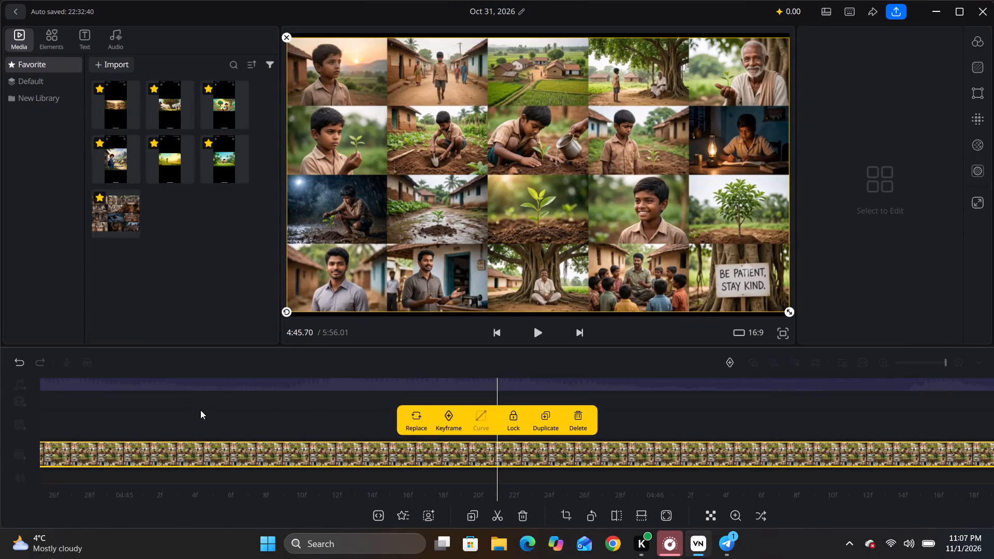
Examine the audio track's waveform between about 4:45 and 3:10 for silent gaps, playing from about 3:20.
{"action": "left_click", "coordinate": [216, 414]}
{"action": "left_click_drag", "start_coordinate": [216, 414], "coordinate": [946, 454]}
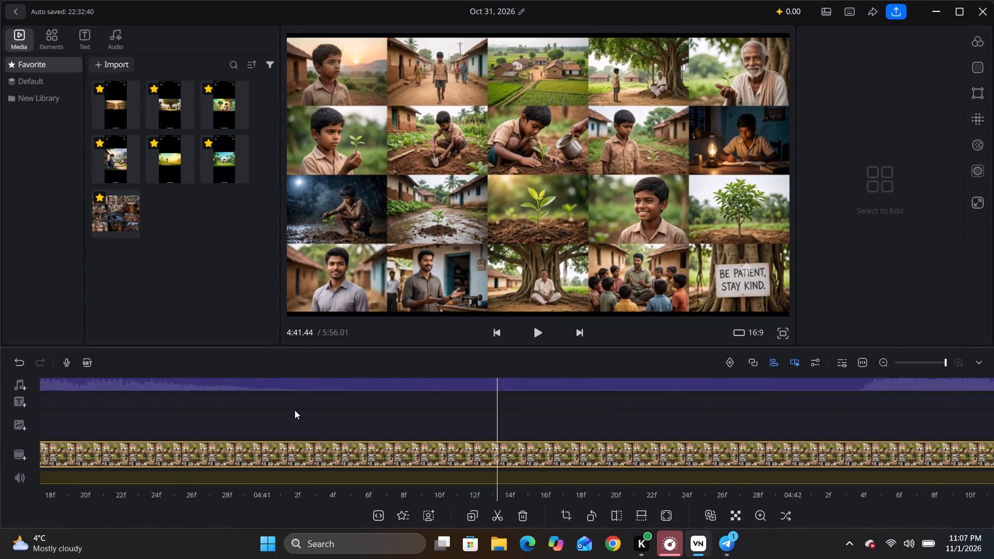
{"action": "left_click_drag", "start_coordinate": [295, 410], "coordinate": [993, 453]}
{"action": "left_click_drag", "start_coordinate": [274, 413], "coordinate": [894, 475]}
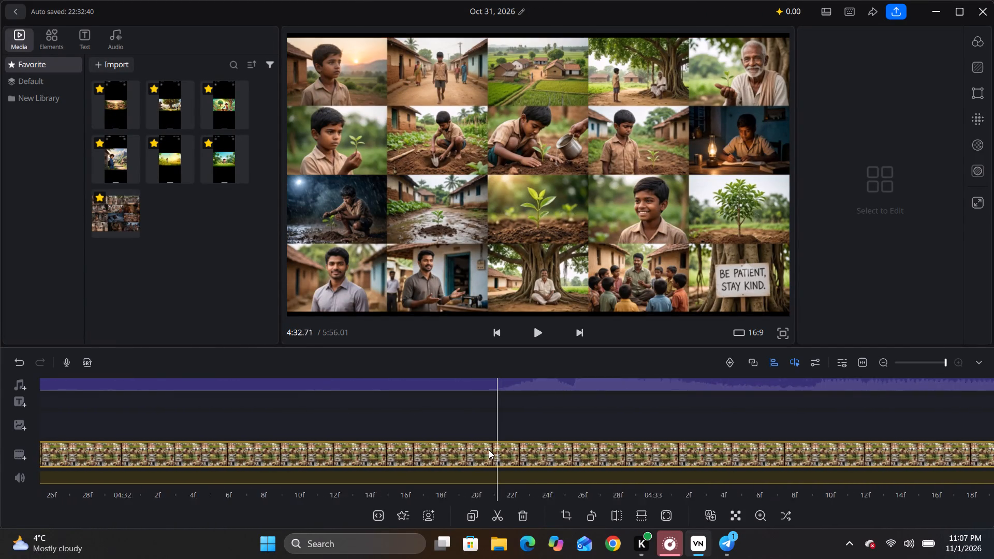
{"action": "left_click_drag", "start_coordinate": [265, 407], "coordinate": [993, 502]}
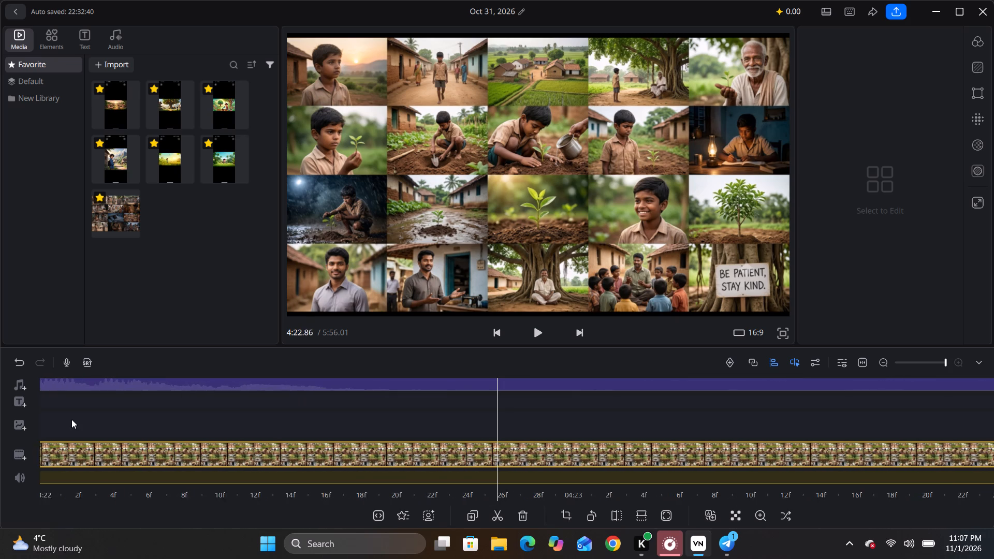
{"action": "left_click_drag", "start_coordinate": [71, 419], "coordinate": [860, 419]}
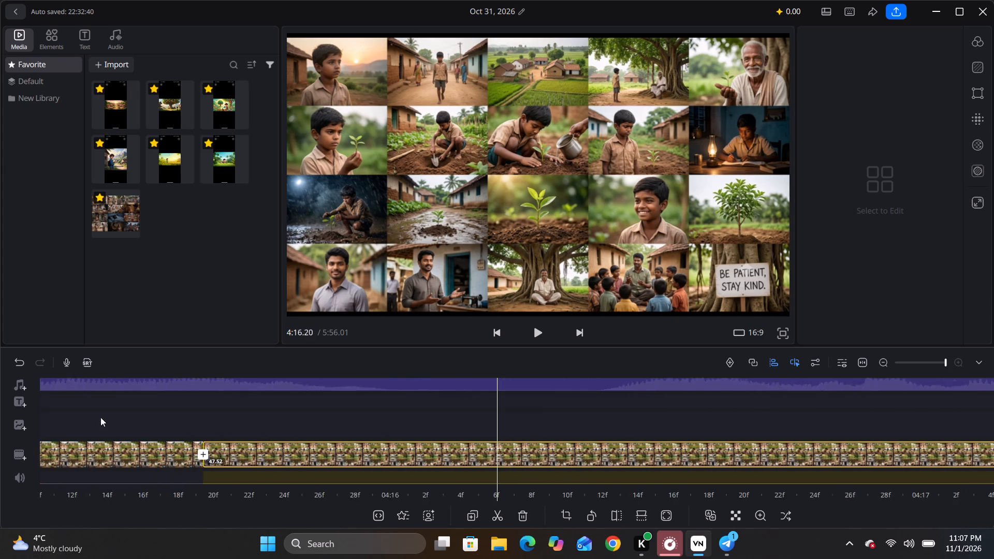
{"action": "left_click_drag", "start_coordinate": [89, 416], "coordinate": [845, 418]}
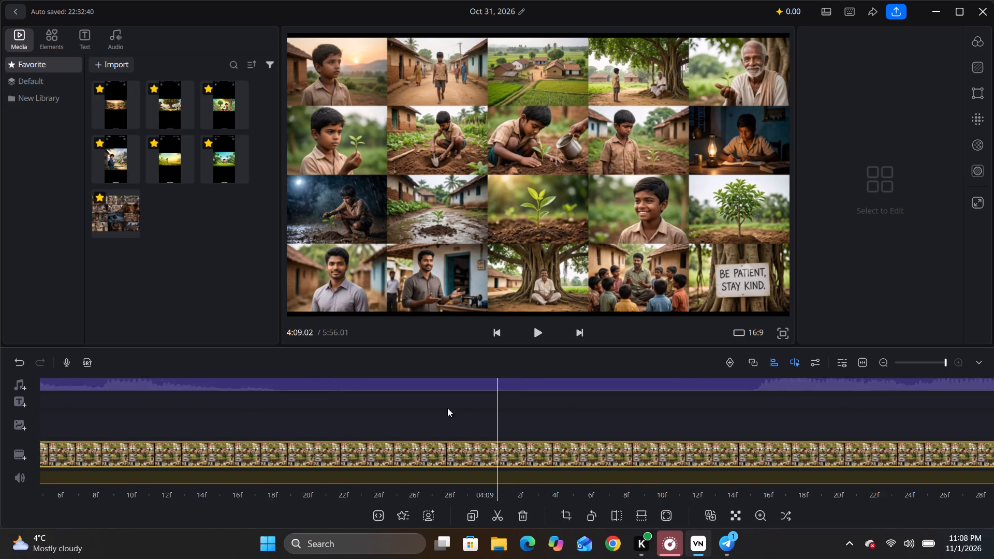
{"action": "left_click_drag", "start_coordinate": [260, 411], "coordinate": [993, 475]}
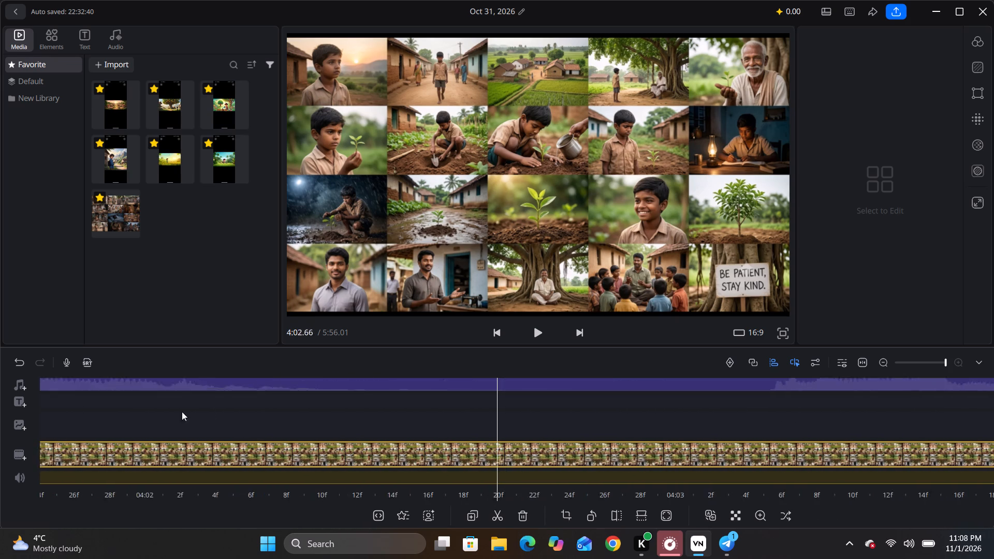
{"action": "left_click_drag", "start_coordinate": [175, 410], "coordinate": [867, 505]}
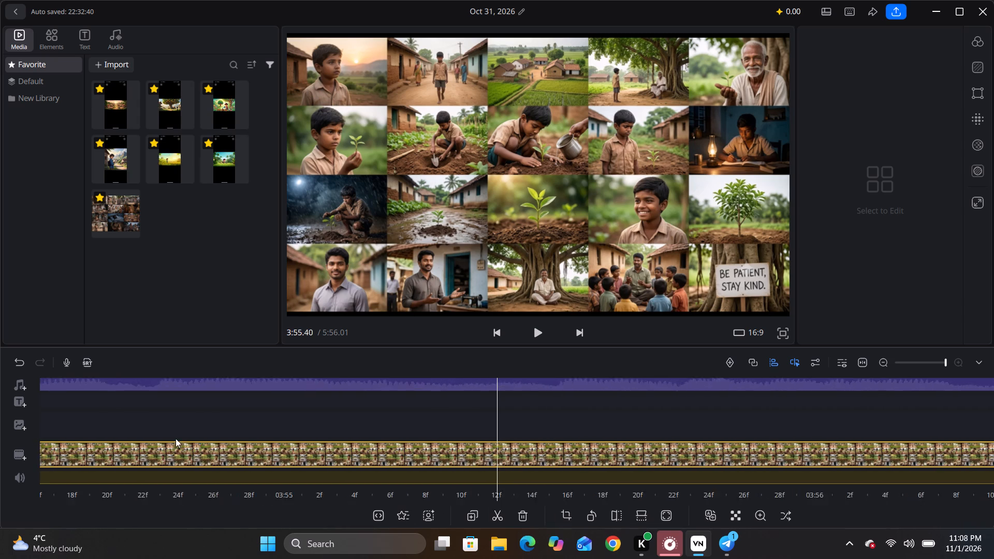
{"action": "left_click_drag", "start_coordinate": [113, 416], "coordinate": [793, 432]}
{"action": "left_click_drag", "start_coordinate": [235, 400], "coordinate": [873, 458]}
{"action": "left_click_drag", "start_coordinate": [243, 419], "coordinate": [865, 487]}
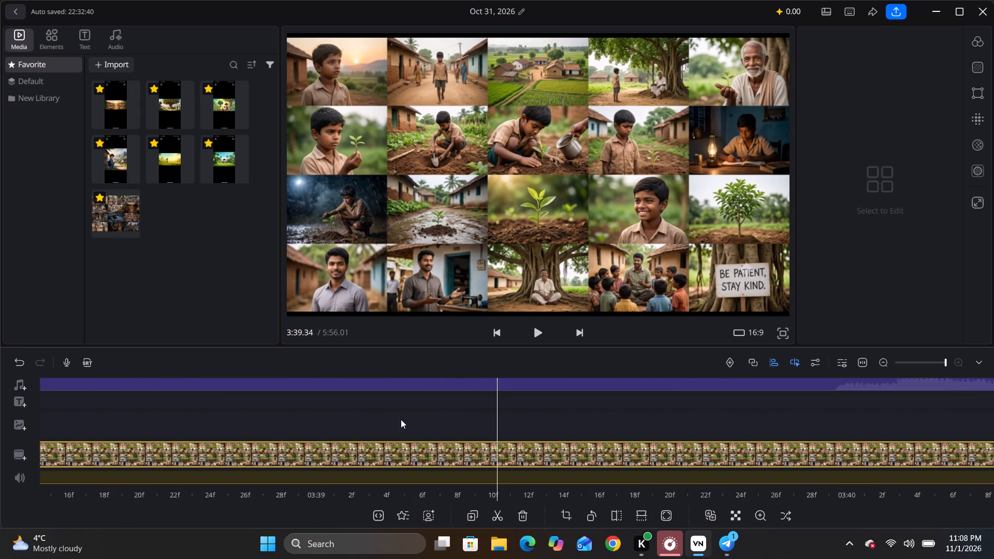
{"action": "left_click_drag", "start_coordinate": [401, 419], "coordinate": [993, 516]}
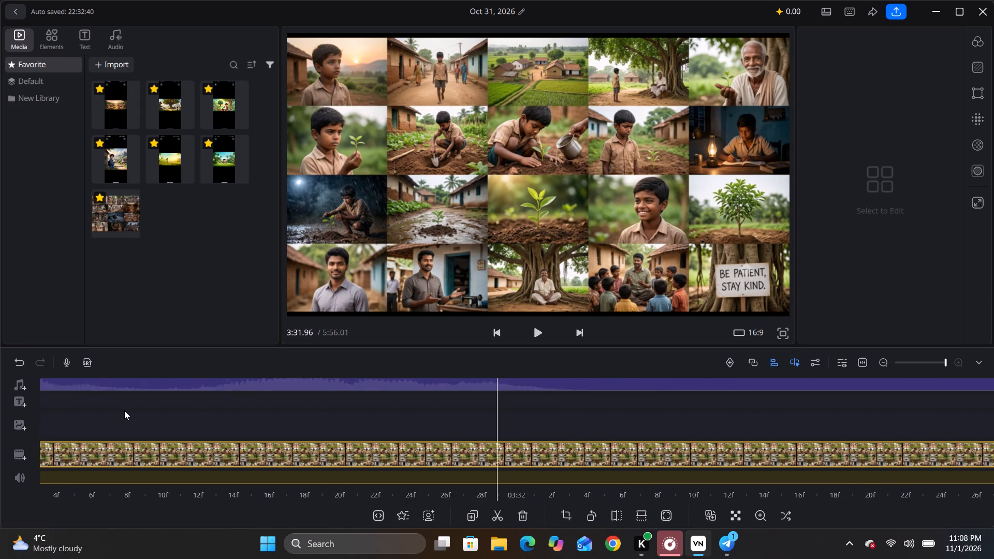
{"action": "left_click_drag", "start_coordinate": [124, 410], "coordinate": [772, 412]}
{"action": "left_click_drag", "start_coordinate": [198, 409], "coordinate": [646, 413]}
{"action": "left_click_drag", "start_coordinate": [283, 393], "coordinate": [396, 397]}
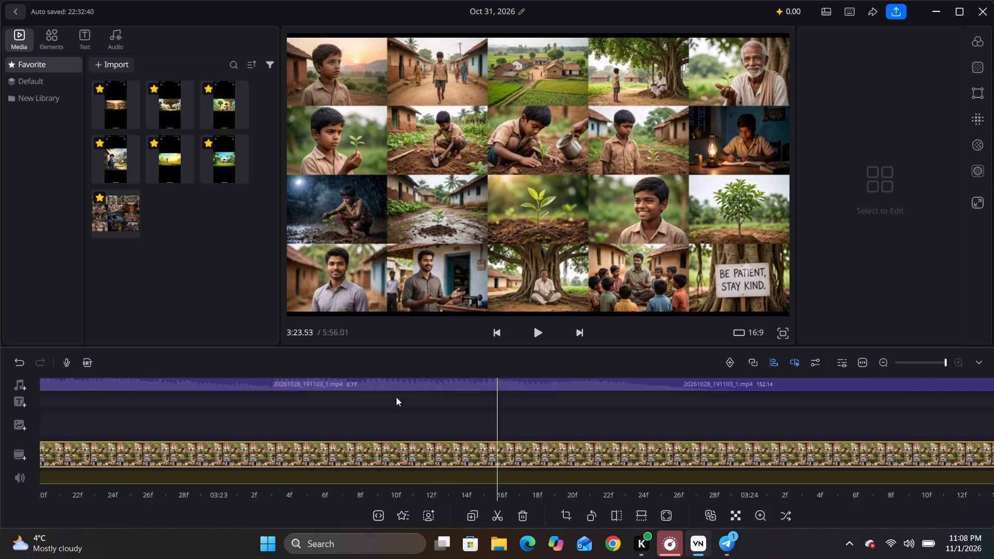
{"action": "left_click_drag", "start_coordinate": [396, 397], "coordinate": [631, 397]}
{"action": "left_click_drag", "start_coordinate": [291, 382], "coordinate": [718, 410]}
{"action": "left_click_drag", "start_coordinate": [319, 391], "coordinate": [715, 408]}
{"action": "left_click_drag", "start_coordinate": [220, 399], "coordinate": [731, 441]}
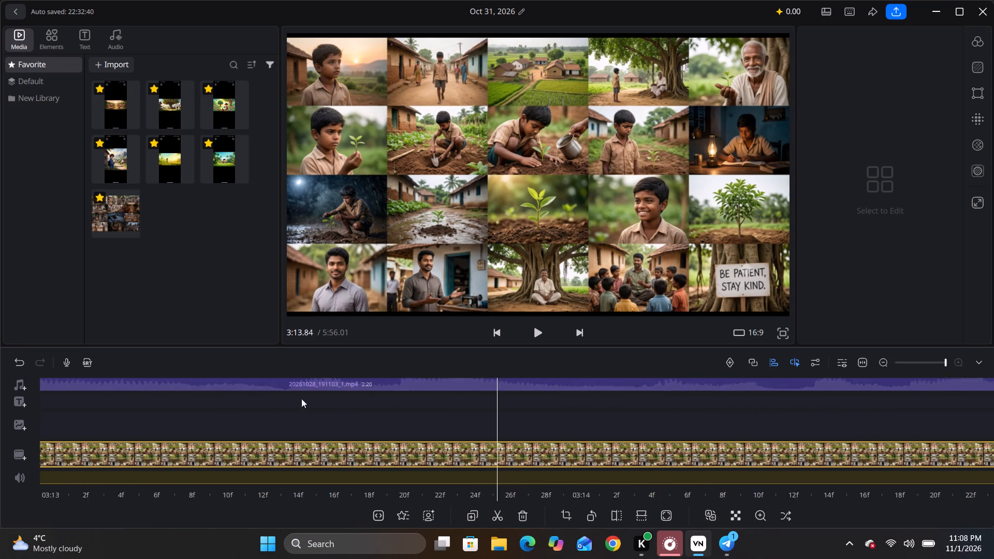
{"action": "left_click_drag", "start_coordinate": [312, 408], "coordinate": [903, 425]}
{"action": "left_click_drag", "start_coordinate": [236, 408], "coordinate": [180, 408]}
{"action": "left_click_drag", "start_coordinate": [478, 426], "coordinate": [34, 422]}
{"action": "left_click_drag", "start_coordinate": [436, 421], "coordinate": [468, 426]}
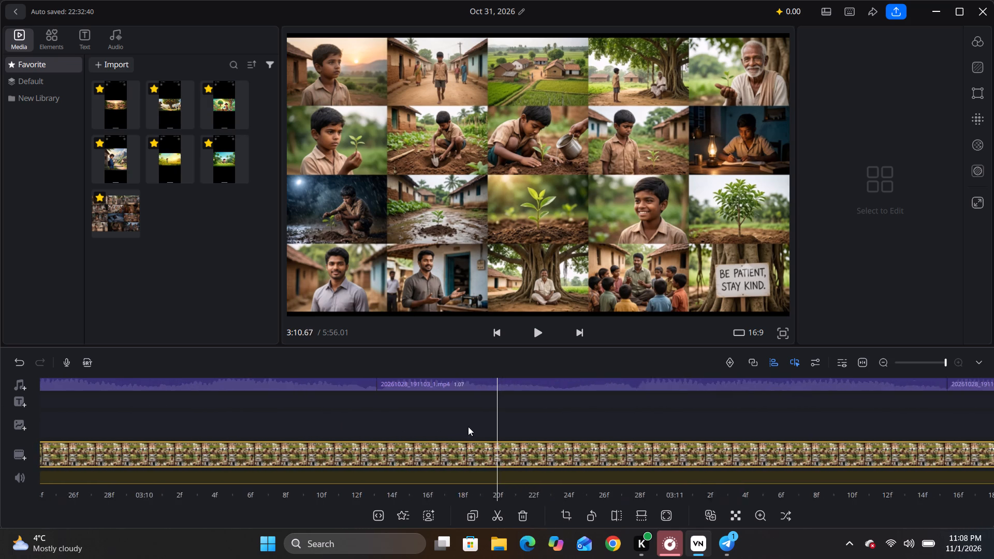
{"action": "left_click_drag", "start_coordinate": [468, 426], "coordinate": [342, 427]}
{"action": "left_click_drag", "start_coordinate": [382, 419], "coordinate": [170, 423]}
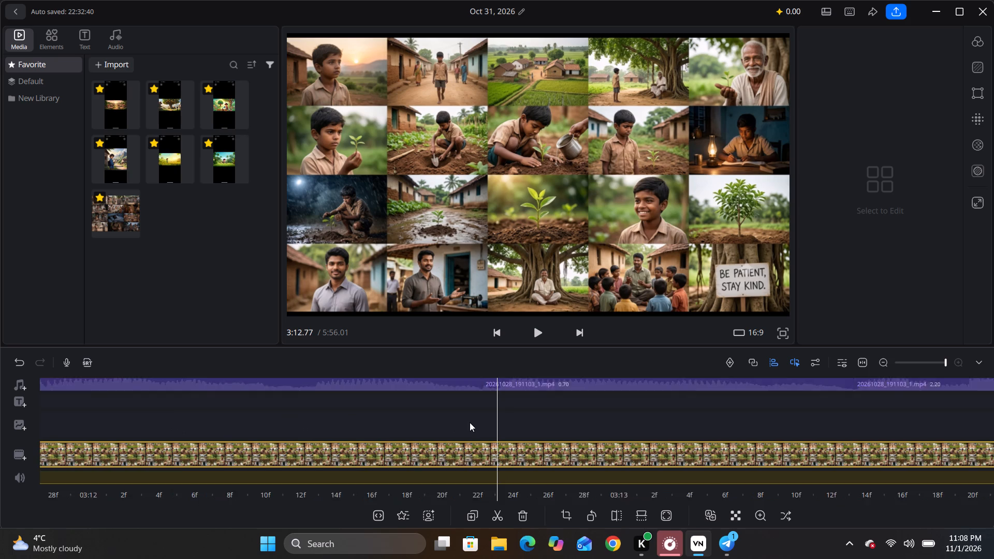
{"action": "left_click_drag", "start_coordinate": [480, 428], "coordinate": [217, 430]}
{"action": "left_click_drag", "start_coordinate": [427, 433], "coordinate": [158, 432]}
{"action": "left_click_drag", "start_coordinate": [416, 432], "coordinate": [120, 432]}
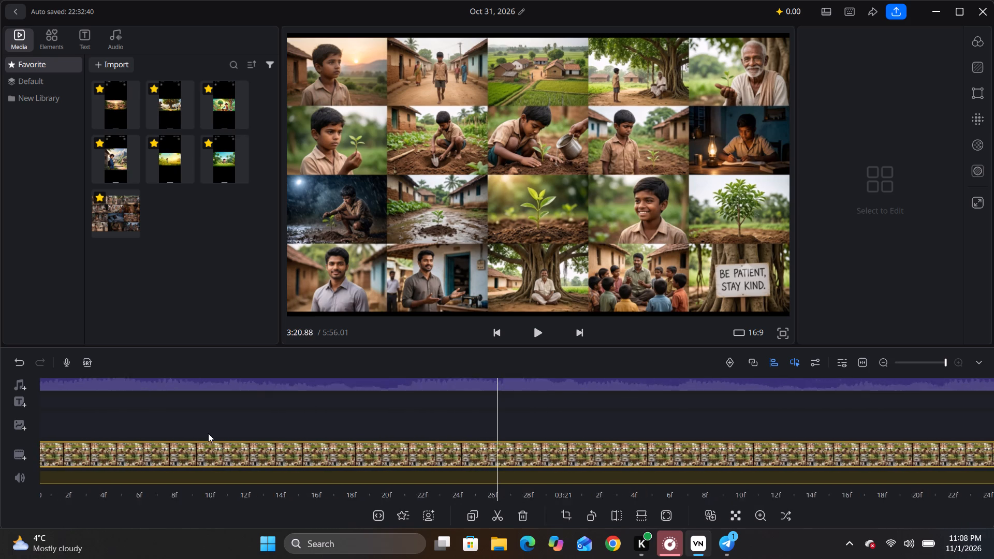
{"action": "left_click_drag", "start_coordinate": [227, 428], "coordinate": [294, 433]}
{"action": "key", "text": "space"}
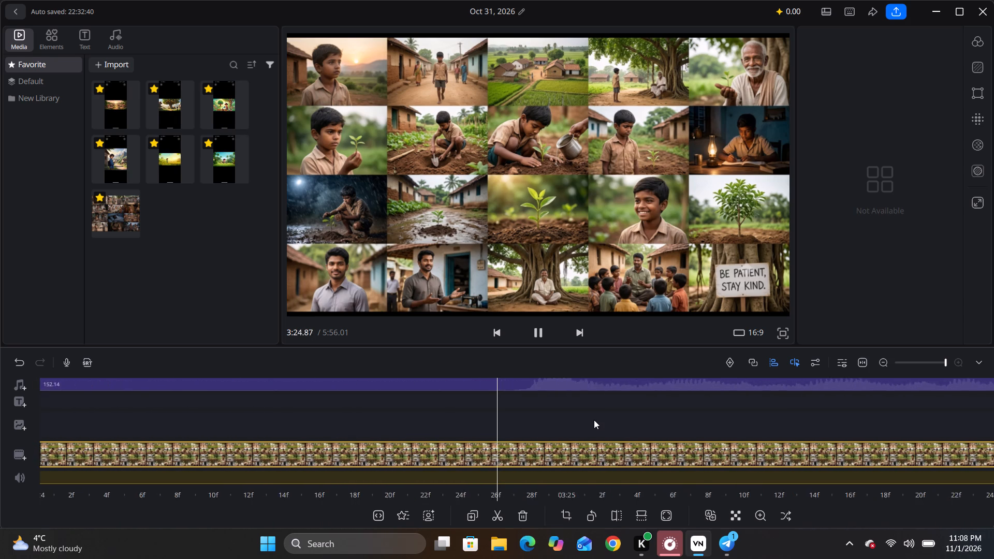
Split the audio clip at 3:24.92, where the sound resumes, and delete the silent piece before the cut.
{"action": "left_click_drag", "start_coordinate": [542, 421], "coordinate": [803, 423]}
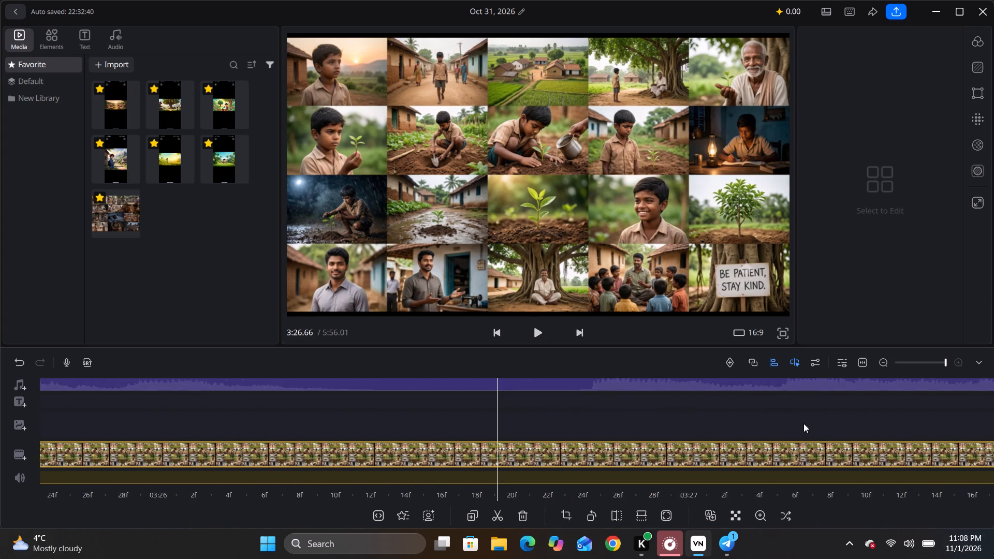
{"action": "left_click_drag", "start_coordinate": [803, 423], "coordinate": [806, 423]}
{"action": "left_click_drag", "start_coordinate": [202, 422], "coordinate": [546, 424]}
{"action": "left_click_drag", "start_coordinate": [191, 423], "coordinate": [540, 440]}
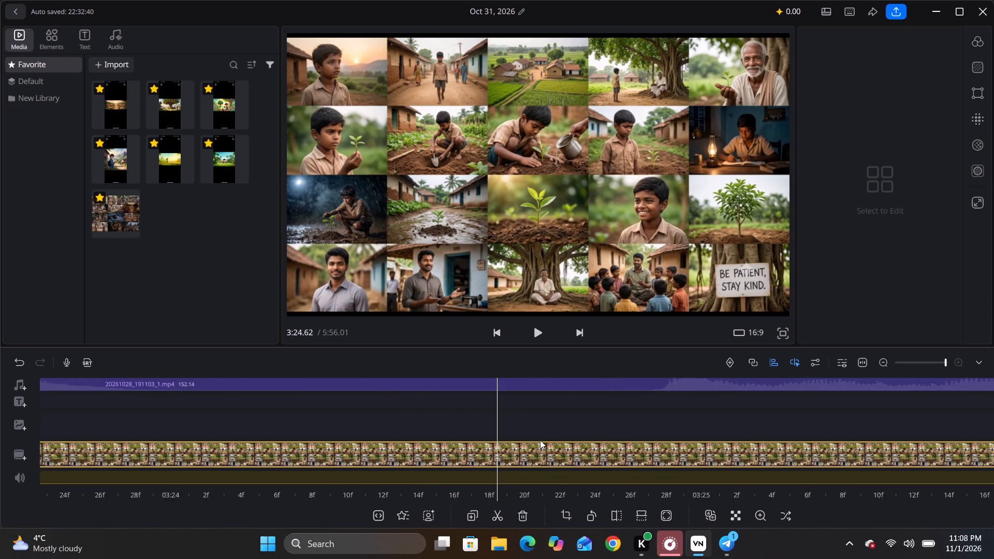
{"action": "left_click_drag", "start_coordinate": [540, 440], "coordinate": [596, 440]}
{"action": "left_click_drag", "start_coordinate": [242, 426], "coordinate": [512, 440]}
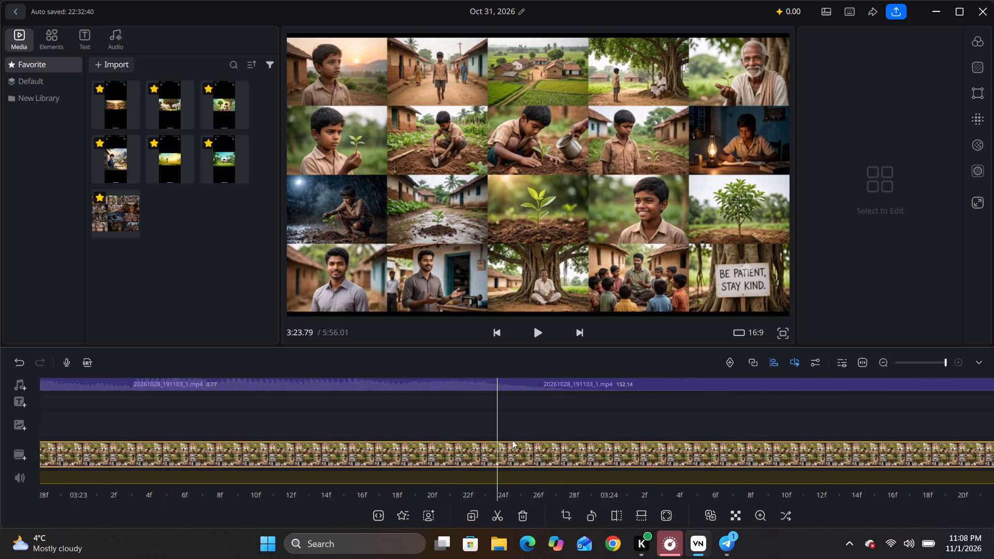
{"action": "left_click_drag", "start_coordinate": [512, 440], "coordinate": [461, 440]}
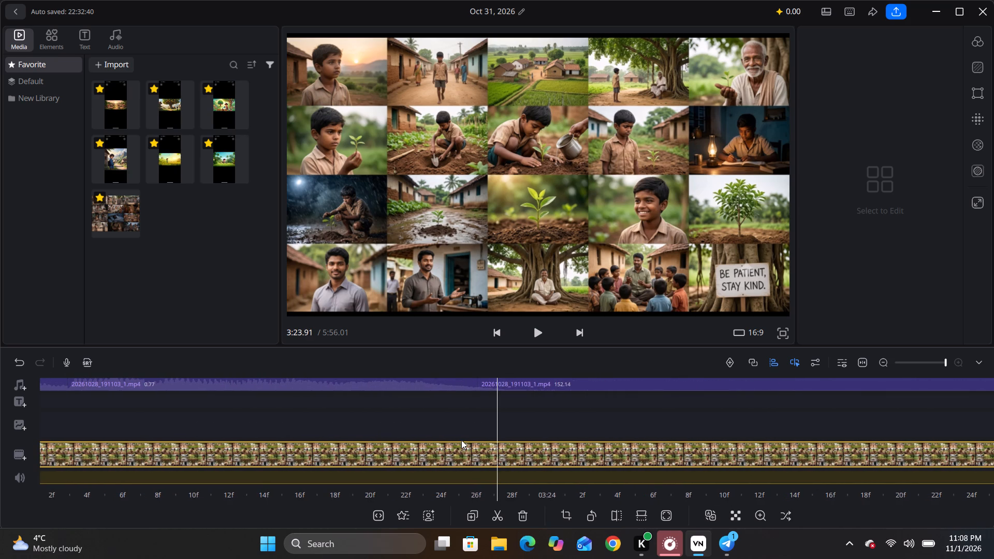
{"action": "left_click_drag", "start_coordinate": [461, 440], "coordinate": [499, 444]}
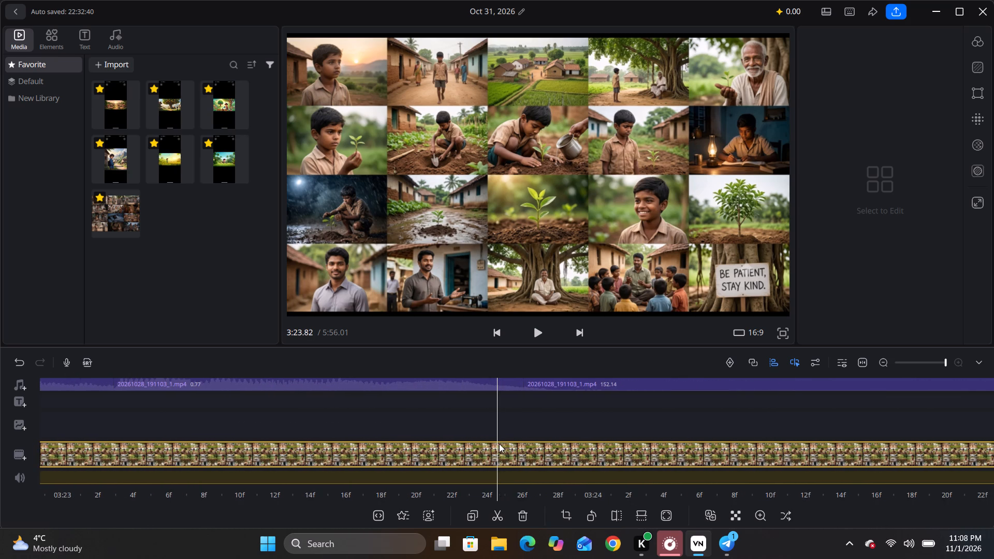
{"action": "left_click_drag", "start_coordinate": [499, 444], "coordinate": [486, 449]}
{"action": "left_click", "coordinate": [496, 380]}
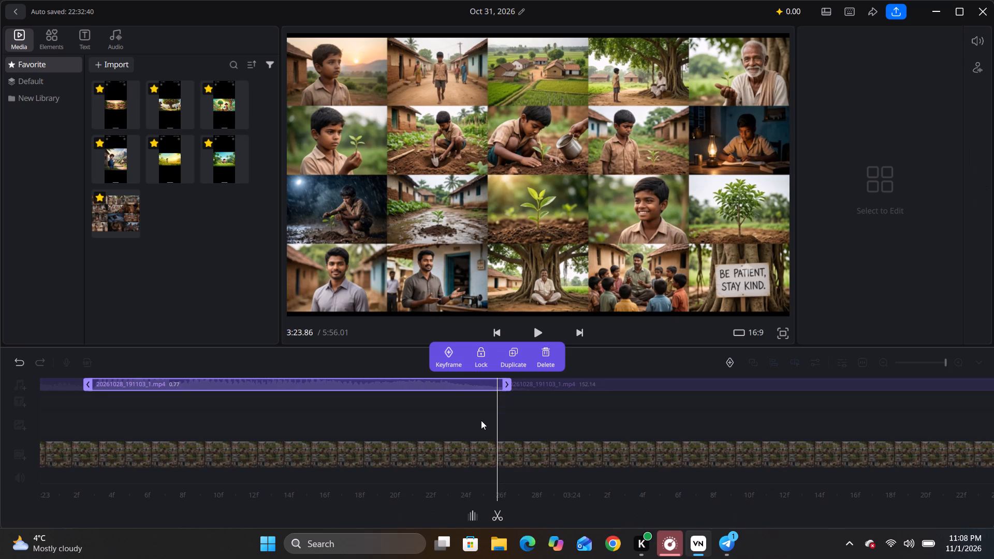
{"action": "left_click", "coordinate": [558, 419]}
{"action": "left_click_drag", "start_coordinate": [595, 420], "coordinate": [113, 426]}
{"action": "left_click_drag", "start_coordinate": [558, 425], "coordinate": [485, 425]}
{"action": "left_click", "coordinate": [498, 388]}
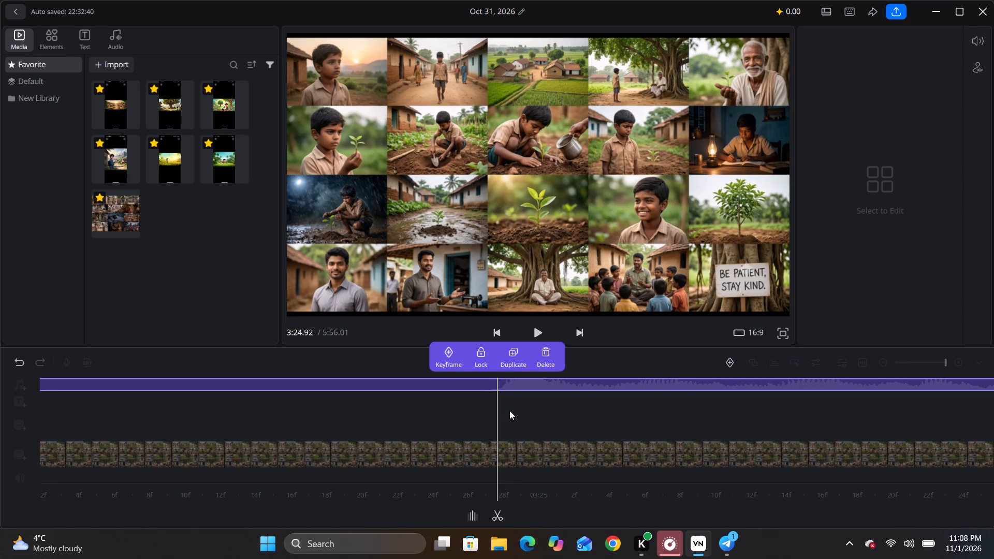
{"action": "key", "text": "ctrl+b"}
{"action": "left_click", "coordinate": [549, 354]}
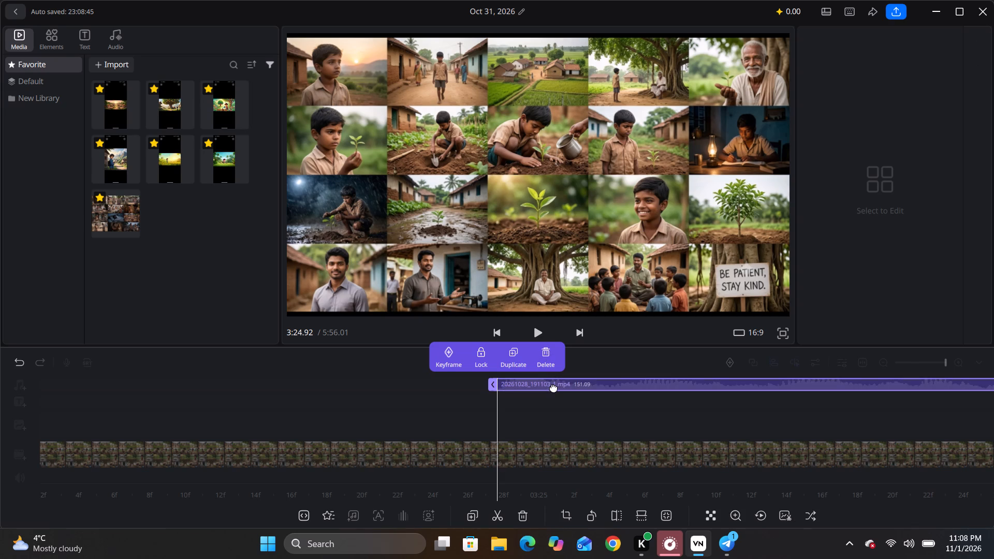
Move the remaining audio clip earlier against the preceding 0.77 clip to close the gap, and play across the join.
{"action": "left_click_drag", "start_coordinate": [553, 387], "coordinate": [50, 388]}
{"action": "left_click_drag", "start_coordinate": [102, 448], "coordinate": [698, 451]}
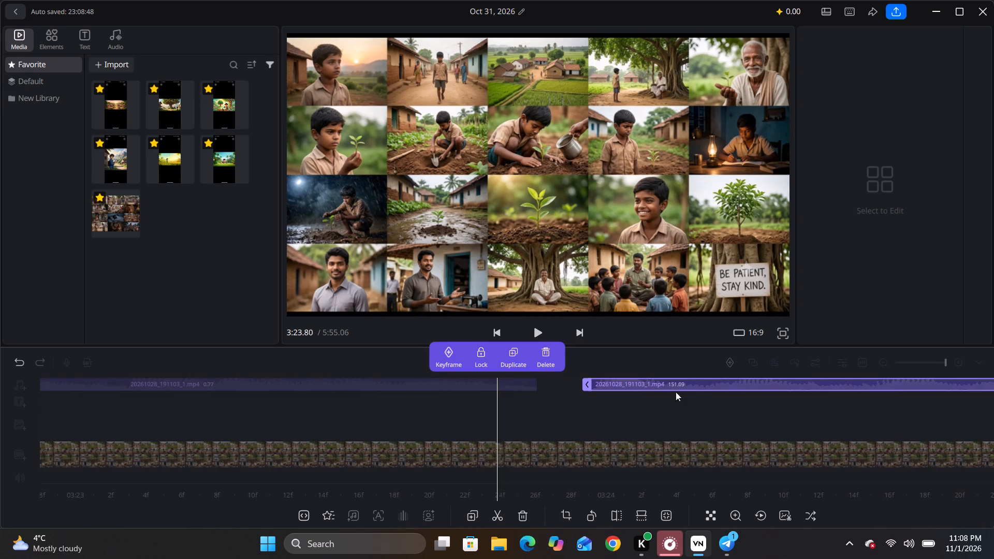
{"action": "left_click_drag", "start_coordinate": [674, 383], "coordinate": [619, 383]}
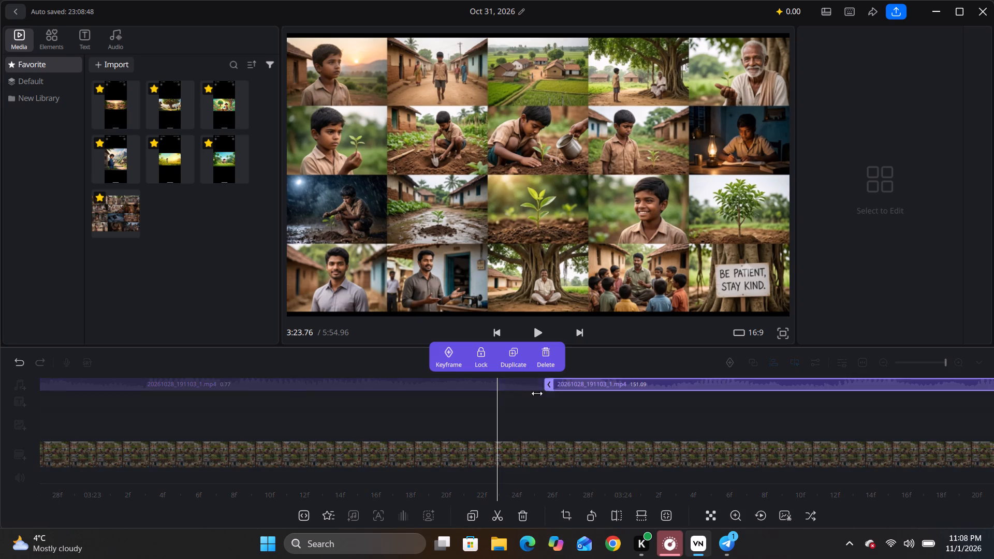
{"action": "key", "text": "space"}
{"action": "key", "text": "space"}
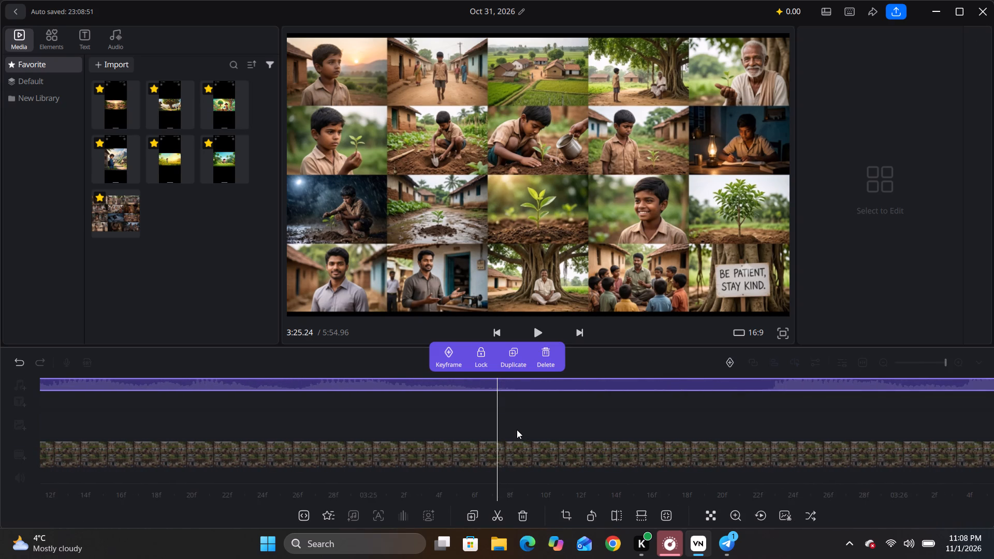
Split the audio clip at 3:25.18, at the start of the following quiet passage.
{"action": "left_click_drag", "start_coordinate": [453, 418], "coordinate": [500, 418]}
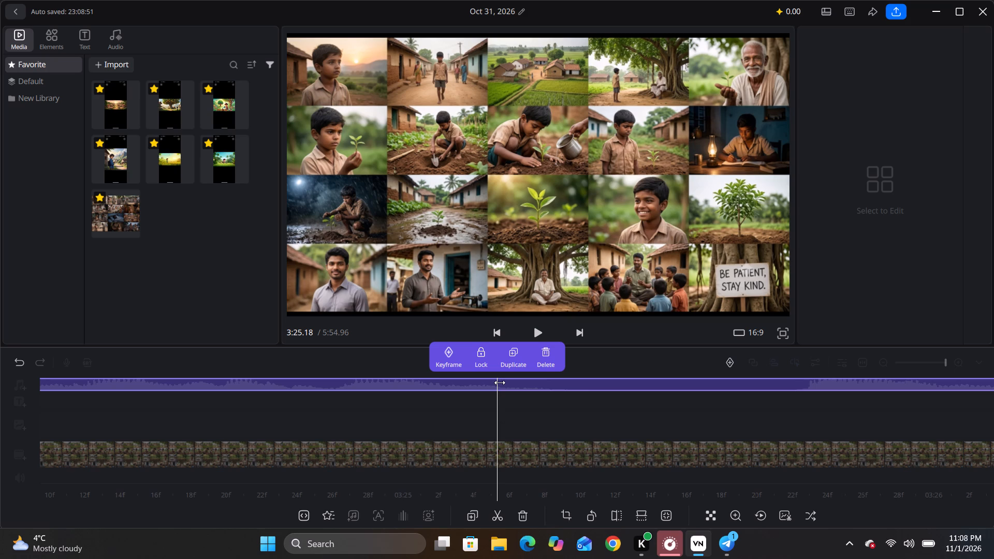
{"action": "left_click", "coordinate": [500, 383]}
{"action": "key", "text": "ctrl+b"}
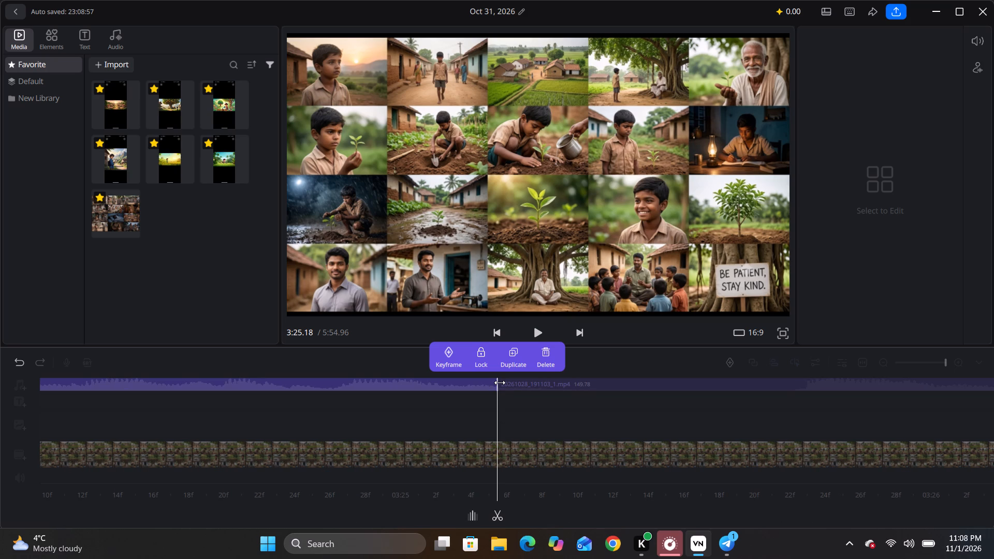
Play the timeline from 3:25.18 to listen for pauses in the audio.
{"action": "key", "text": "space"}
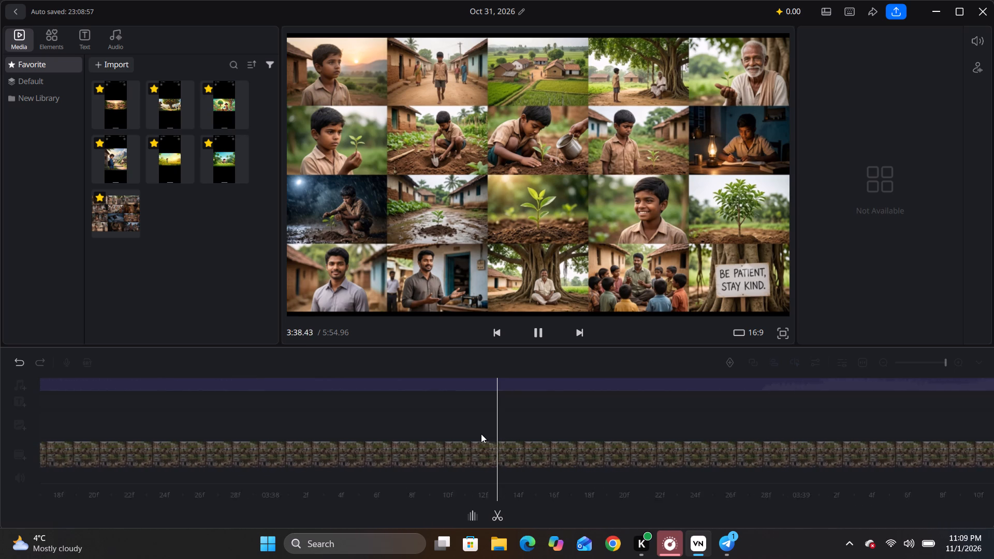
{"action": "key", "text": "space"}
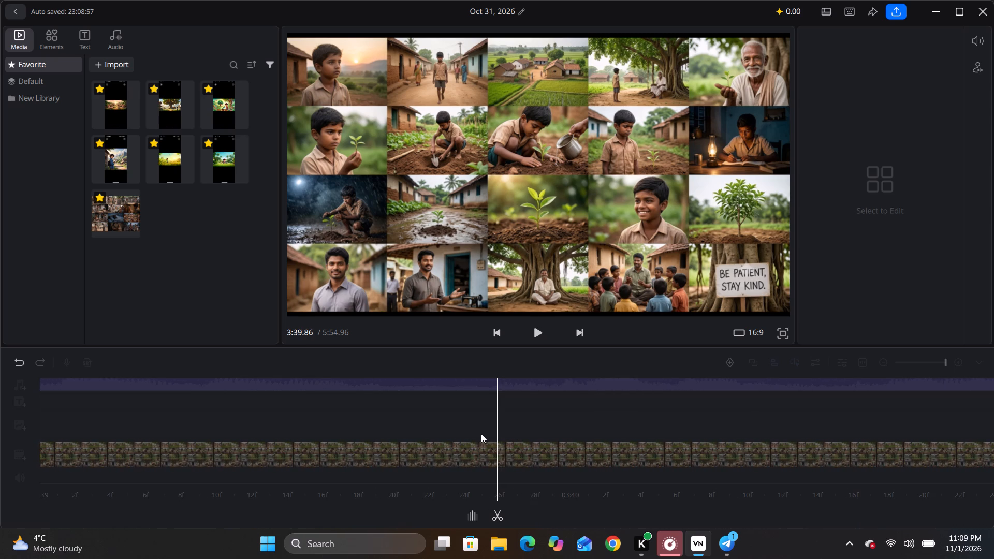
Split the audio clip at 3:25.75, where the sound resumes, and delete the silent piece before the cut.
{"action": "left_click_drag", "start_coordinate": [227, 418], "coordinate": [993, 503]}
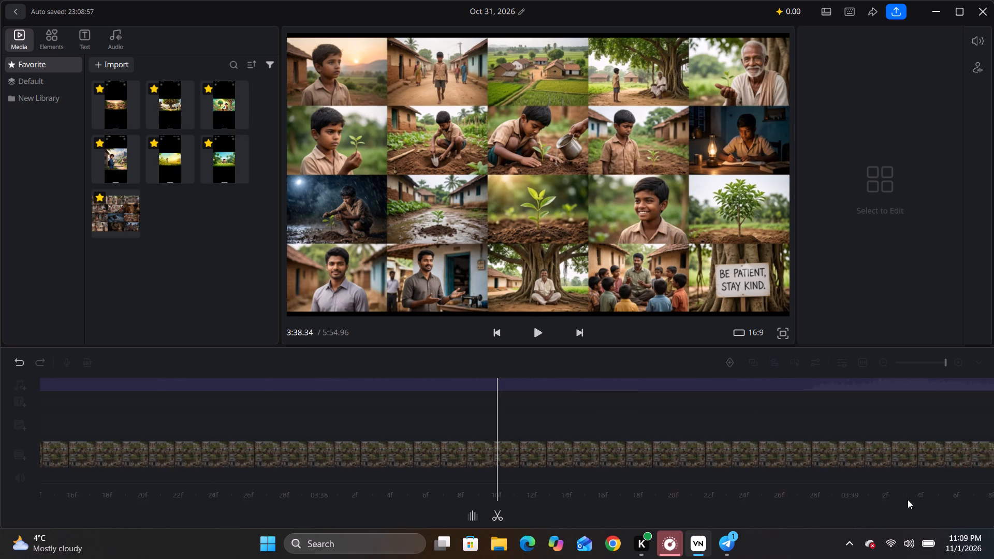
{"action": "left_click_drag", "start_coordinate": [140, 418], "coordinate": [890, 382]}
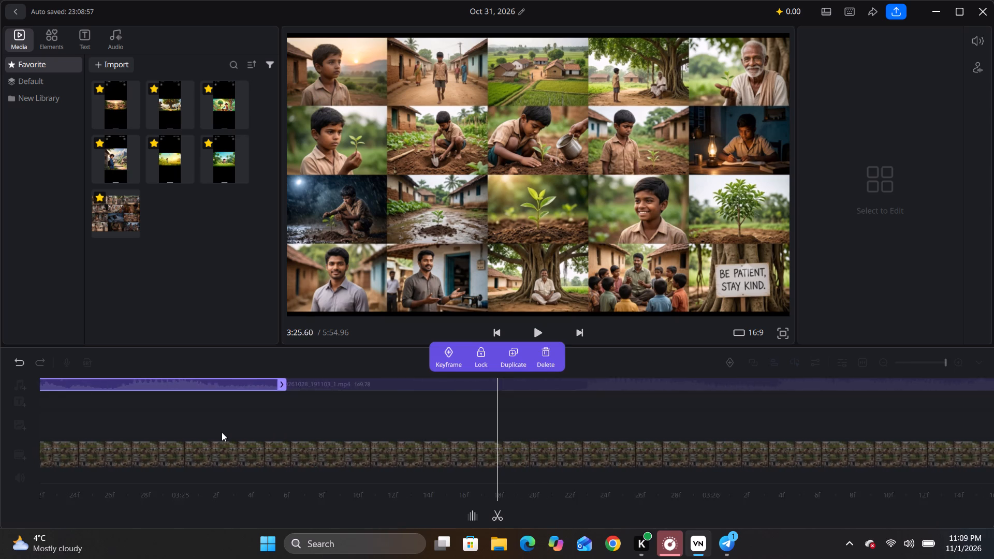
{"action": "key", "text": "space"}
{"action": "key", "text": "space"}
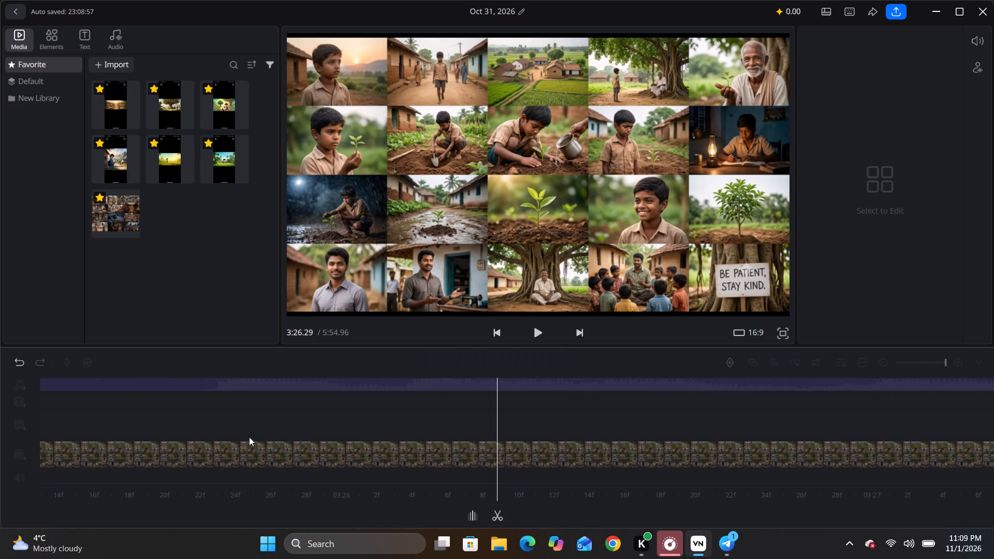
{"action": "left_click_drag", "start_coordinate": [247, 437], "coordinate": [560, 453]}
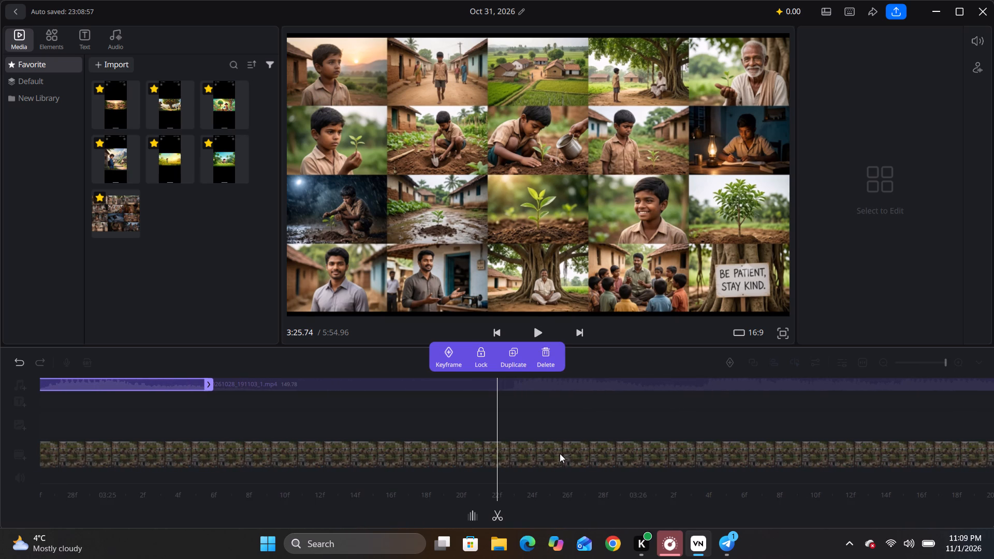
{"action": "left_click_drag", "start_coordinate": [560, 453], "coordinate": [552, 453]}
{"action": "left_click", "coordinate": [496, 386]}
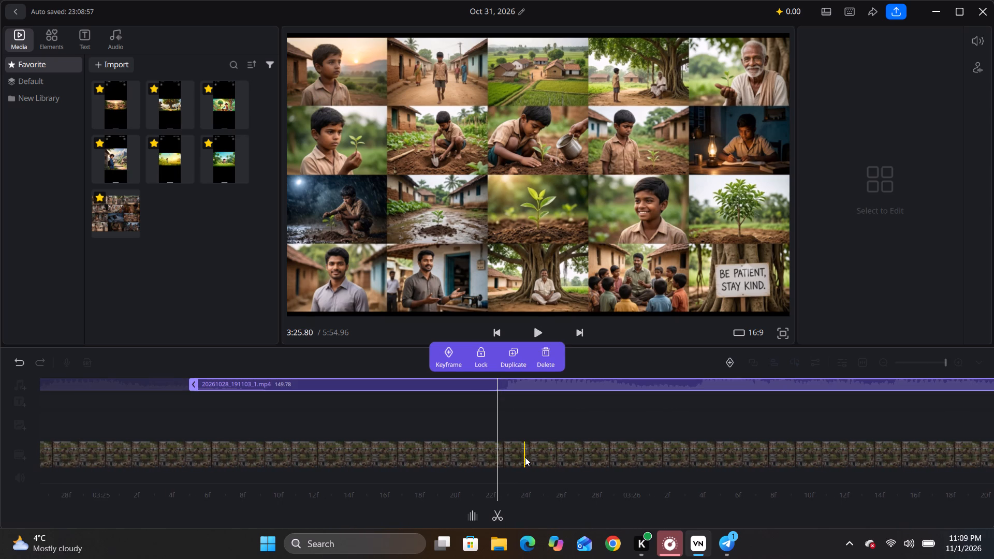
{"action": "left_click_drag", "start_coordinate": [524, 454], "coordinate": [509, 451]}
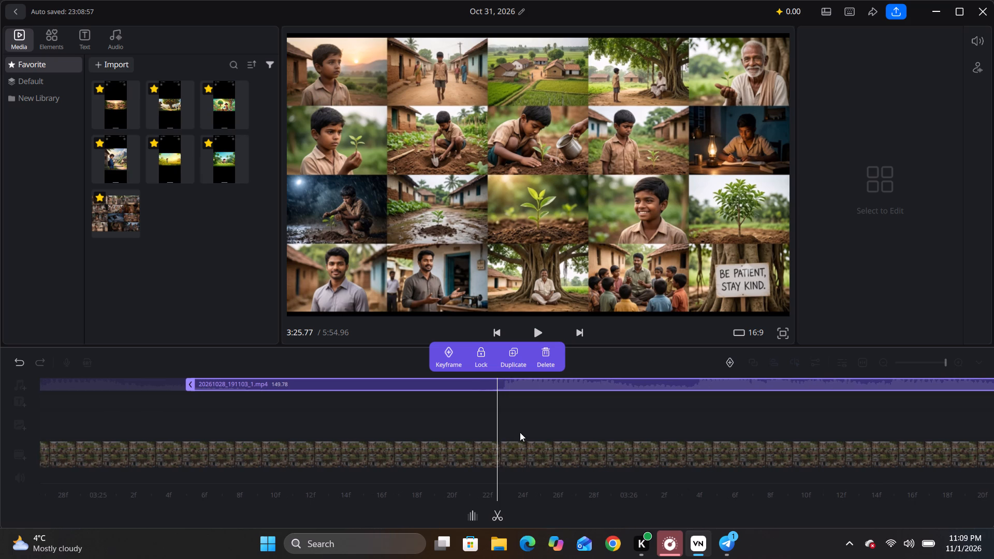
{"action": "key", "text": "ctrl+b"}
{"action": "left_click", "coordinate": [551, 354]}
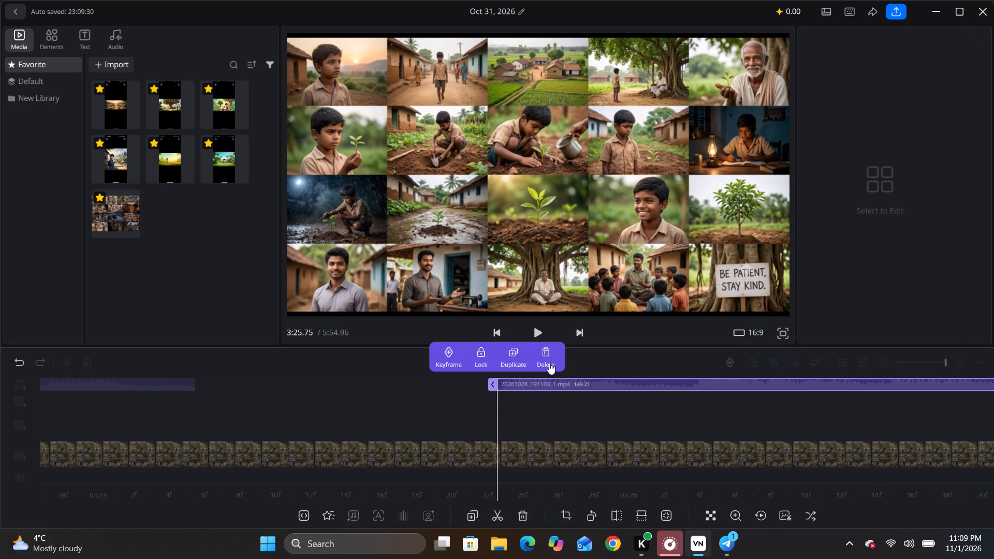
Move the remaining audio clip earlier against the preceding clip's end at 3:25.18 to close the gap.
{"action": "left_click_drag", "start_coordinate": [563, 385], "coordinate": [254, 385]}
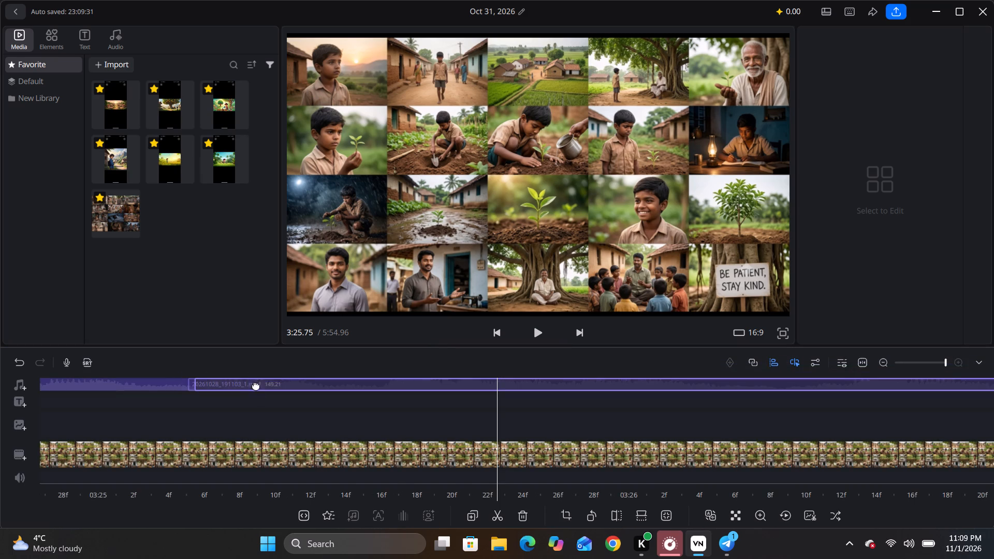
Set the Windows display brightness to 30 and return to the video timeline.
{"action": "left_click", "coordinate": [897, 550]}
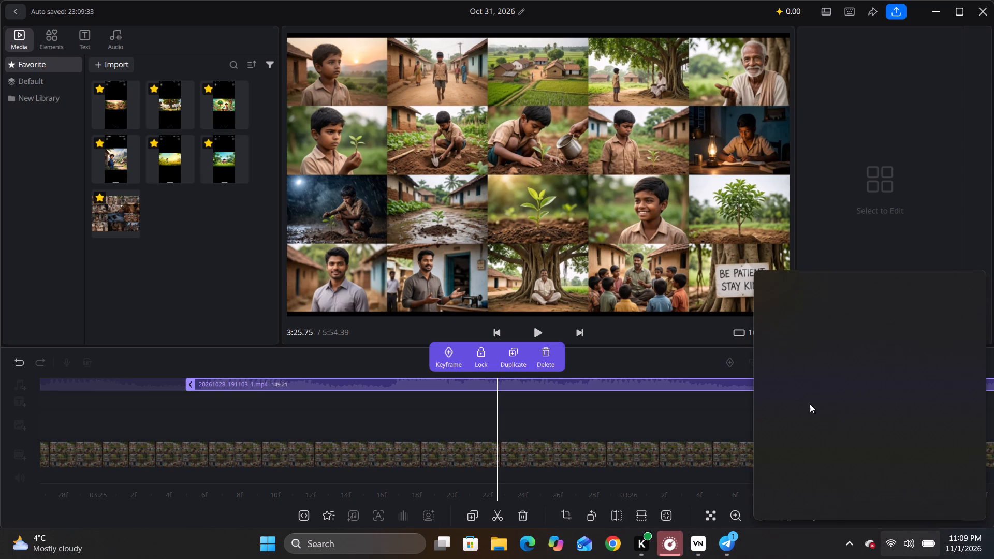
{"action": "left_click", "coordinate": [844, 434]}
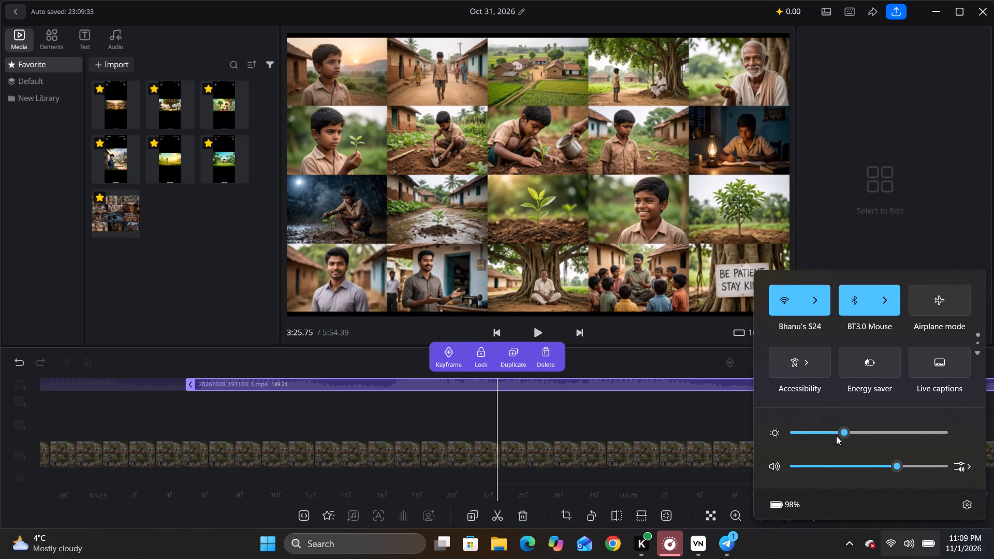
{"action": "key", "text": "Left"}
{"action": "key", "text": "Left"}
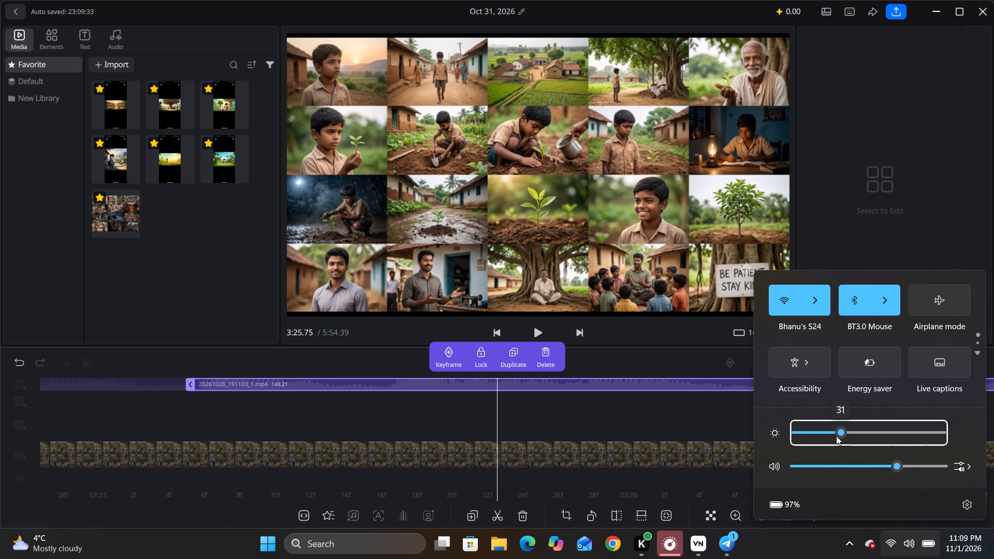
{"action": "key", "text": "Left"}
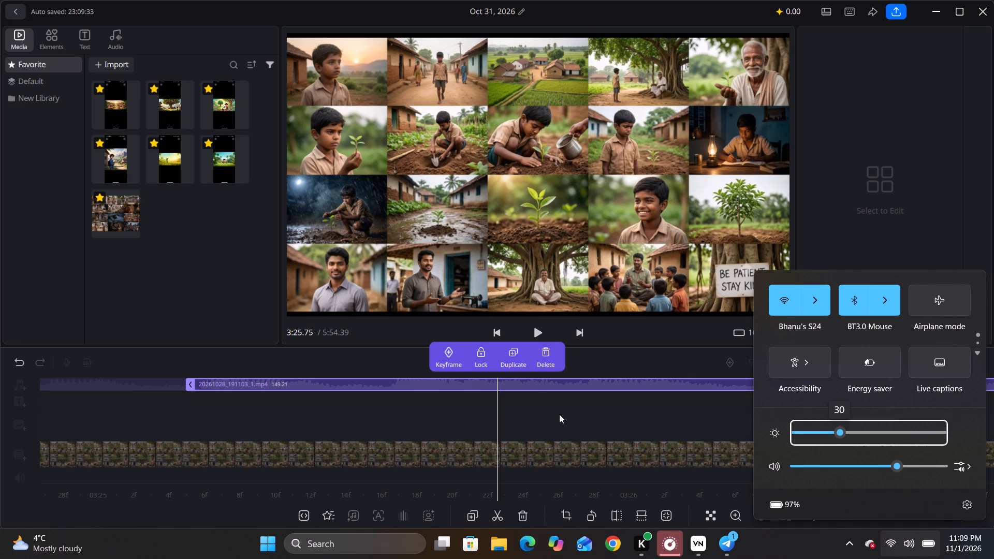
{"action": "left_click", "coordinate": [559, 413]}
Play on past the join and split the audio clip at 3:28.57, at the start of the next quiet passage.
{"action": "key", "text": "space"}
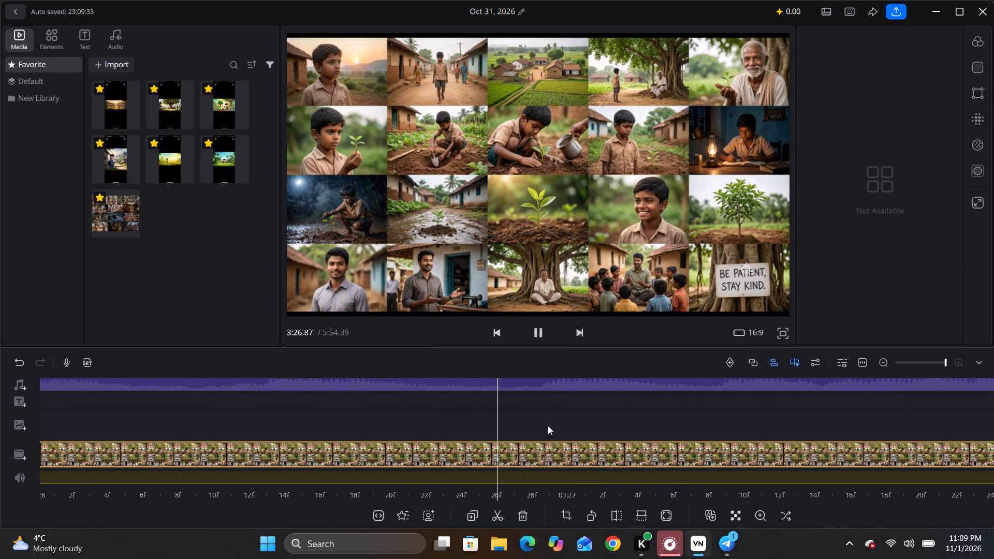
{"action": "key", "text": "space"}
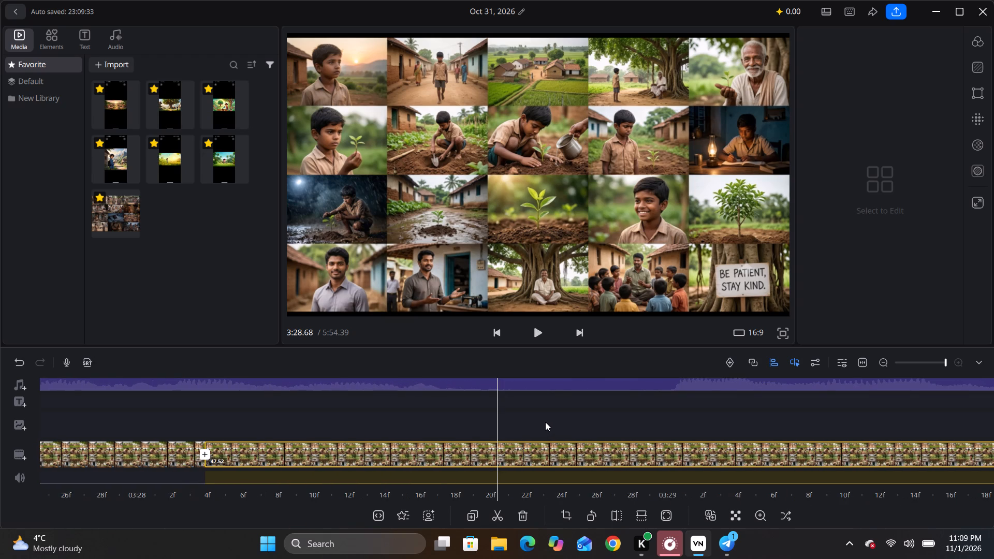
{"action": "left_click_drag", "start_coordinate": [477, 421], "coordinate": [550, 422]}
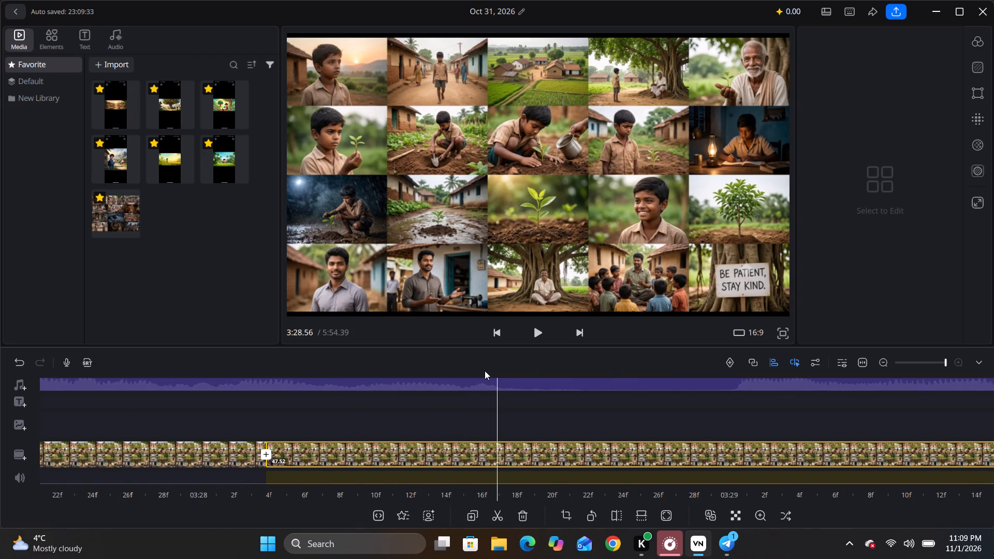
{"action": "left_click", "coordinate": [495, 383]}
{"action": "left_click_drag", "start_coordinate": [503, 413], "coordinate": [481, 413]}
{"action": "key", "text": "ctrl+b"}
Place the playhead at 3:29.00, where the sound resumes, and select the audio clip after the 3:28.57 cut.
{"action": "left_click_drag", "start_coordinate": [672, 424], "coordinate": [649, 426]}
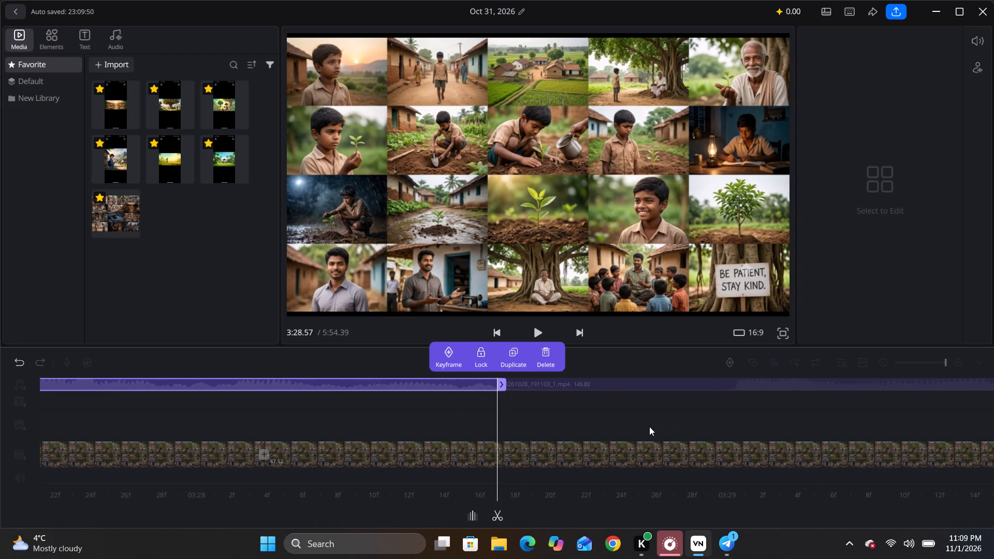
{"action": "left_click_drag", "start_coordinate": [649, 426], "coordinate": [429, 447]}
{"action": "left_click", "coordinate": [500, 384]}
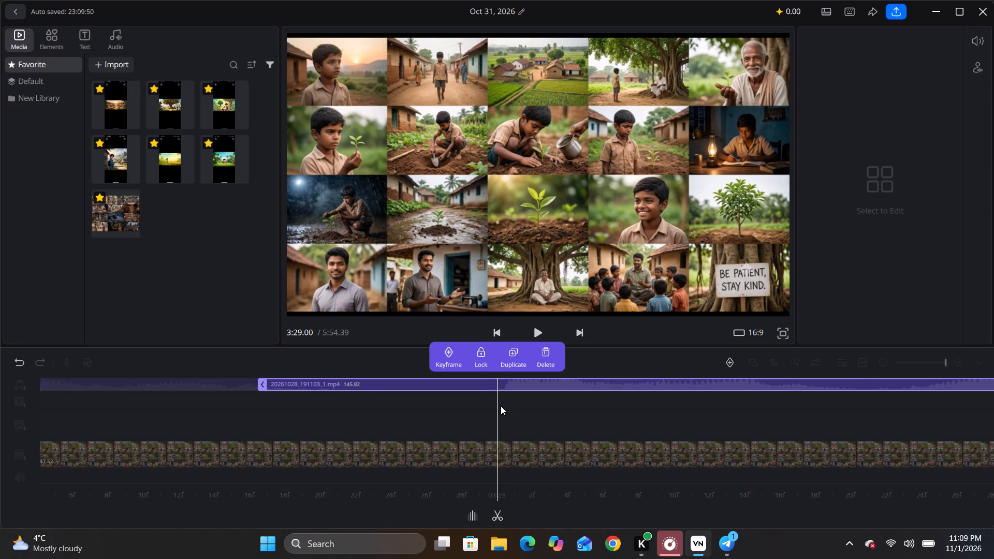
Split the selected audio clip at 3:29.00 and delete the quiet piece before the cut.
{"action": "left_click_drag", "start_coordinate": [506, 420], "coordinate": [494, 421]}
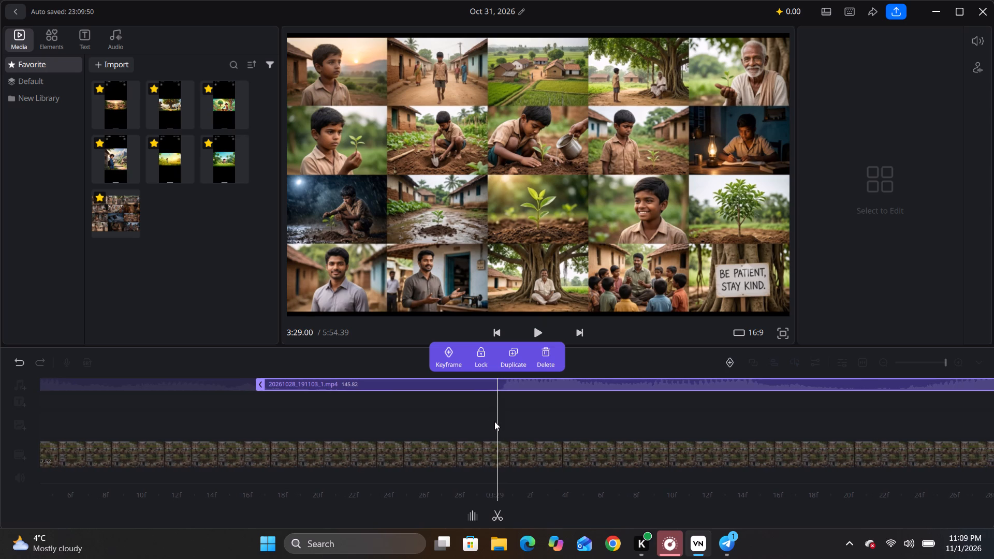
{"action": "key", "text": "ctrl+b"}
{"action": "left_click", "coordinate": [547, 352]}
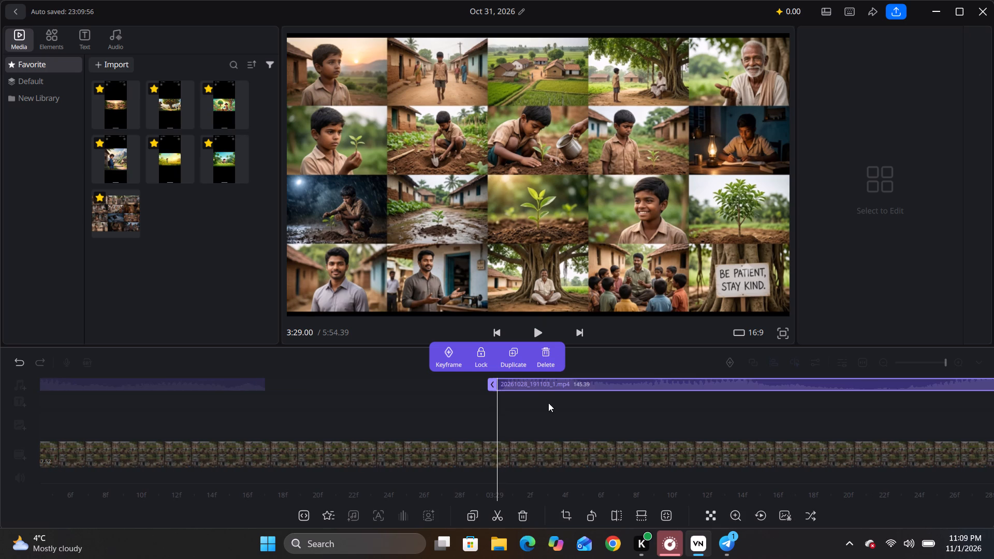
Move the remaining audio clip earlier against the preceding clip to close the gap before 3:29, and play across the join.
{"action": "left_click_drag", "start_coordinate": [551, 386], "coordinate": [320, 385]}
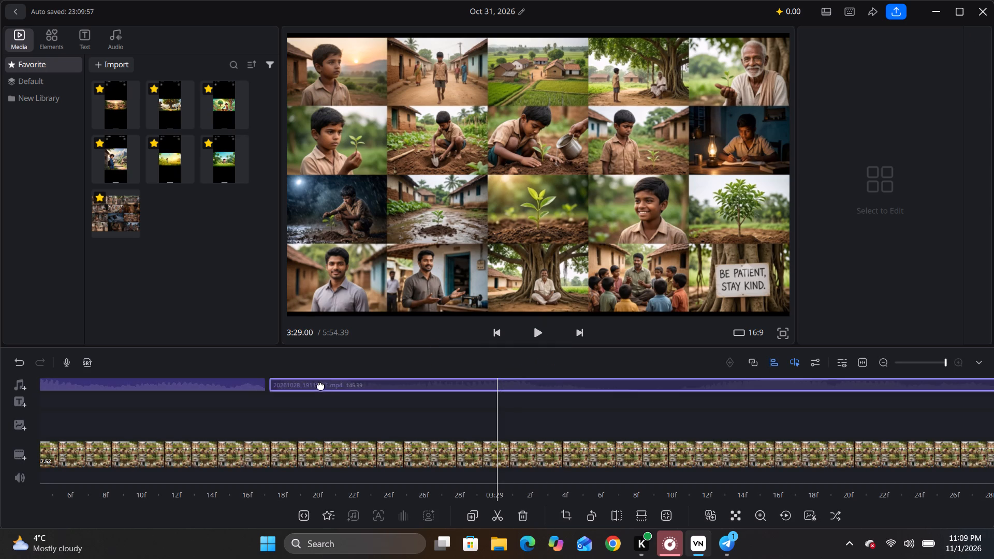
{"action": "left_click_drag", "start_coordinate": [320, 385], "coordinate": [317, 385]}
{"action": "left_click_drag", "start_coordinate": [270, 423], "coordinate": [694, 434]}
{"action": "key", "text": "space"}
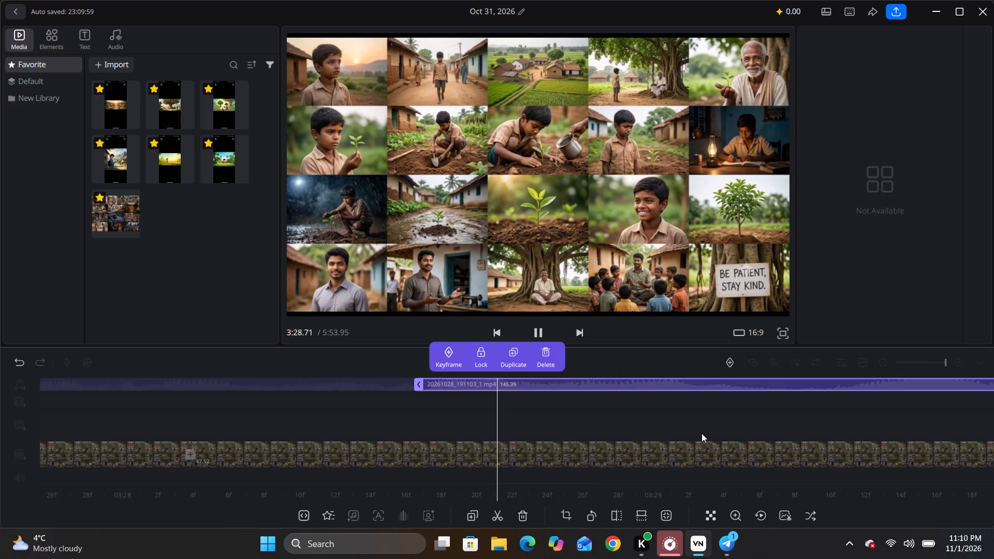
{"action": "key", "text": "space"}
{"action": "left_click_drag", "start_coordinate": [422, 422], "coordinate": [574, 426]}
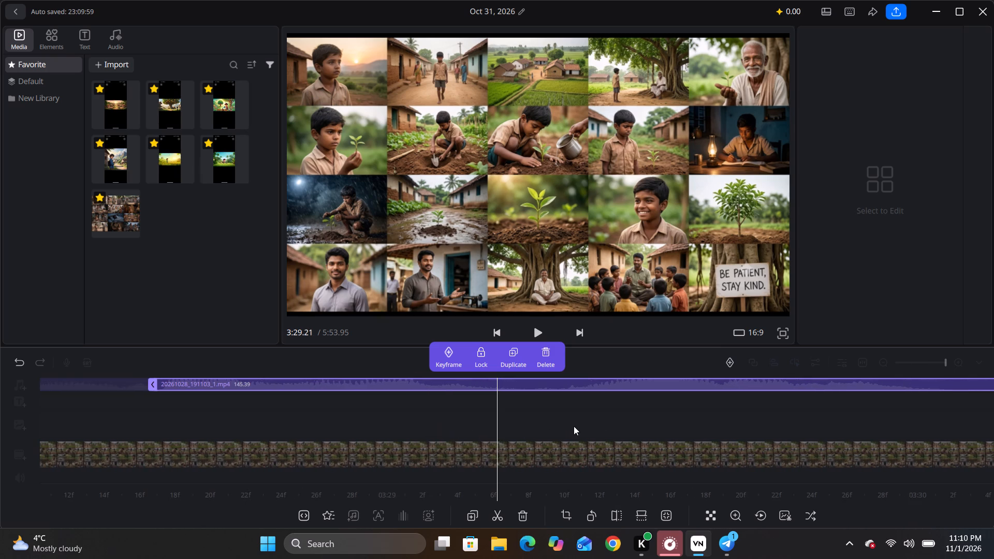
Split the audio clip at 3:29.35 and at 3:29.16, and delete the short piece between the two cuts.
{"action": "left_click_drag", "start_coordinate": [574, 426], "coordinate": [577, 426]}
{"action": "left_click_drag", "start_coordinate": [583, 418], "coordinate": [489, 428]}
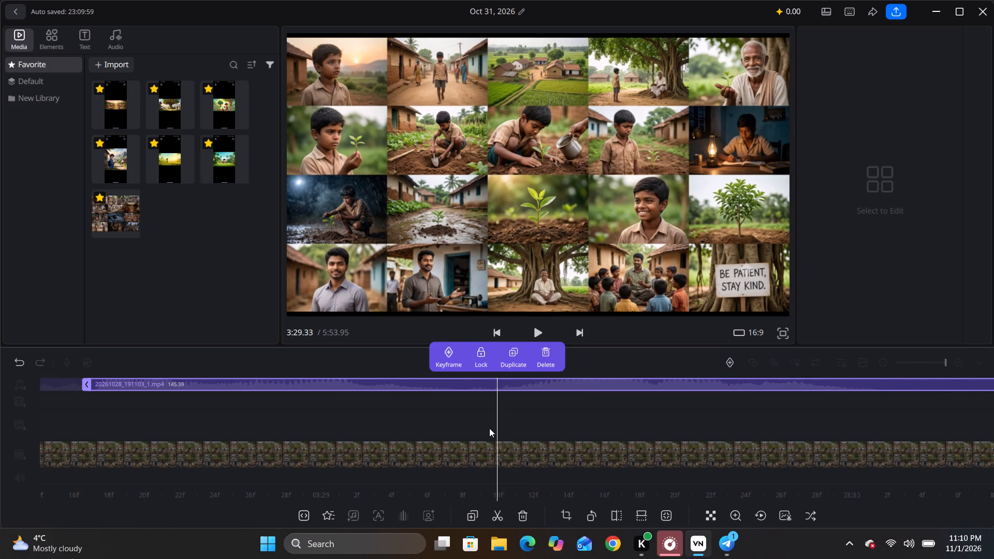
{"action": "left_click_drag", "start_coordinate": [489, 428], "coordinate": [483, 429]}
{"action": "key", "text": "ctrl+b"}
{"action": "left_click_drag", "start_coordinate": [398, 425], "coordinate": [426, 425]}
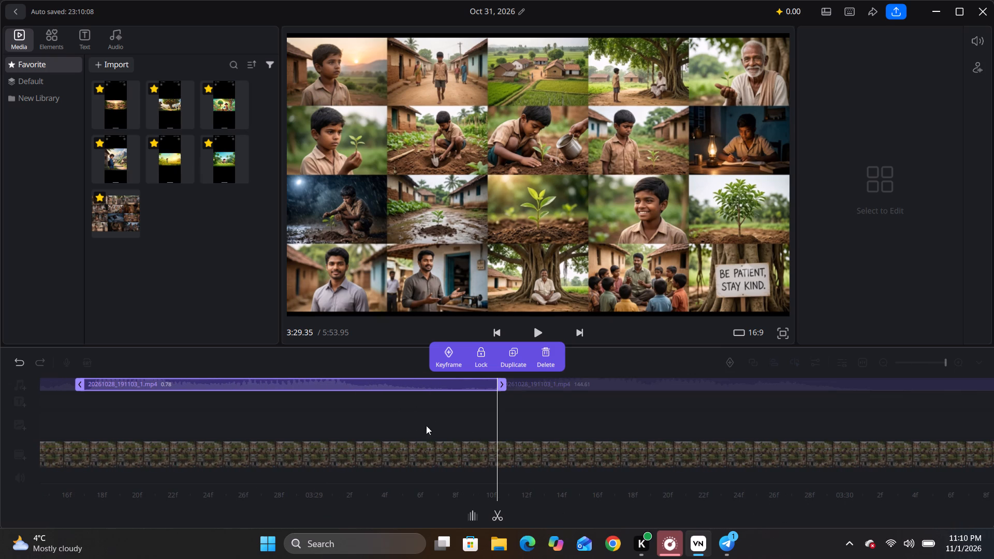
{"action": "left_click_drag", "start_coordinate": [426, 425], "coordinate": [519, 428]}
{"action": "key", "text": "ctrl+b"}
{"action": "left_click", "coordinate": [548, 384]}
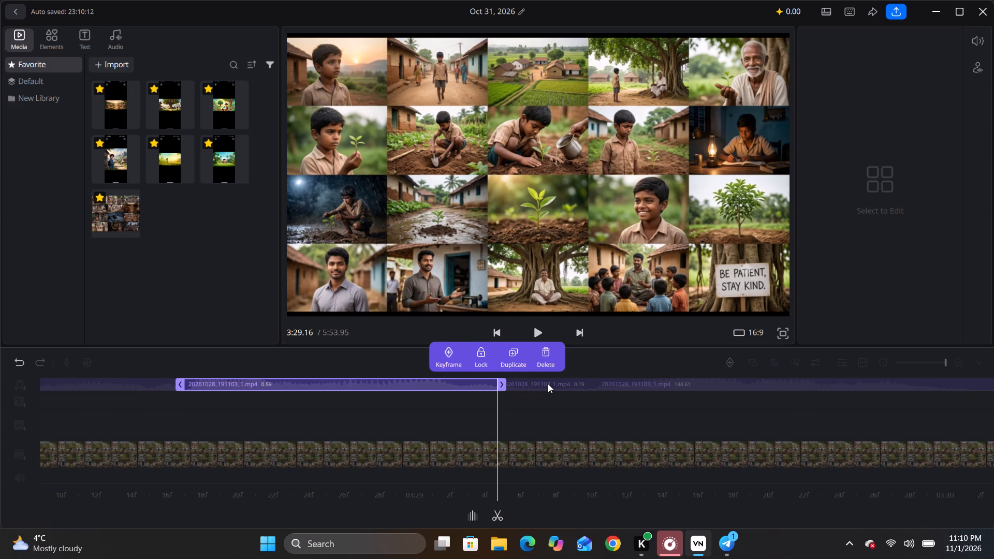
{"action": "left_click", "coordinate": [546, 355]}
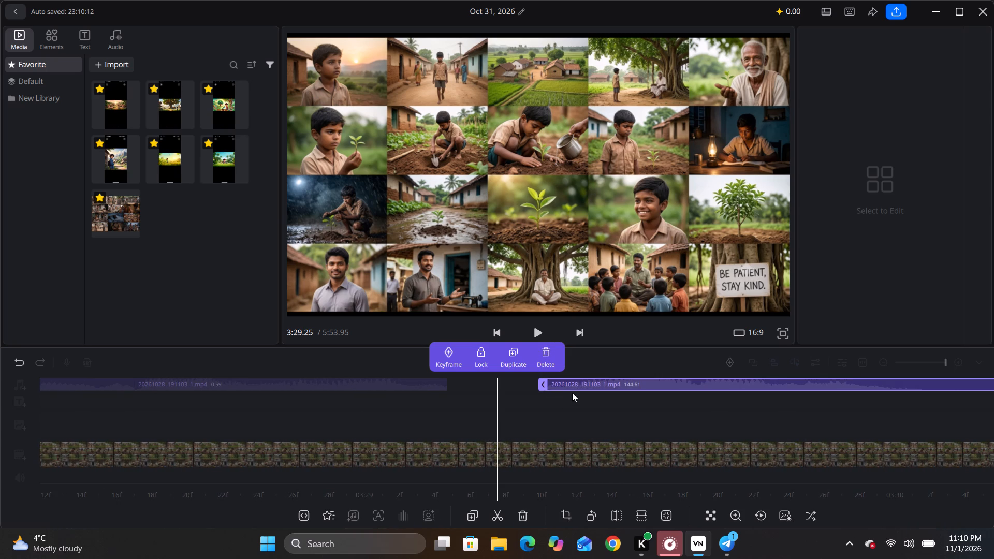
Move the remaining audio clip earlier against the clip ending at 3:29.16 to close the gap, and play from there.
{"action": "left_click_drag", "start_coordinate": [576, 383], "coordinate": [471, 384]}
{"action": "key", "text": "space"}
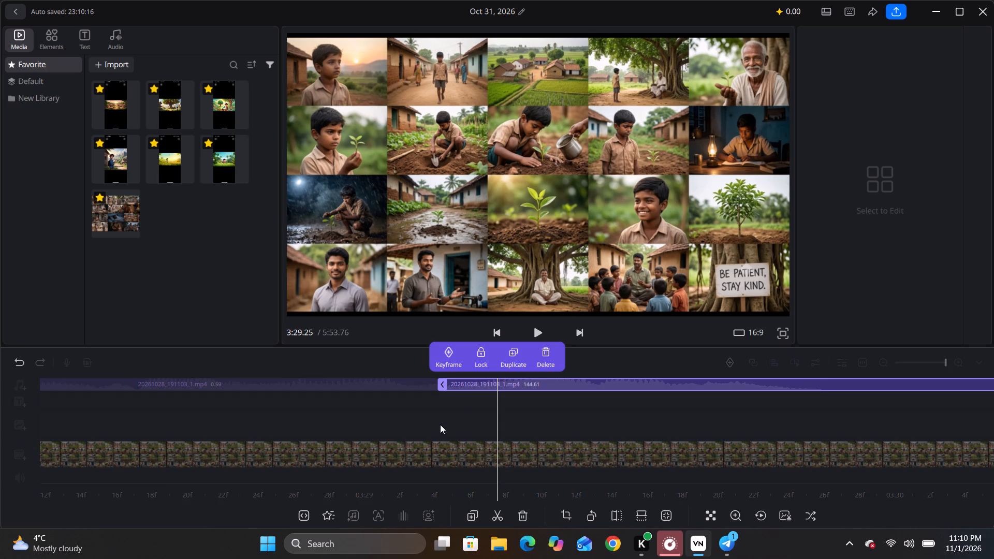
{"action": "key", "text": "space"}
Split the selected audio clip at 3:29.80, where the next quiet passage begins.
{"action": "left_click_drag", "start_coordinate": [448, 422], "coordinate": [478, 420]}
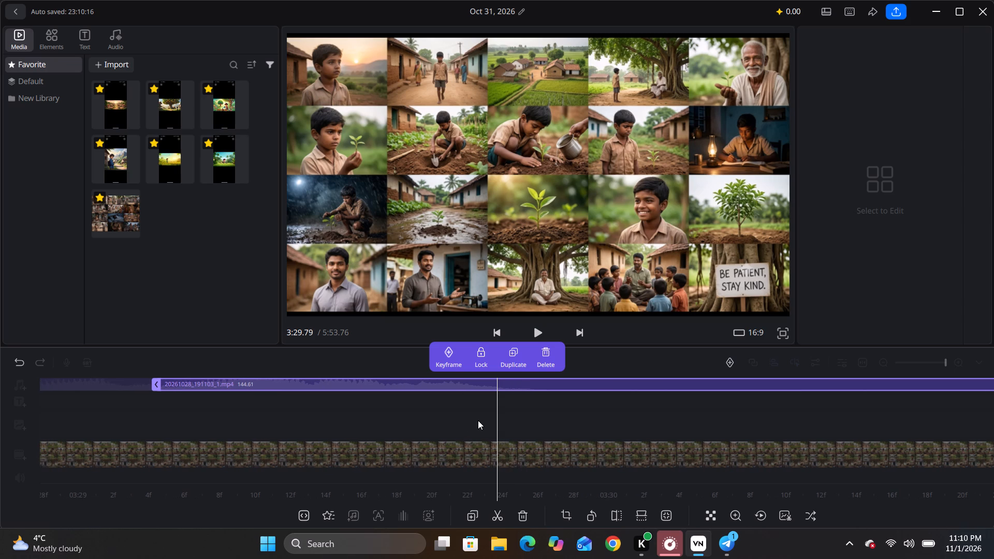
{"action": "left_click_drag", "start_coordinate": [478, 420], "coordinate": [475, 421]}
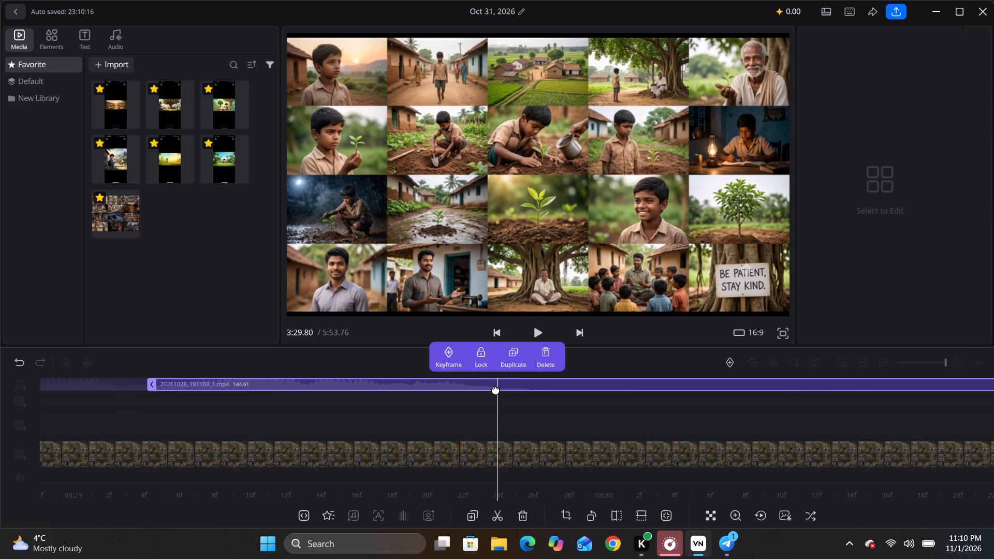
{"action": "key", "text": "ctrl+b"}
Play on to find where the sound resumes, split the audio clip at 3:30.77 and delete the quiet piece before the cut.
{"action": "key", "text": "space"}
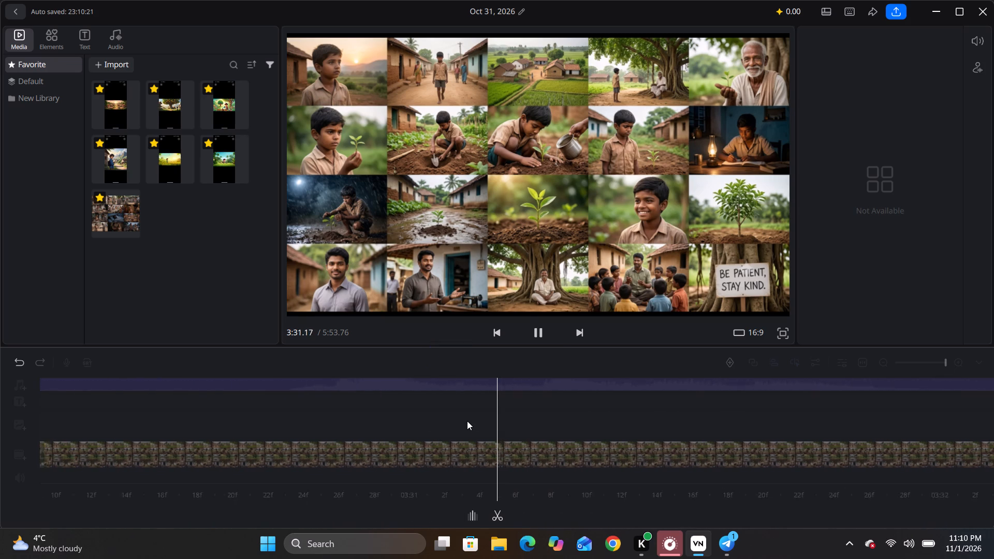
{"action": "key", "text": "space"}
{"action": "left_click_drag", "start_coordinate": [368, 426], "coordinate": [486, 430]}
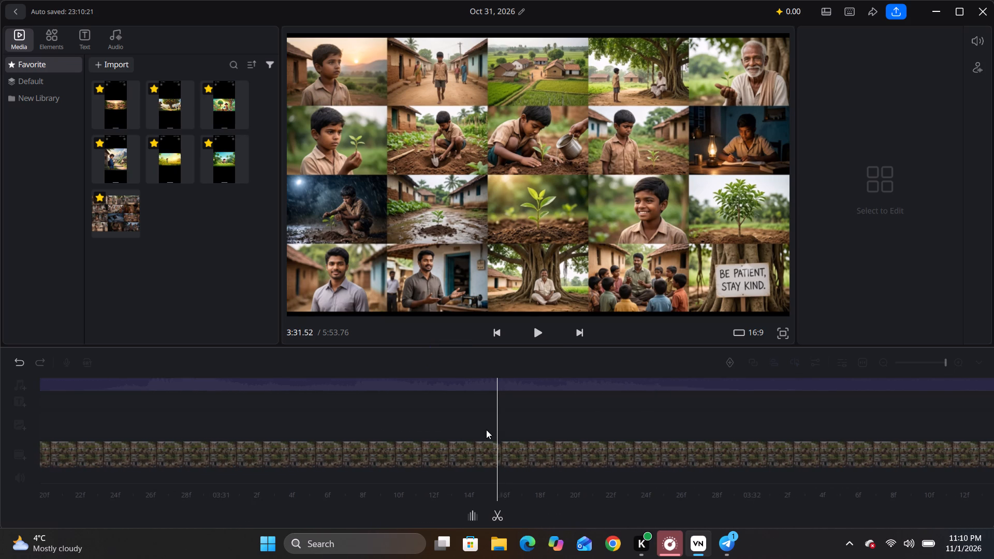
{"action": "left_click_drag", "start_coordinate": [486, 430], "coordinate": [797, 425]}
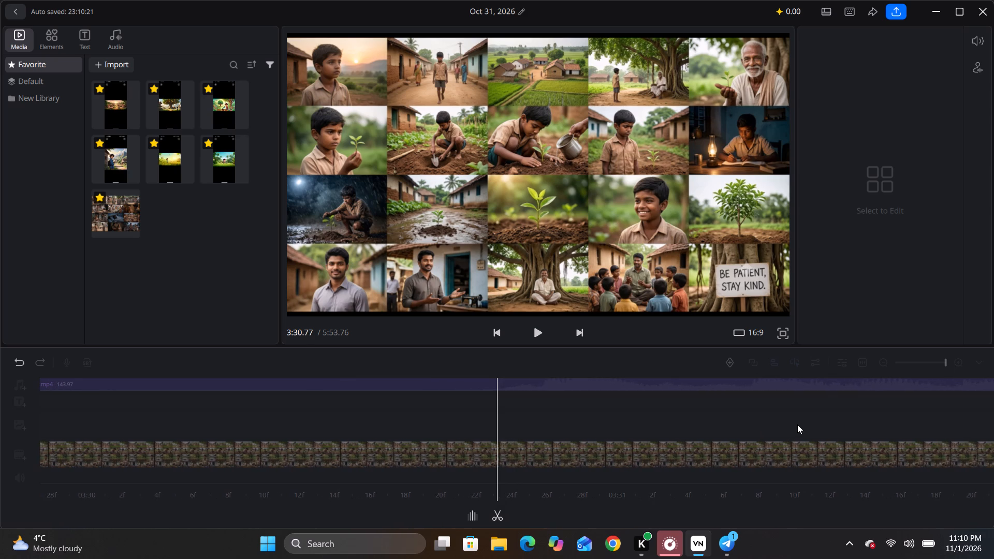
{"action": "key", "text": "space"}
{"action": "key", "text": "space"}
{"action": "left_click_drag", "start_coordinate": [344, 425], "coordinate": [601, 425]}
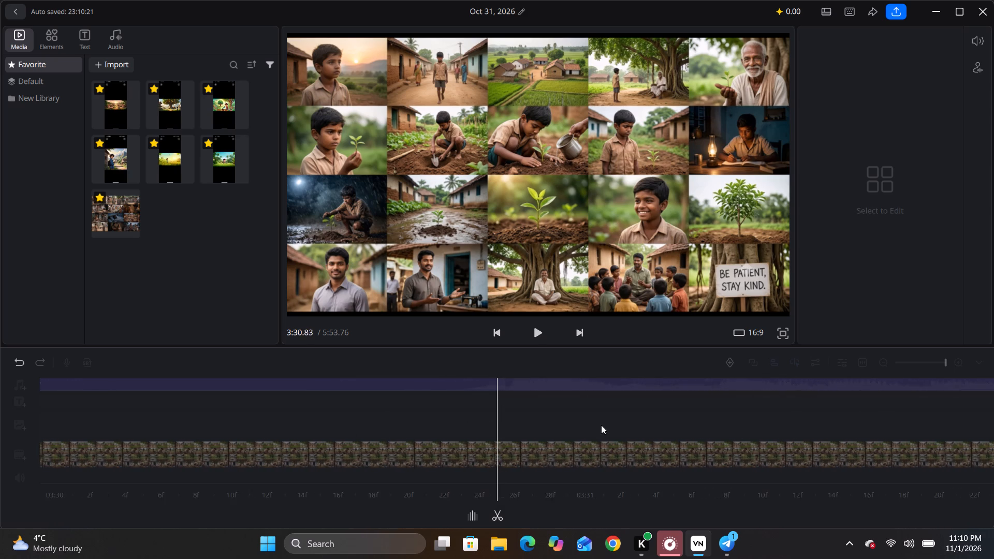
{"action": "left_click_drag", "start_coordinate": [601, 425], "coordinate": [558, 436]}
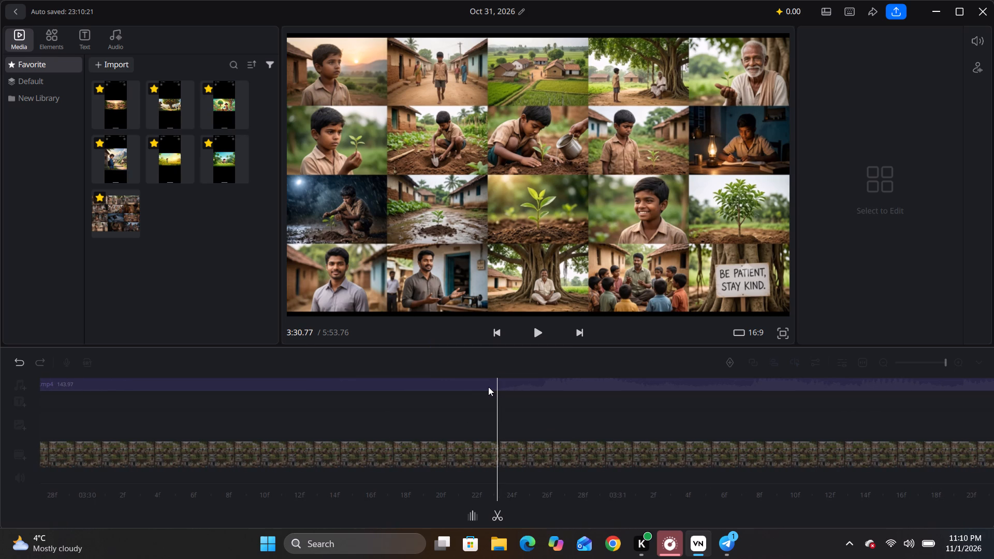
{"action": "left_click", "coordinate": [494, 386]}
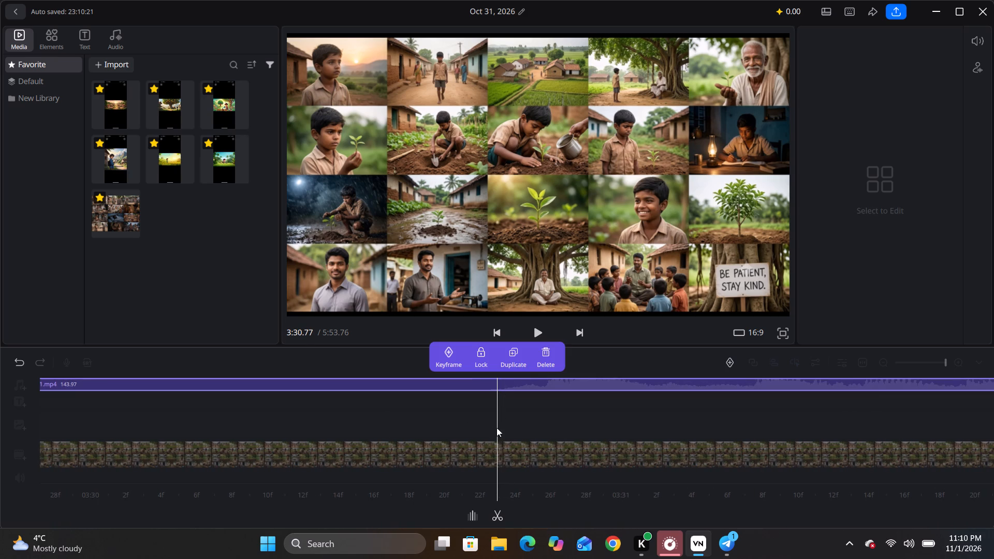
{"action": "left_click_drag", "start_coordinate": [499, 424], "coordinate": [487, 424]}
{"action": "key", "text": "ctrl+b"}
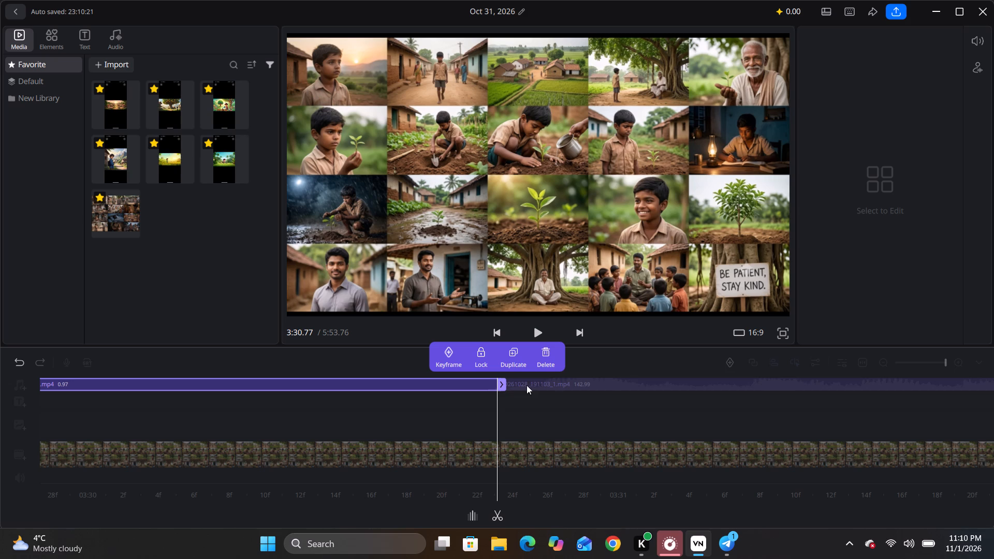
{"action": "left_click", "coordinate": [545, 350]}
Move the remaining audio clip earlier against the clip ending at 3:29.80 to close the gap, and play across the join.
{"action": "left_click_drag", "start_coordinate": [544, 386], "coordinate": [399, 389]}
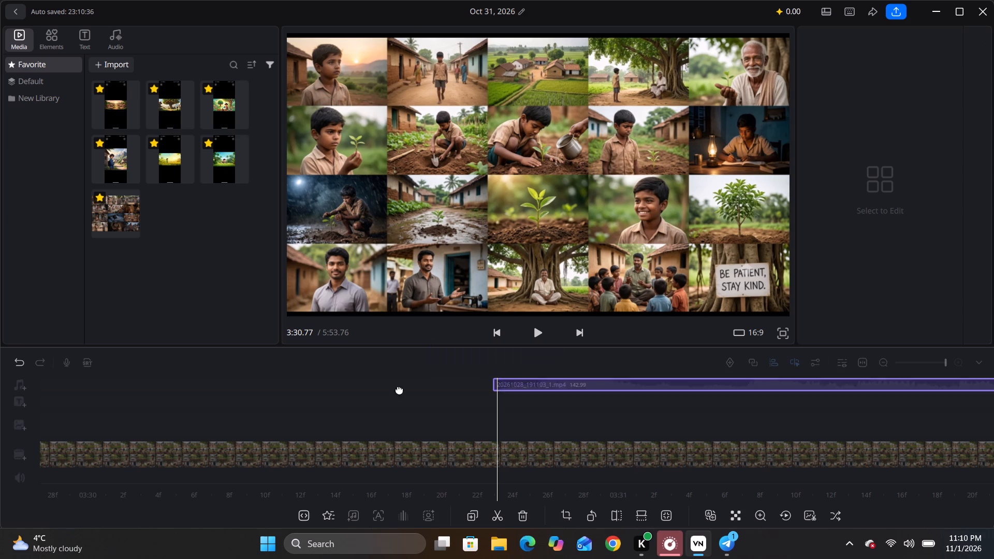
{"action": "left_click_drag", "start_coordinate": [399, 389], "coordinate": [125, 390]}
{"action": "left_click_drag", "start_coordinate": [93, 417], "coordinate": [709, 423]}
{"action": "left_click_drag", "start_coordinate": [712, 381], "coordinate": [603, 383]}
{"action": "left_click_drag", "start_coordinate": [383, 437], "coordinate": [993, 427]}
{"action": "key", "text": "space"}
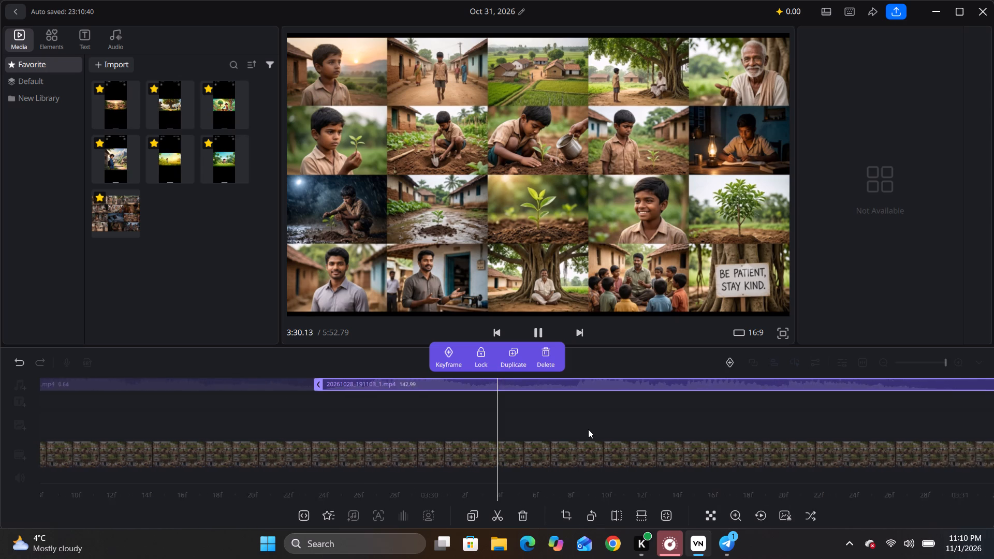
{"action": "key", "text": "space"}
Split the selected audio clip at 3:30.86, at the start of the following quiet passage.
{"action": "left_click_drag", "start_coordinate": [492, 429], "coordinate": [522, 427]}
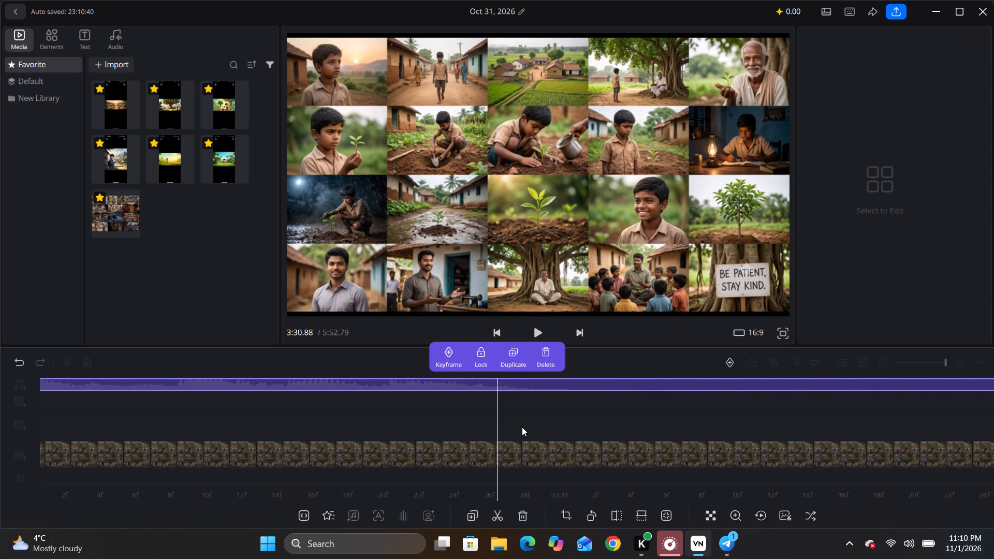
{"action": "left_click_drag", "start_coordinate": [522, 427], "coordinate": [535, 425]}
{"action": "key", "text": "ctrl+b"}
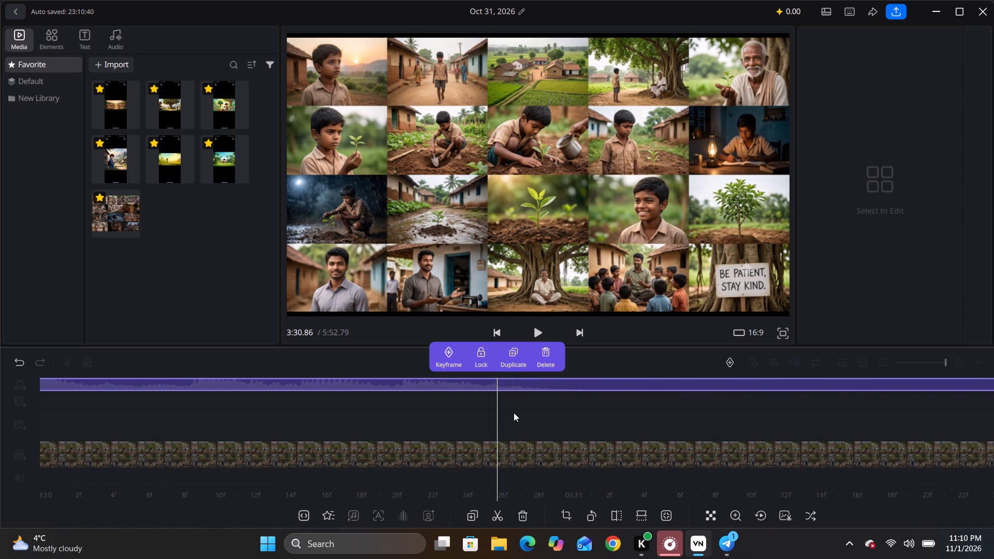
Play on through the next sound passage, replay it, and split its audio clip at about 3:34.01, where it fades out.
{"action": "key", "text": "space"}
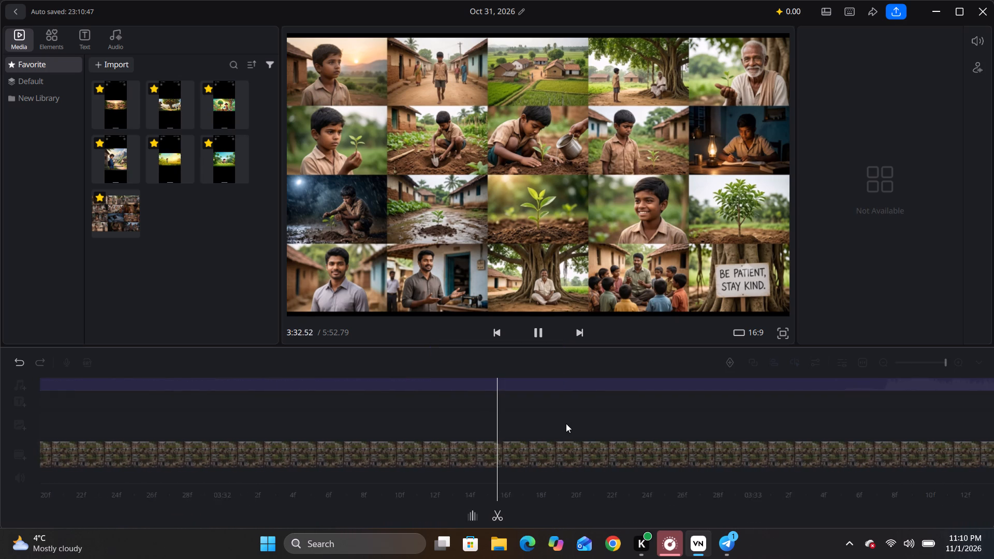
{"action": "key", "text": "space"}
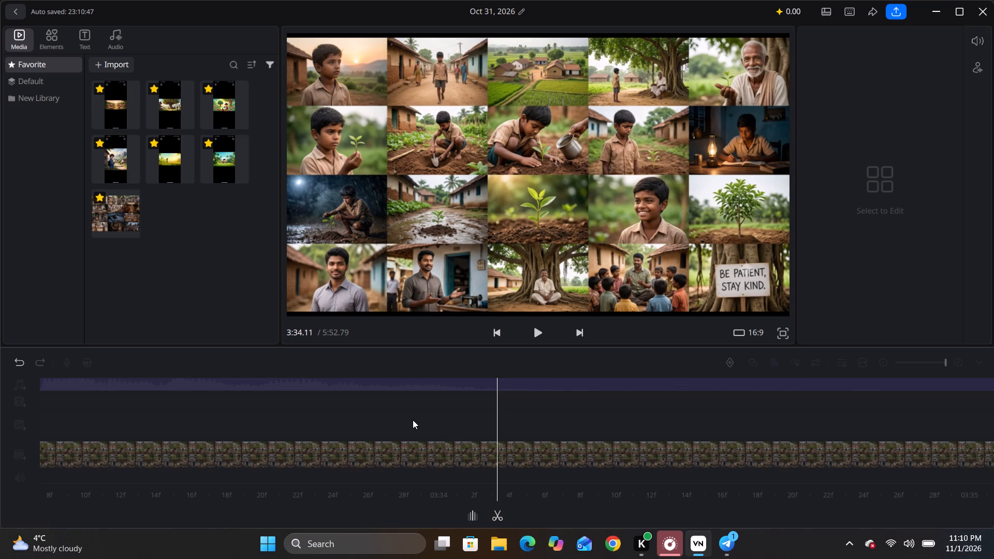
{"action": "left_click_drag", "start_coordinate": [413, 420], "coordinate": [443, 418]}
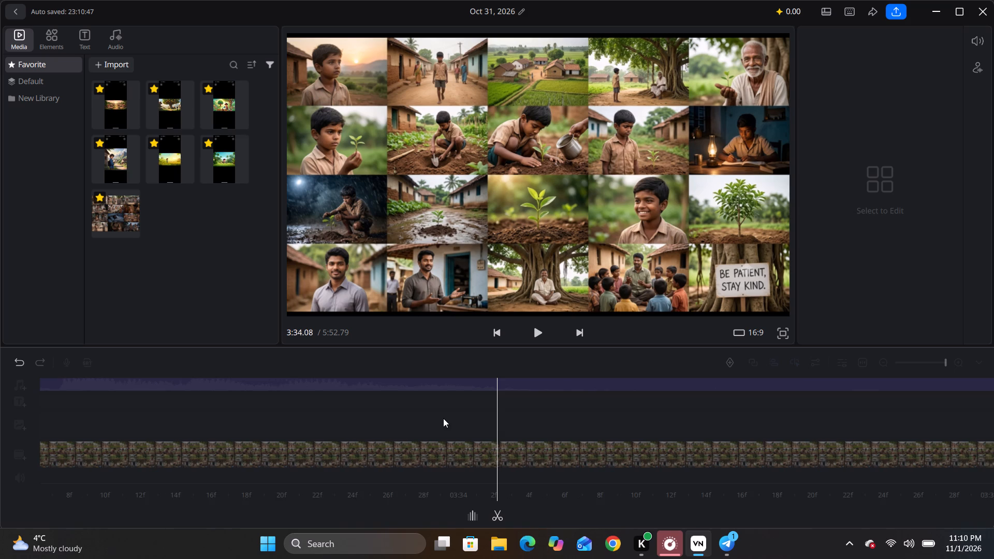
{"action": "left_click_drag", "start_coordinate": [443, 418], "coordinate": [993, 394]}
{"action": "key", "text": "space"}
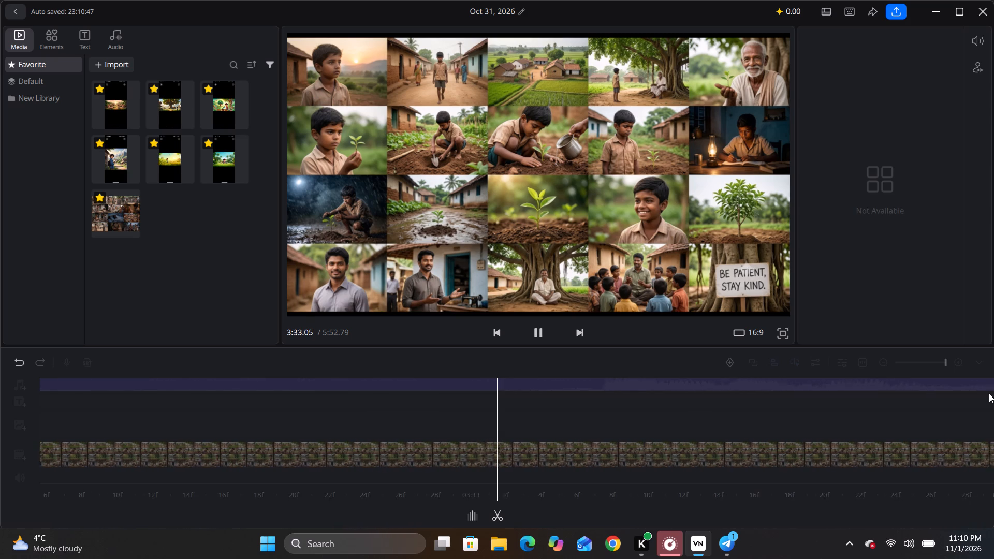
{"action": "key", "text": "space"}
{"action": "key", "text": "space"}
{"action": "key", "text": "space"}
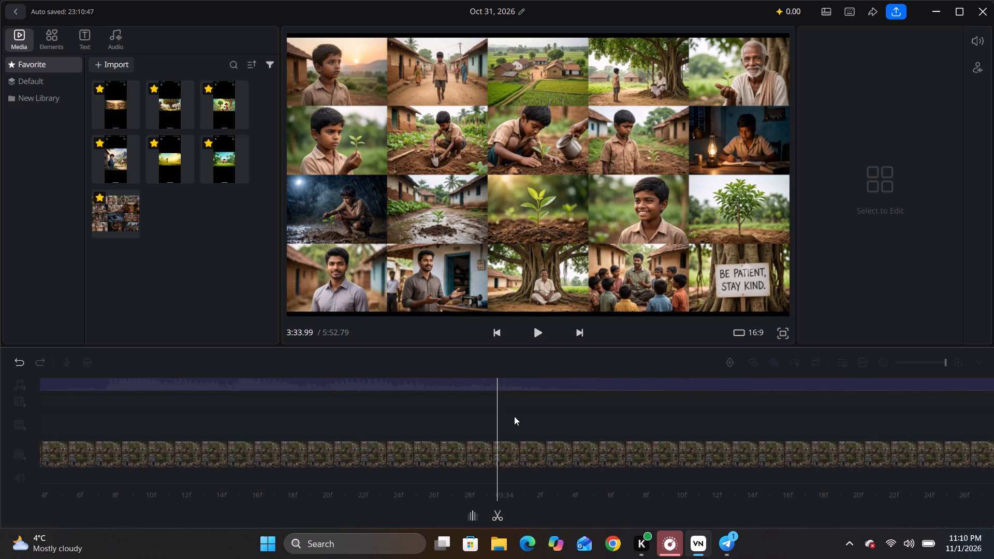
{"action": "left_click", "coordinate": [496, 385]}
{"action": "left_click_drag", "start_coordinate": [503, 406], "coordinate": [479, 409]}
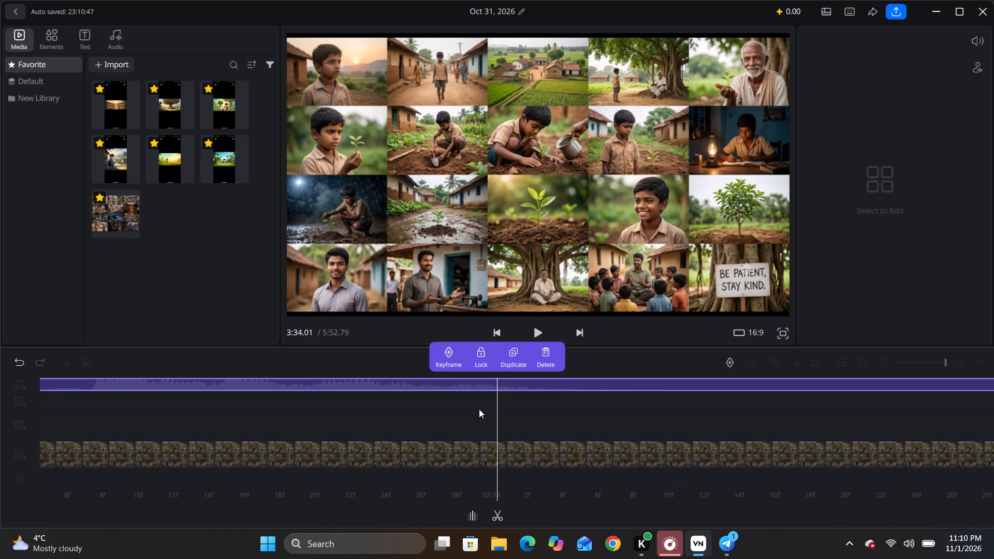
{"action": "left_click_drag", "start_coordinate": [479, 409], "coordinate": [476, 409]}
{"action": "key", "text": "ctrl+b"}
Split the audio clip at 3:33.24, where the sound resumes, and delete the quiet piece between 3:30.86 and the cut.
{"action": "left_click_drag", "start_coordinate": [298, 401], "coordinate": [558, 409]}
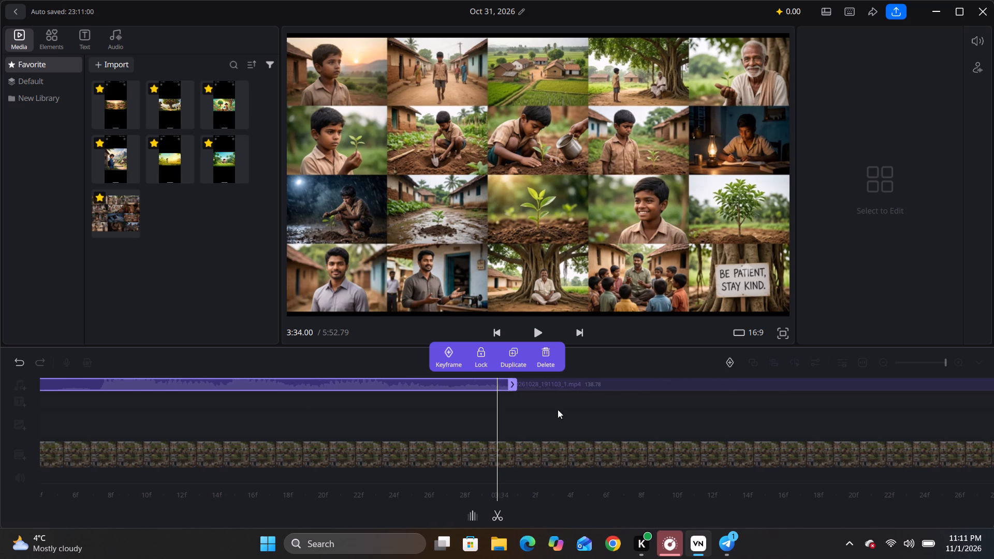
{"action": "left_click_drag", "start_coordinate": [558, 409], "coordinate": [728, 405]}
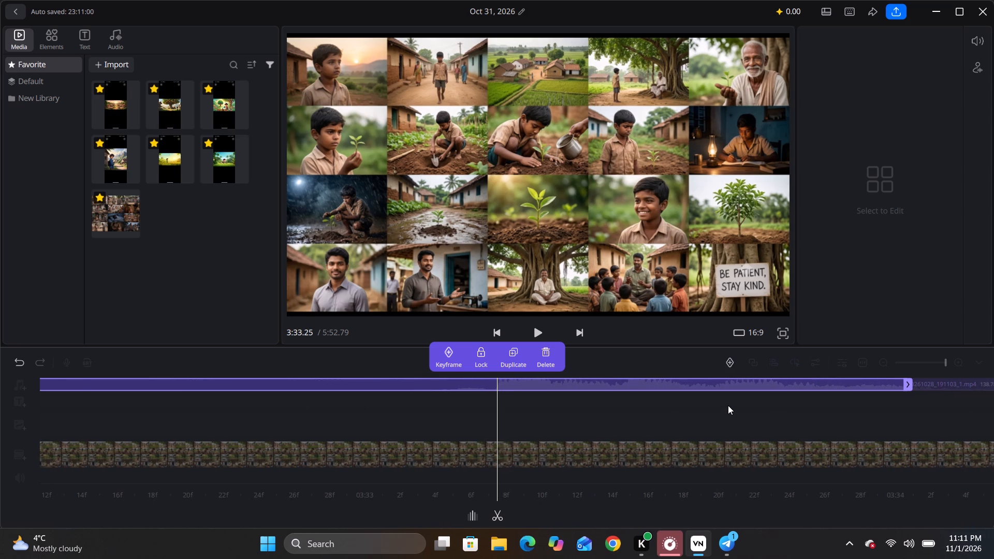
{"action": "left_click_drag", "start_coordinate": [728, 405], "coordinate": [733, 404]}
{"action": "key", "text": "ctrl+b"}
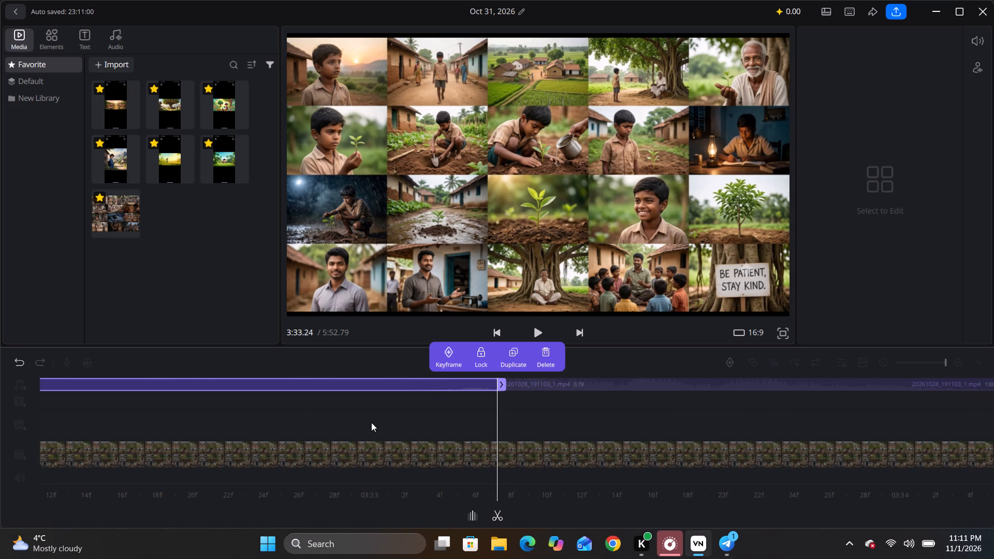
{"action": "left_click_drag", "start_coordinate": [371, 422], "coordinate": [670, 430]}
{"action": "left_click_drag", "start_coordinate": [280, 415], "coordinate": [523, 416]}
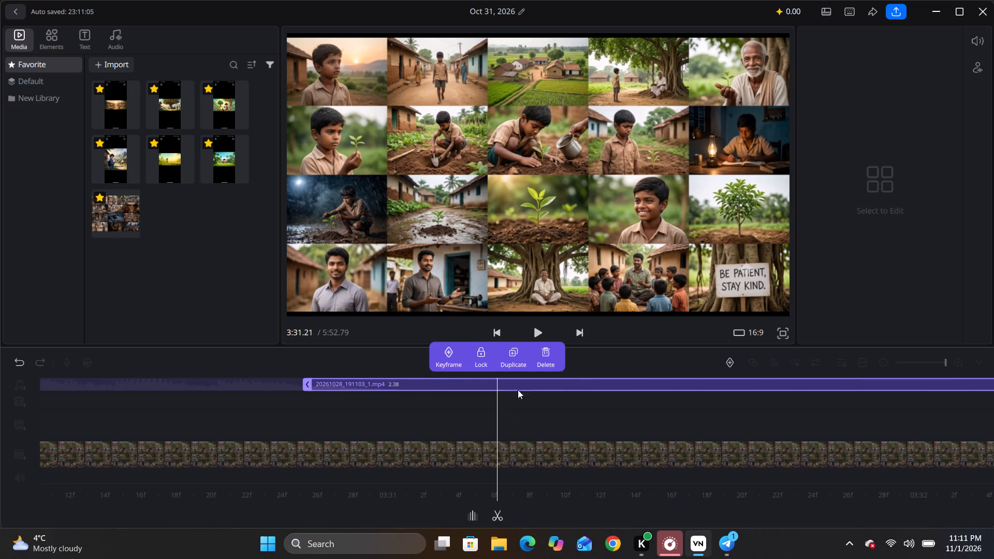
{"action": "left_click", "coordinate": [549, 351]}
Replay the short audio clip before the new gap to find the cut point, and split it at 3:30.27.
{"action": "left_click_drag", "start_coordinate": [251, 434], "coordinate": [764, 445]}
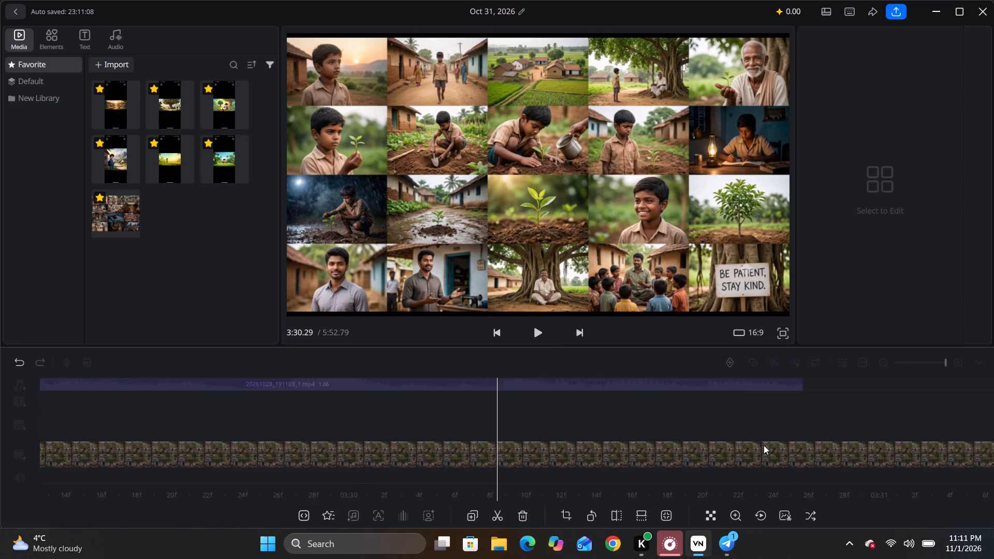
{"action": "left_click_drag", "start_coordinate": [764, 445], "coordinate": [766, 445]}
{"action": "left_click_drag", "start_coordinate": [428, 444], "coordinate": [496, 435]}
{"action": "key", "text": "space"}
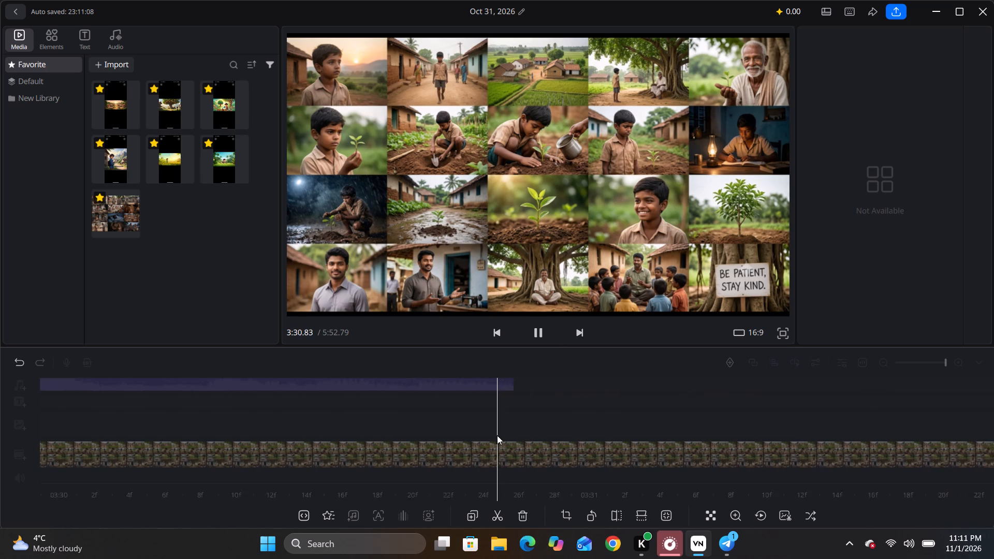
{"action": "key", "text": "space"}
{"action": "left_click_drag", "start_coordinate": [261, 415], "coordinate": [879, 427]}
{"action": "key", "text": "space"}
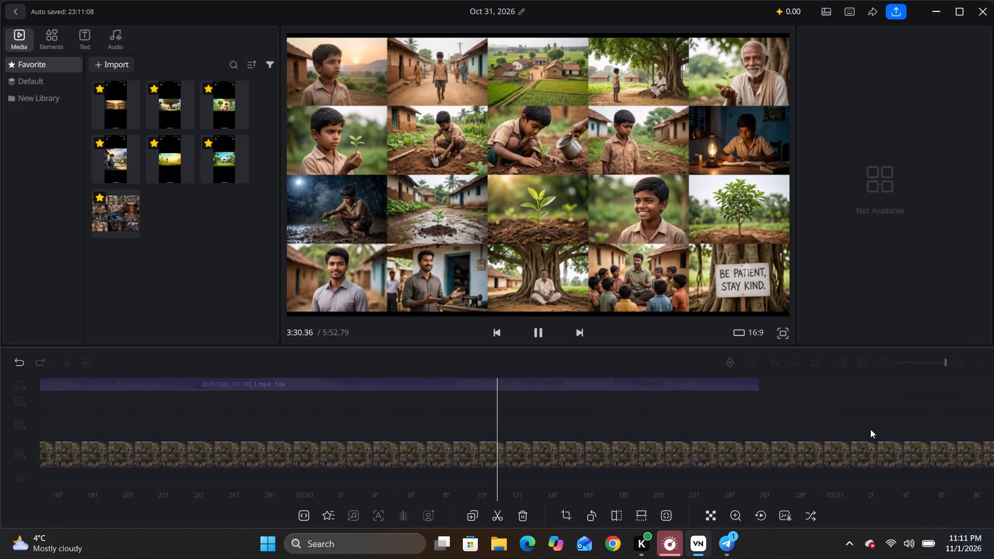
{"action": "key", "text": "space"}
{"action": "left_click_drag", "start_coordinate": [396, 424], "coordinate": [861, 423]}
{"action": "key", "text": "space"}
{"action": "key", "text": "space"}
{"action": "left_click_drag", "start_coordinate": [519, 423], "coordinate": [580, 424]}
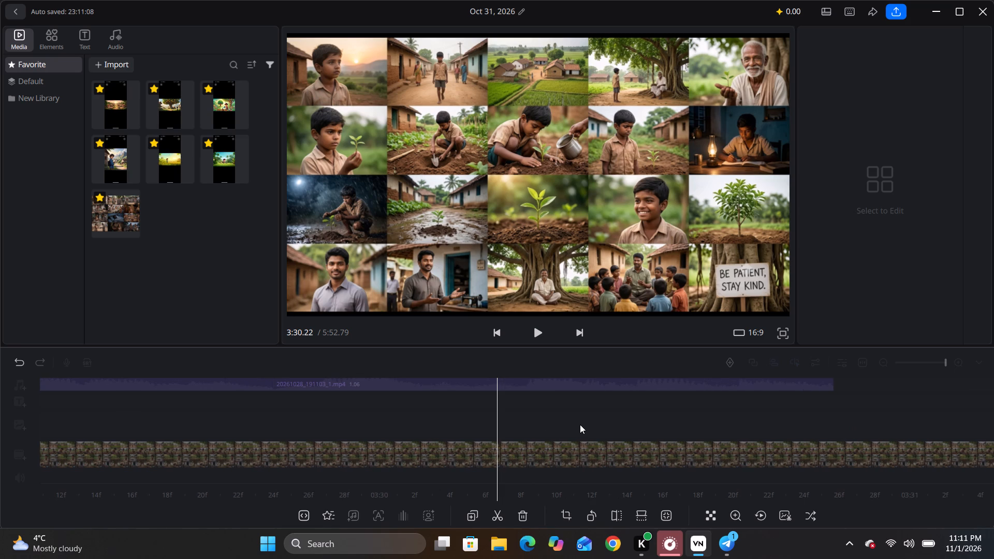
{"action": "left_click_drag", "start_coordinate": [580, 424], "coordinate": [565, 423]}
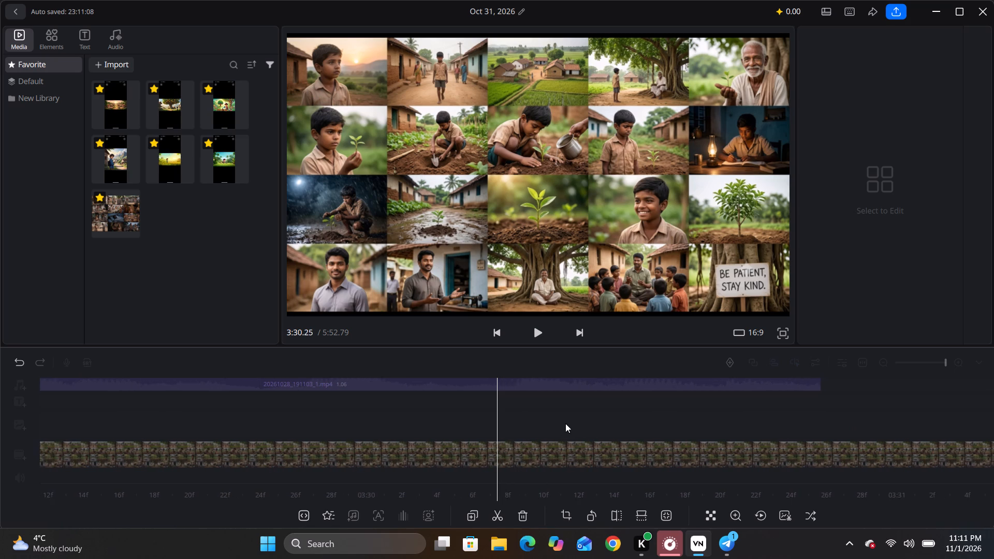
{"action": "left_click_drag", "start_coordinate": [565, 423], "coordinate": [554, 426]}
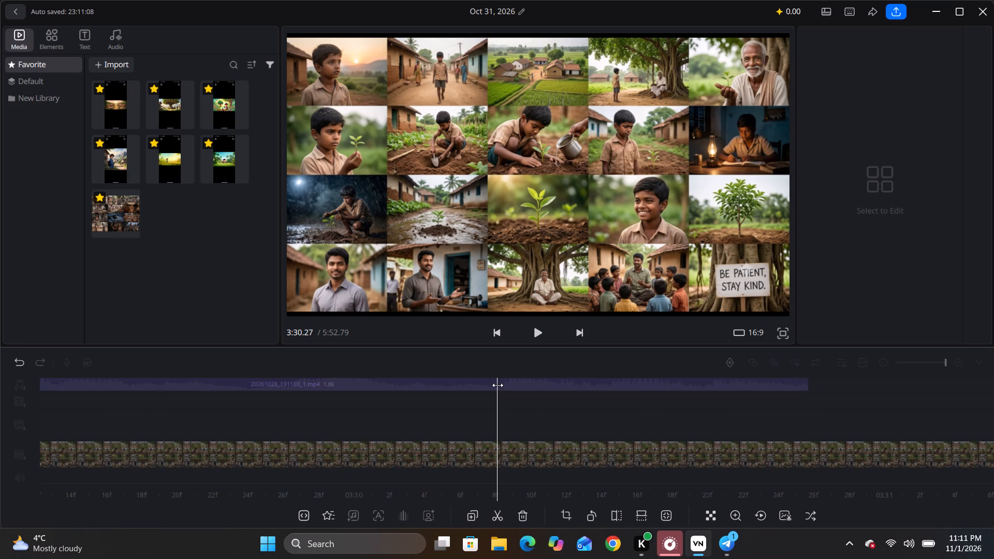
{"action": "left_click", "coordinate": [498, 385]}
{"action": "key", "text": "ctrl+b"}
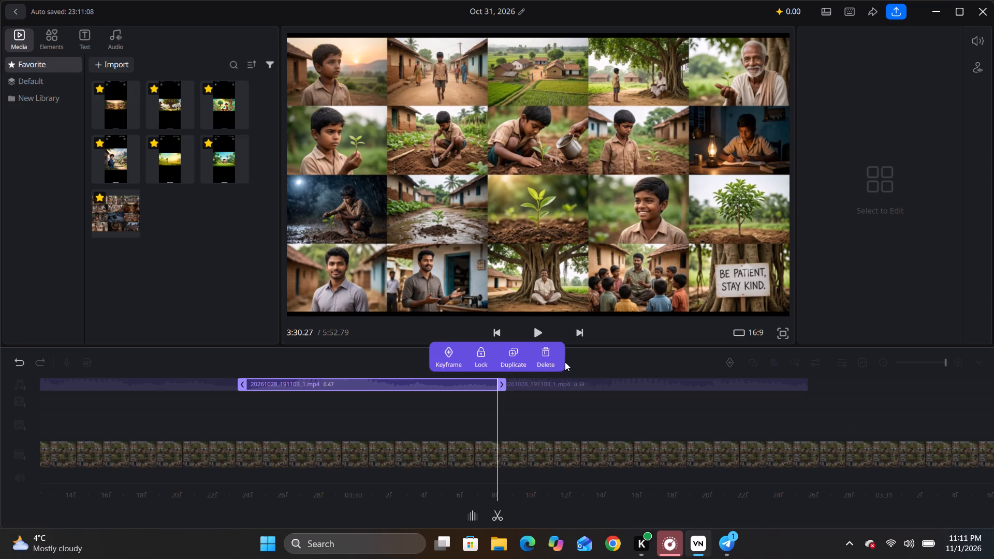
Delete the audio piece that follows the cut at 3:30.27.
{"action": "left_click", "coordinate": [544, 385]}
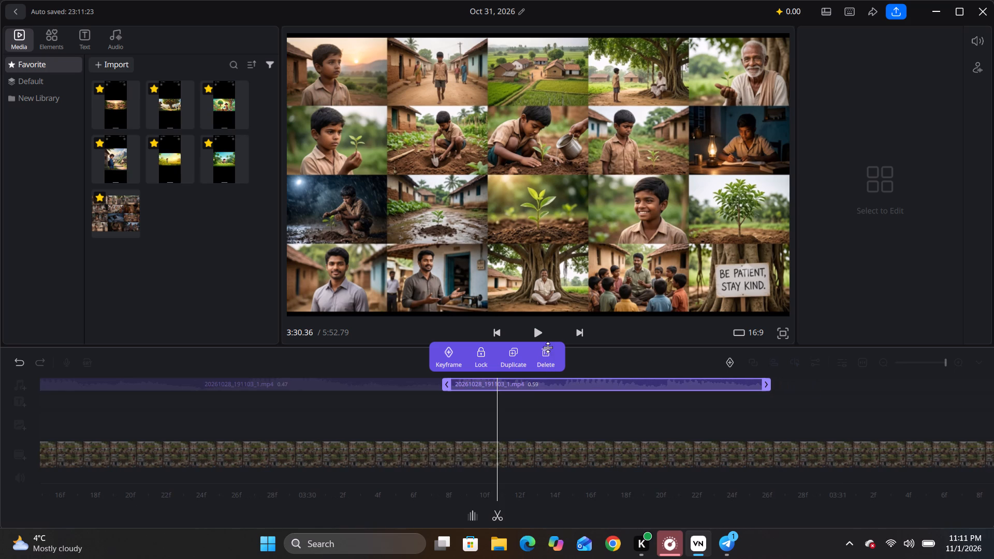
{"action": "left_click", "coordinate": [548, 347]}
{"action": "left_click", "coordinate": [548, 355]}
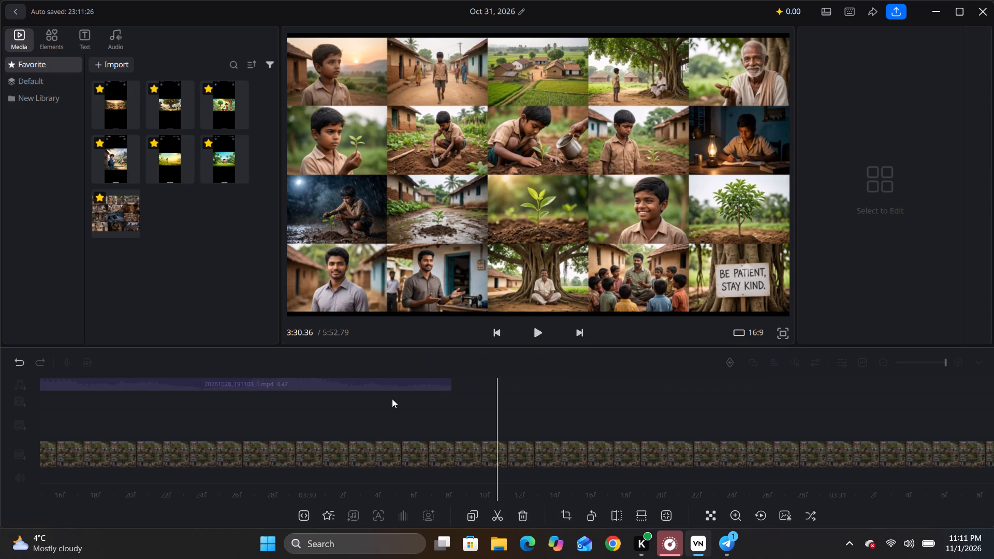
Replay the audio around the gap, and move the 0.78-second clip back against the end of the 0.47-second clip at about 3:30.27.
{"action": "left_click_drag", "start_coordinate": [392, 399], "coordinate": [940, 403]}
{"action": "key", "text": "space"}
{"action": "key", "text": "space"}
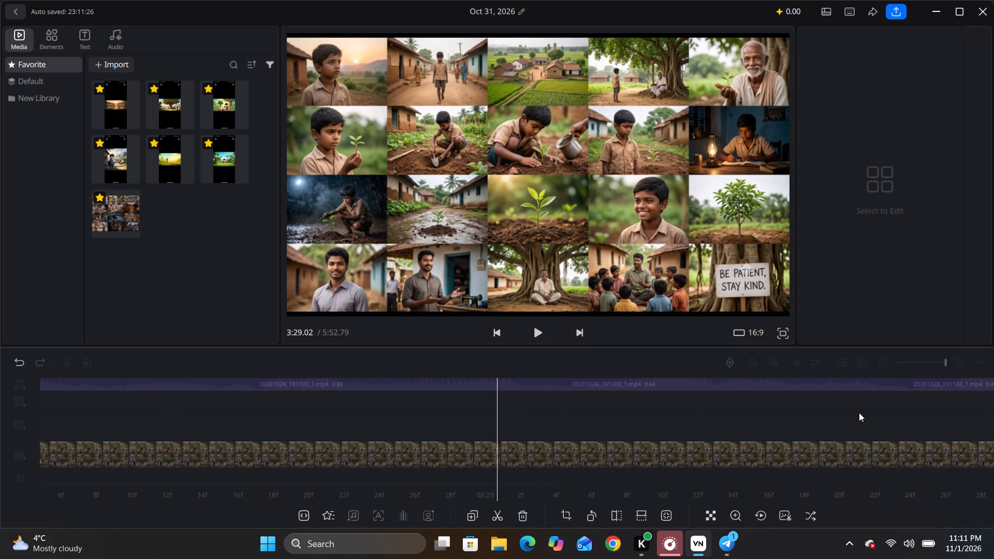
{"action": "key", "text": "space"}
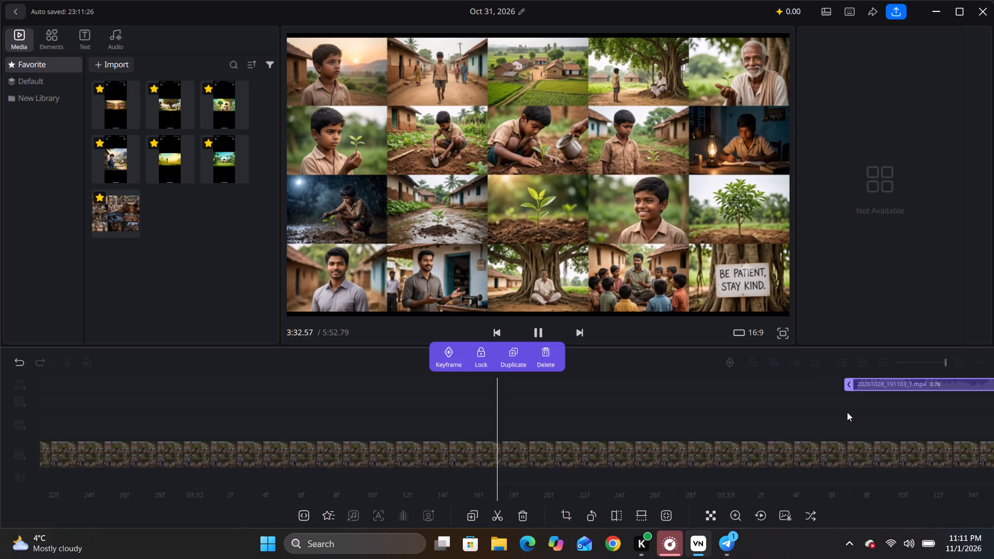
{"action": "key", "text": "space"}
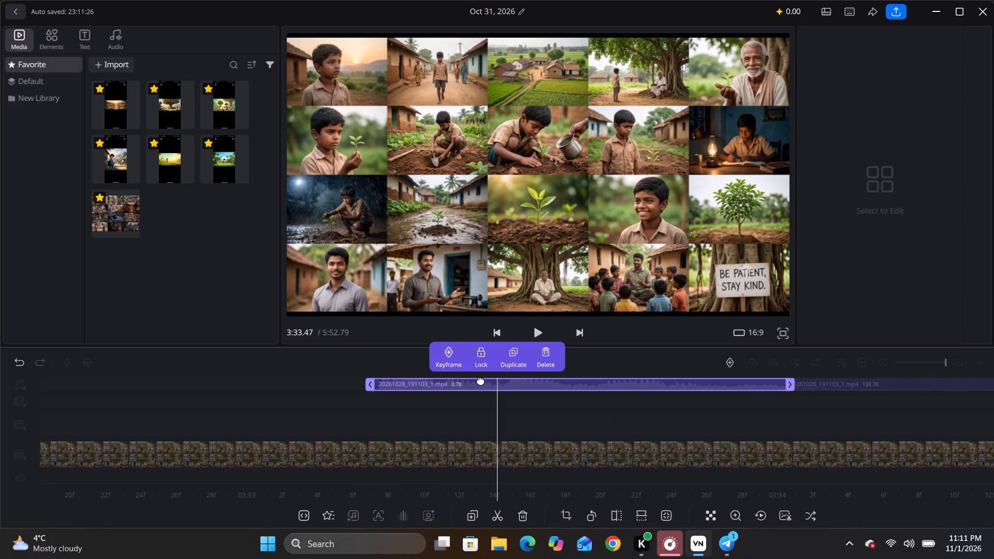
{"action": "left_click_drag", "start_coordinate": [483, 386], "coordinate": [83, 385]}
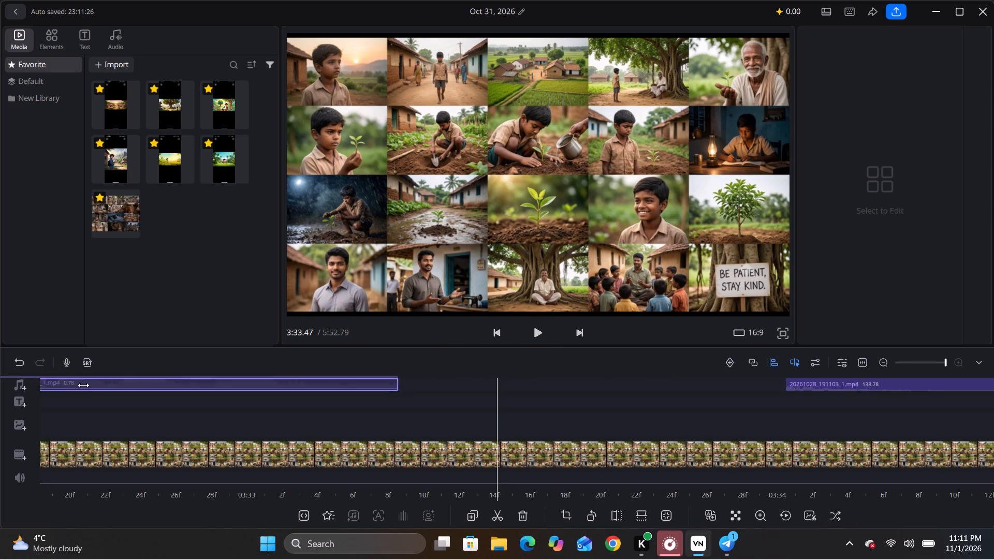
{"action": "left_click_drag", "start_coordinate": [83, 385], "coordinate": [5, 387]}
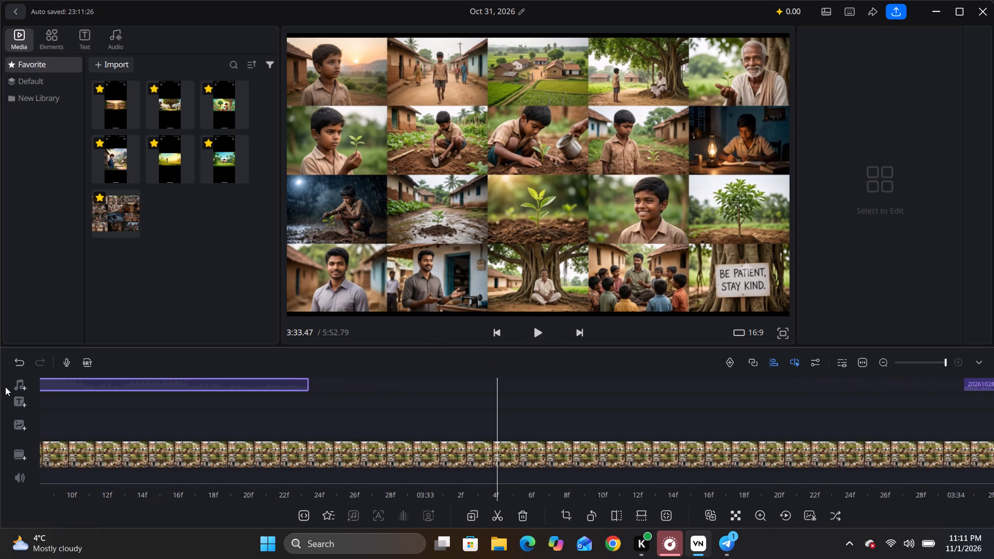
{"action": "left_click_drag", "start_coordinate": [5, 387], "coordinate": [266, 395]}
{"action": "left_click_drag", "start_coordinate": [267, 425], "coordinate": [993, 478]}
{"action": "left_click_drag", "start_coordinate": [944, 383], "coordinate": [185, 362]}
{"action": "left_click_drag", "start_coordinate": [150, 398], "coordinate": [748, 452]}
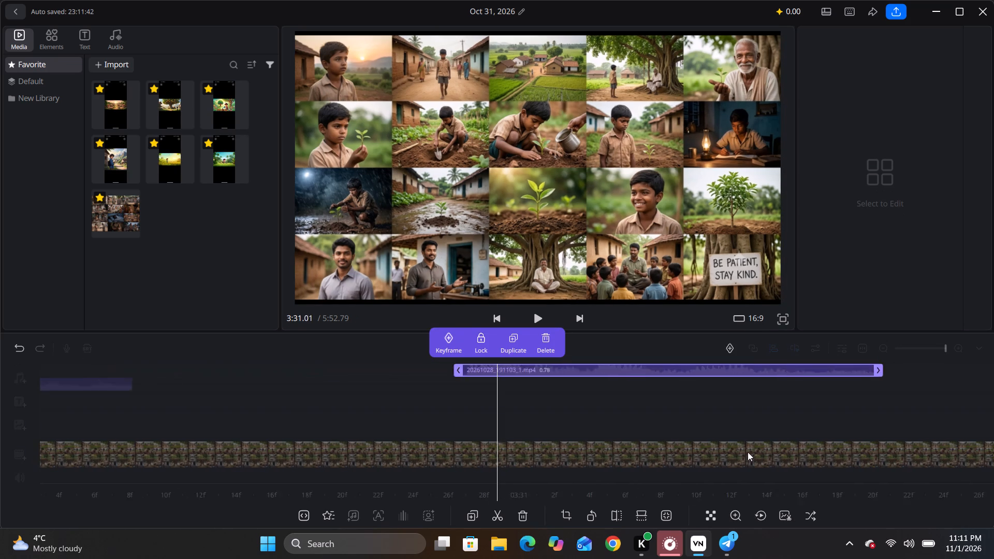
{"action": "left_click_drag", "start_coordinate": [748, 452], "coordinate": [872, 457]}
{"action": "left_click_drag", "start_coordinate": [887, 370], "coordinate": [528, 385]}
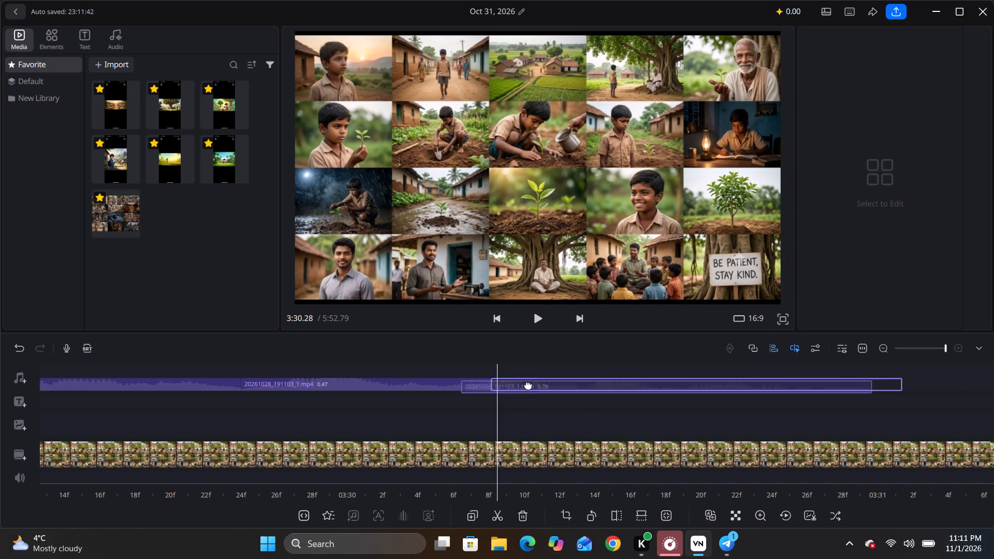
{"action": "left_click_drag", "start_coordinate": [528, 385], "coordinate": [554, 382]}
Listen to the audio from the closed gap up to about 4:01.75, and go back to replay the passage around 3:38.
{"action": "key", "text": "space"}
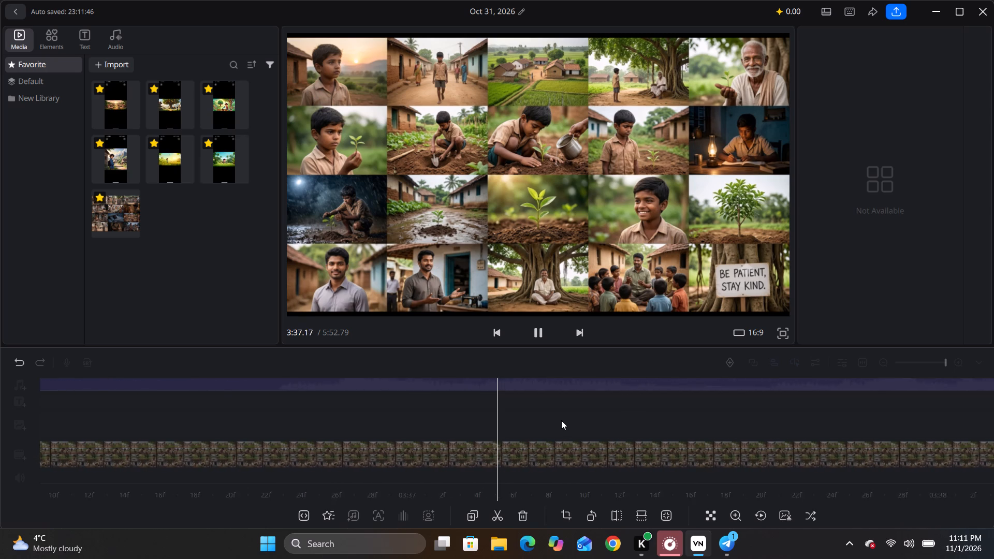
{"action": "key", "text": "space"}
{"action": "key", "text": "space"}
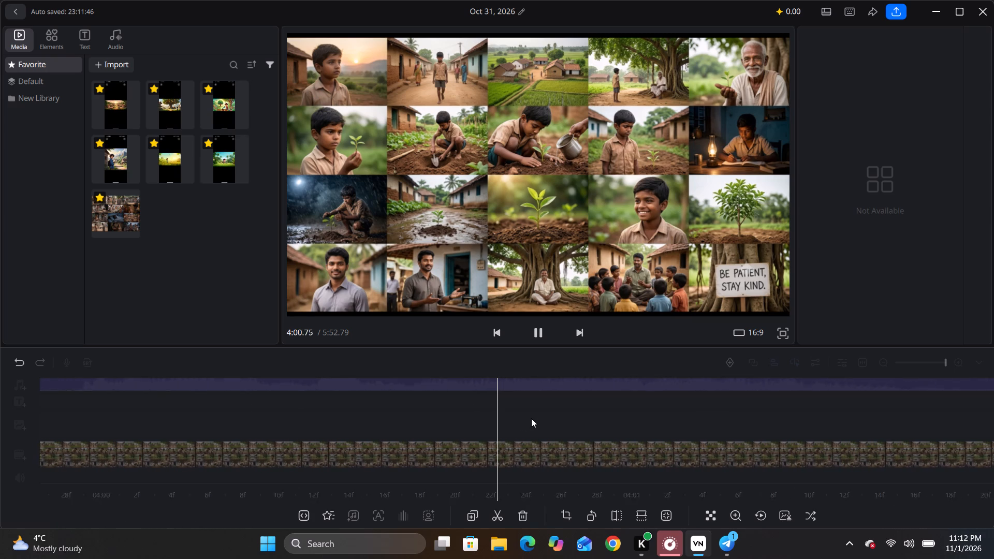
{"action": "key", "text": "space"}
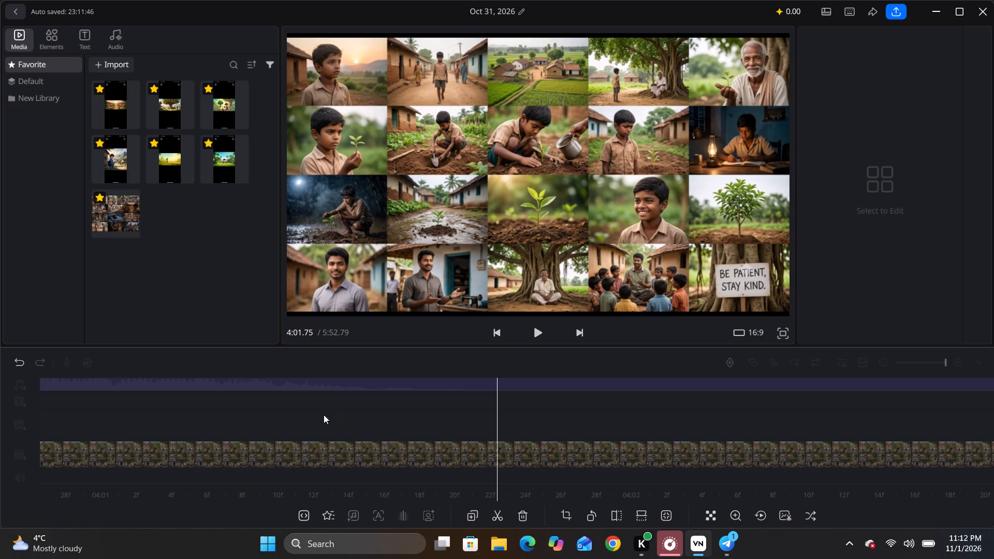
{"action": "left_click_drag", "start_coordinate": [311, 412], "coordinate": [976, 435]}
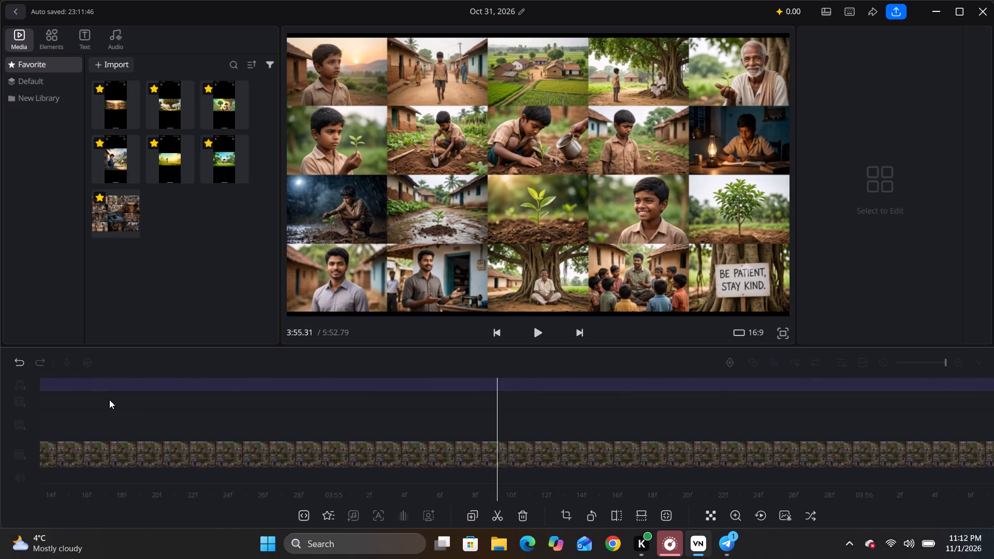
{"action": "left_click_drag", "start_coordinate": [97, 400], "coordinate": [524, 409]}
{"action": "left_click_drag", "start_coordinate": [284, 408], "coordinate": [686, 418]}
{"action": "left_click_drag", "start_coordinate": [291, 416], "coordinate": [308, 416]}
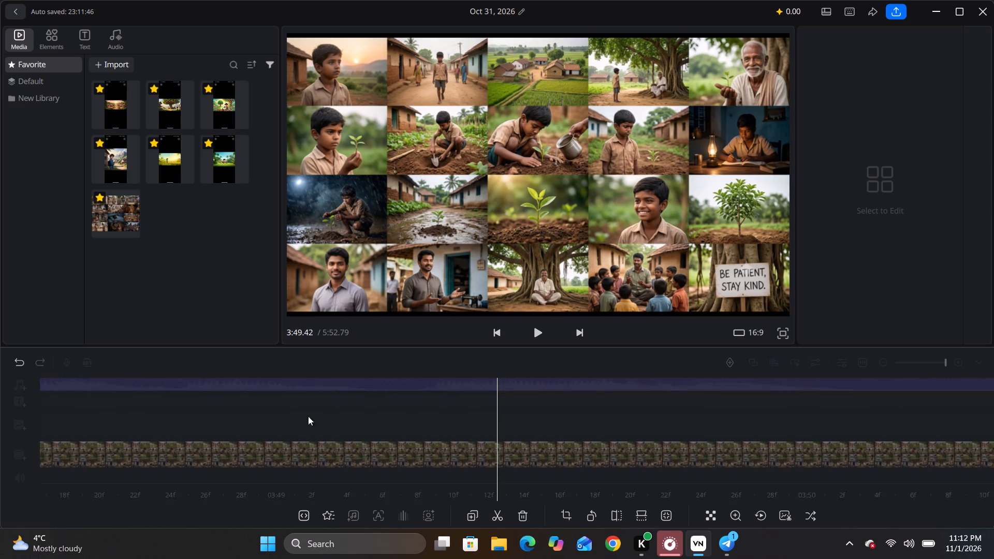
{"action": "left_click_drag", "start_coordinate": [308, 416], "coordinate": [697, 417]}
{"action": "left_click_drag", "start_coordinate": [344, 413], "coordinate": [570, 414]}
{"action": "left_click_drag", "start_coordinate": [335, 414], "coordinate": [597, 417]}
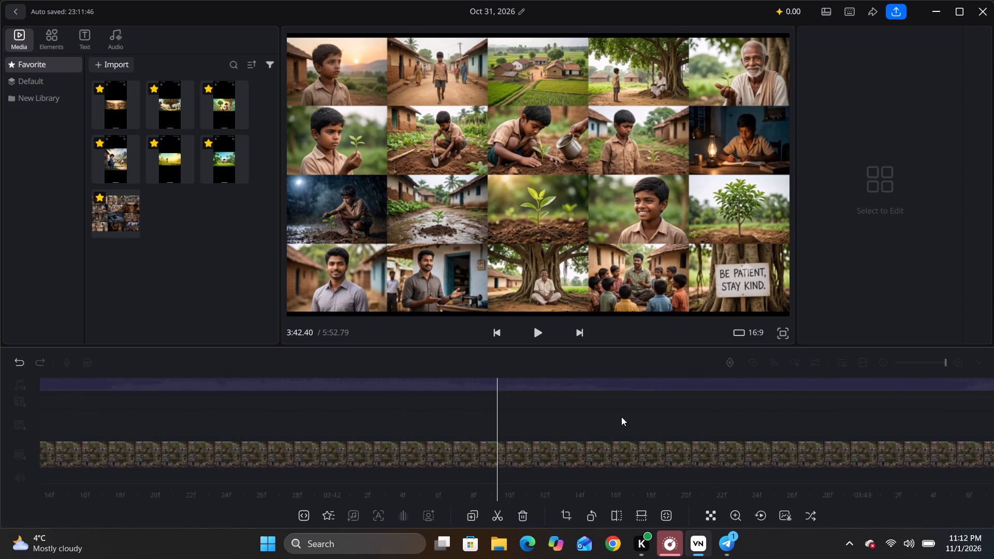
{"action": "left_click_drag", "start_coordinate": [380, 416], "coordinate": [459, 417]}
{"action": "left_click_drag", "start_coordinate": [444, 417], "coordinate": [764, 421]}
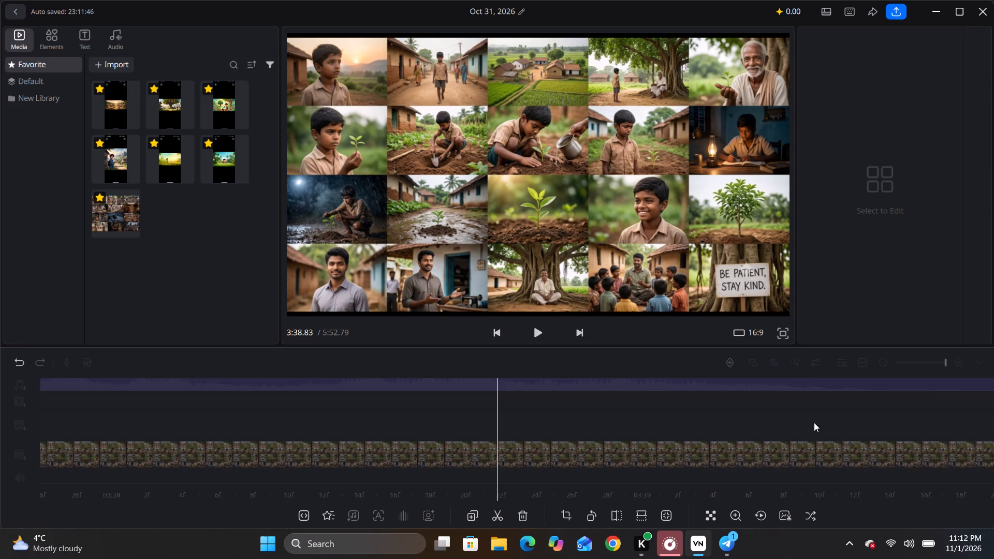
{"action": "left_click_drag", "start_coordinate": [189, 409], "coordinate": [198, 408]}
{"action": "key", "text": "space"}
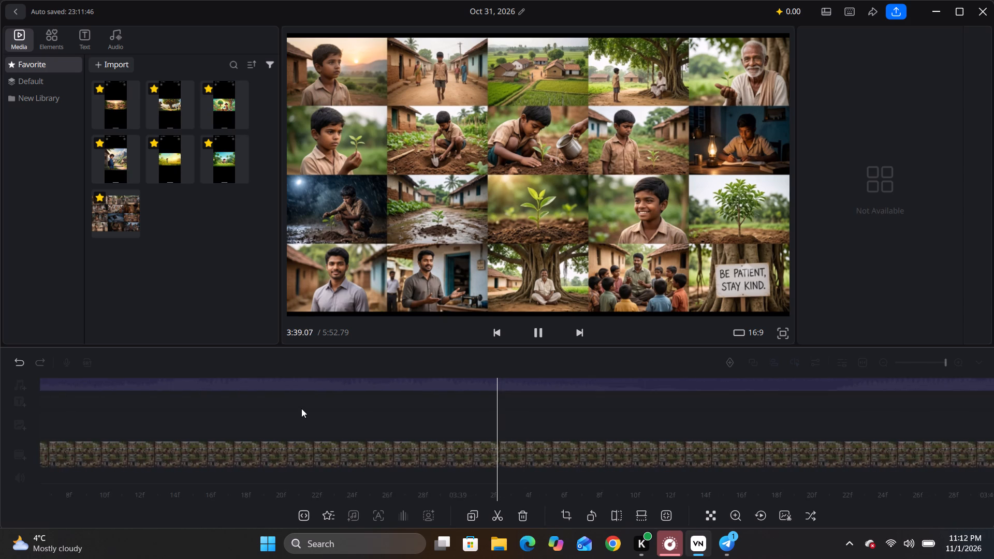
{"action": "key", "text": "space"}
Split the long audio clip at 3:36.75, just before the sound starts, and delete the quiet piece before the cut.
{"action": "left_click_drag", "start_coordinate": [285, 408], "coordinate": [659, 410]}
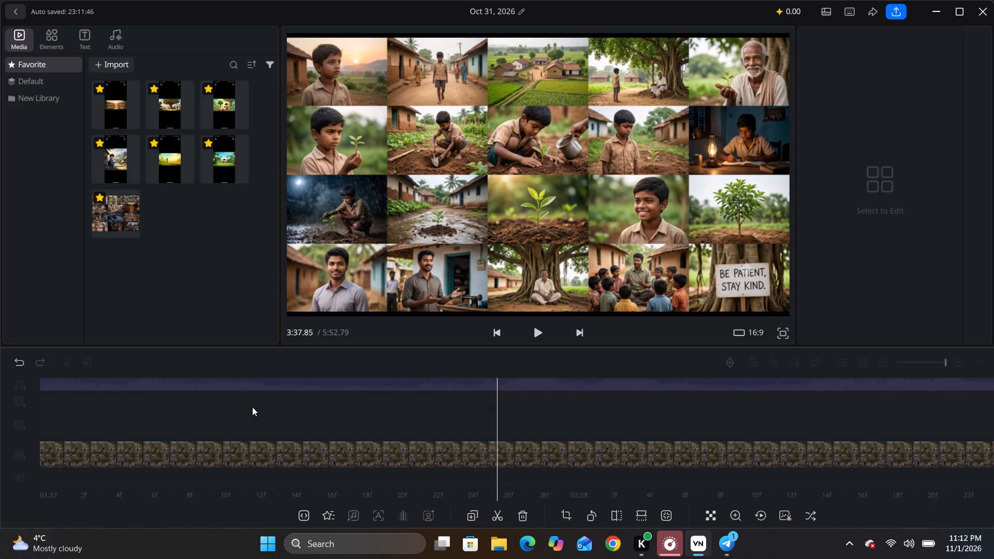
{"action": "left_click_drag", "start_coordinate": [247, 405], "coordinate": [780, 418]}
{"action": "left_click_drag", "start_coordinate": [647, 416], "coordinate": [607, 422]}
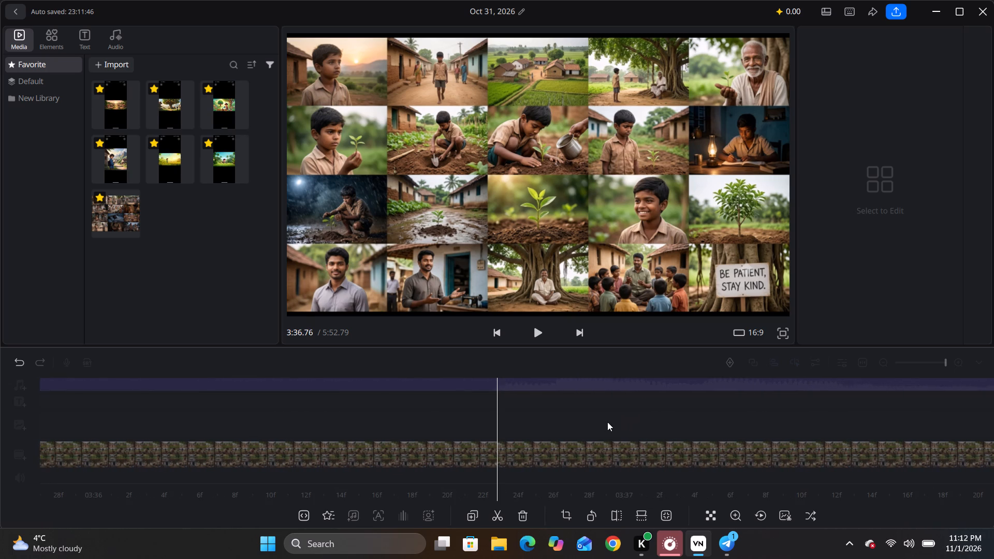
{"action": "left_click_drag", "start_coordinate": [607, 422], "coordinate": [617, 419]}
{"action": "left_click", "coordinate": [499, 380]}
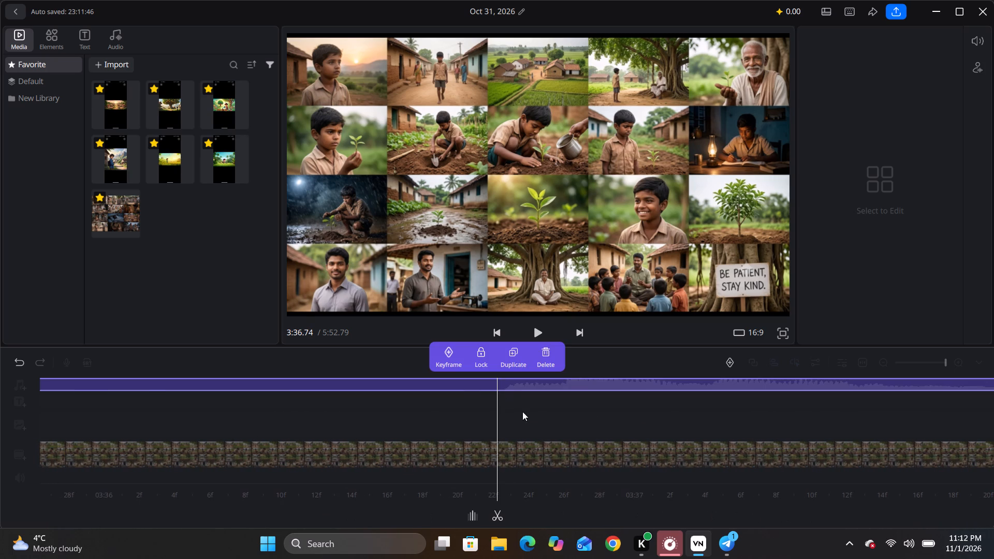
{"action": "left_click_drag", "start_coordinate": [533, 412], "coordinate": [522, 415]}
{"action": "key", "text": "ctrl+b"}
{"action": "left_click", "coordinate": [544, 348]}
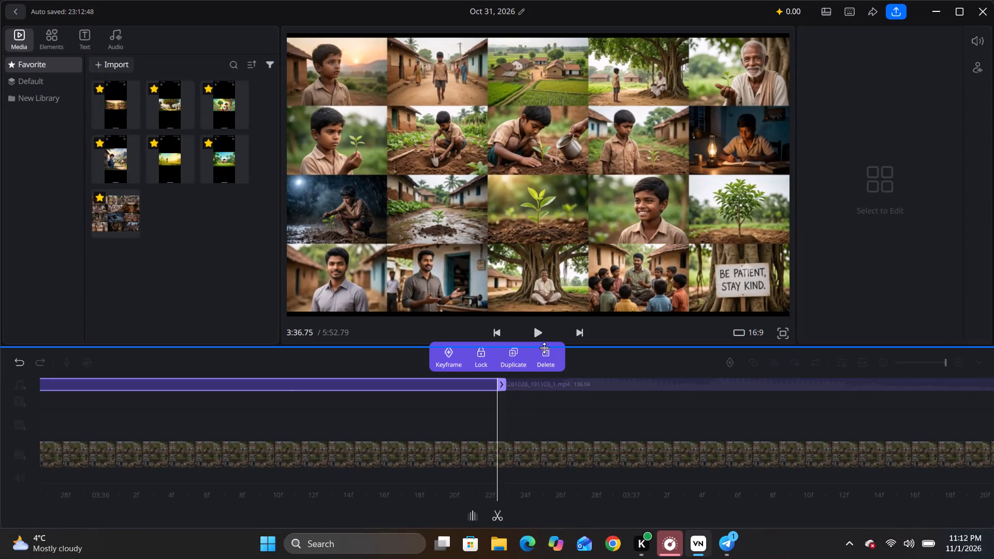
{"action": "left_click", "coordinate": [544, 353]}
Move the long remaining audio clip back against the end of the 0.78-second clip, at about 3:31.
{"action": "left_click_drag", "start_coordinate": [546, 388], "coordinate": [192, 388]}
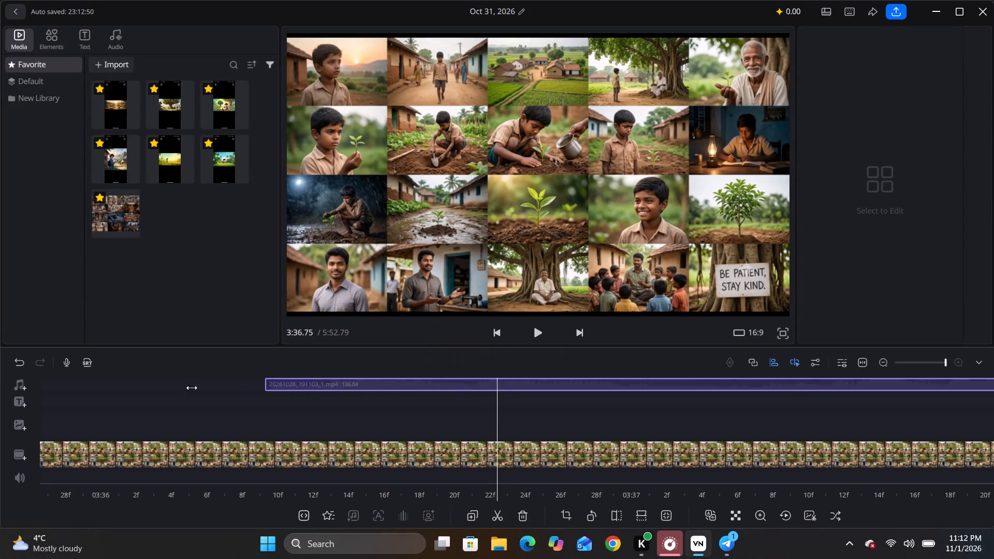
{"action": "left_click_drag", "start_coordinate": [192, 388], "coordinate": [0, 386]}
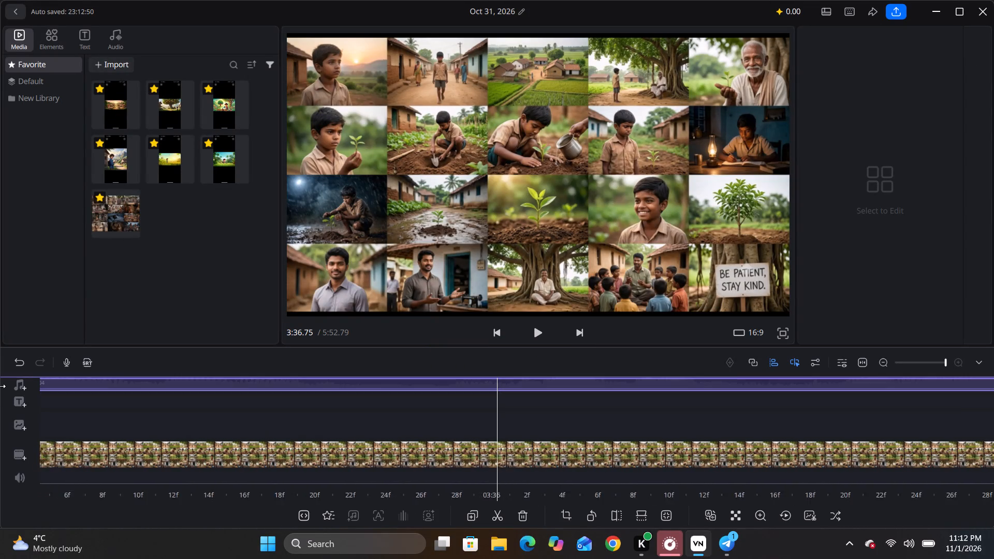
{"action": "left_click_drag", "start_coordinate": [0, 386], "coordinate": [3, 388]}
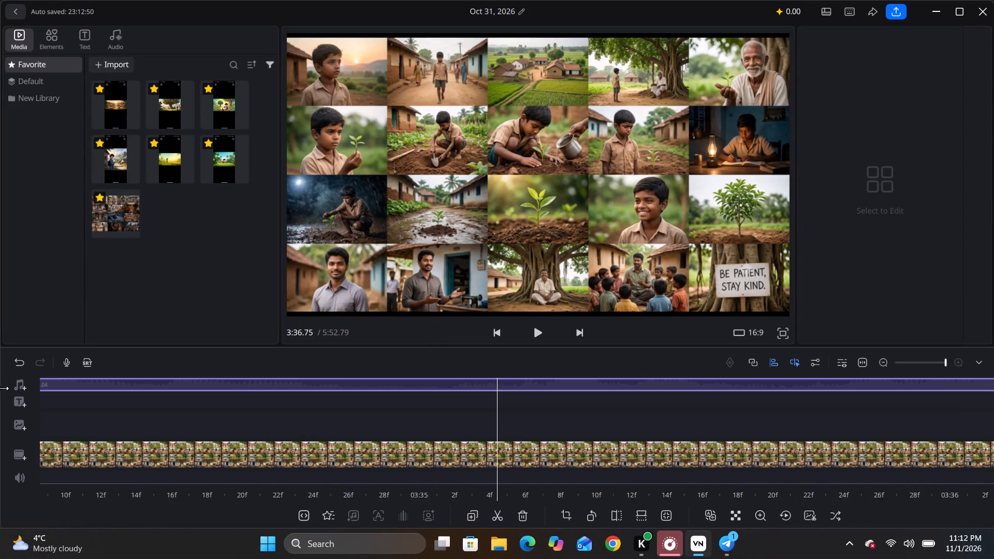
{"action": "left_click_drag", "start_coordinate": [3, 388], "coordinate": [3, 390]}
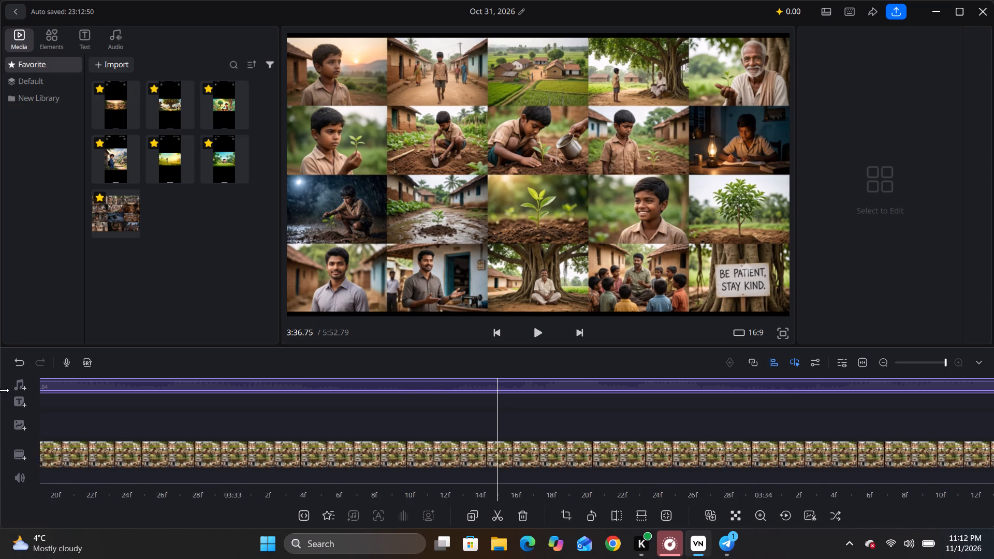
{"action": "left_click_drag", "start_coordinate": [3, 390], "coordinate": [0, 392]}
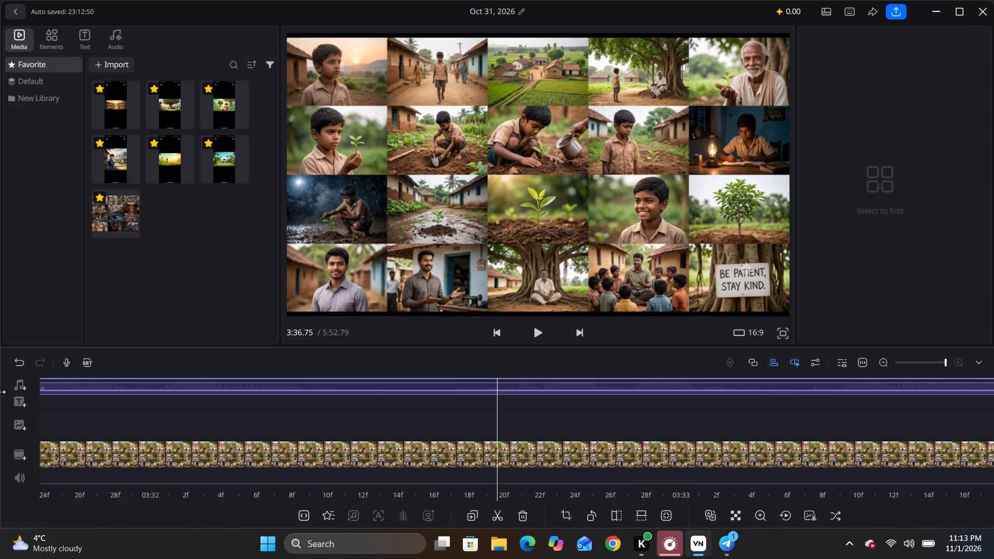
{"action": "left_click_drag", "start_coordinate": [0, 392], "coordinate": [218, 408]}
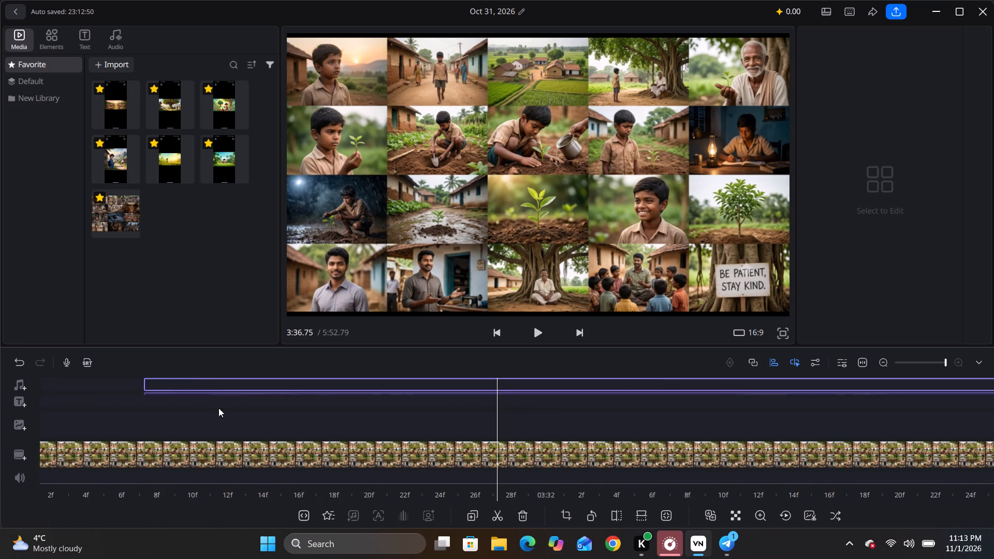
{"action": "left_click_drag", "start_coordinate": [218, 408], "coordinate": [194, 395]}
{"action": "left_click_drag", "start_coordinate": [180, 406], "coordinate": [896, 430]}
{"action": "left_click_drag", "start_coordinate": [894, 383], "coordinate": [780, 382]}
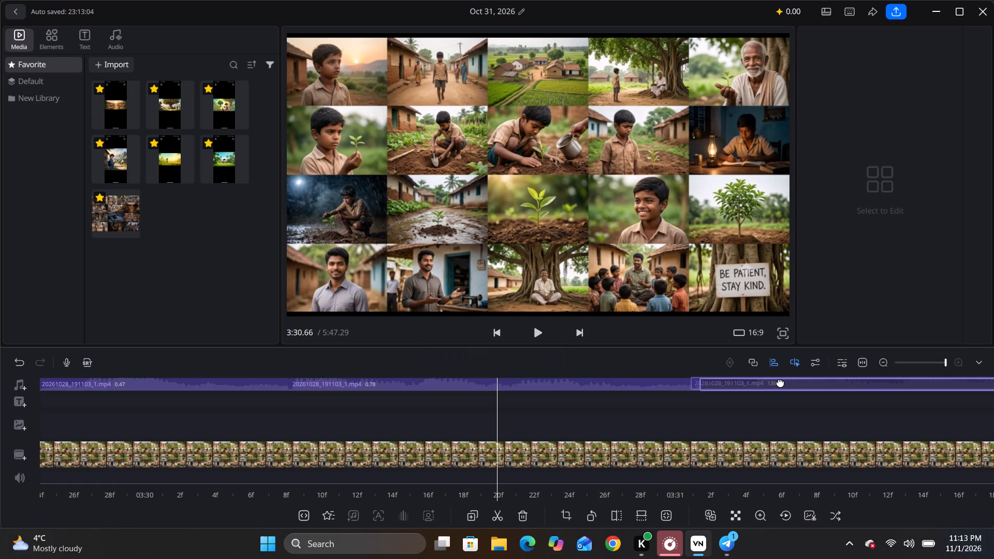
Play across the new join and split the long audio clip at 3:33.60, where the sound fades out.
{"action": "key", "text": "space"}
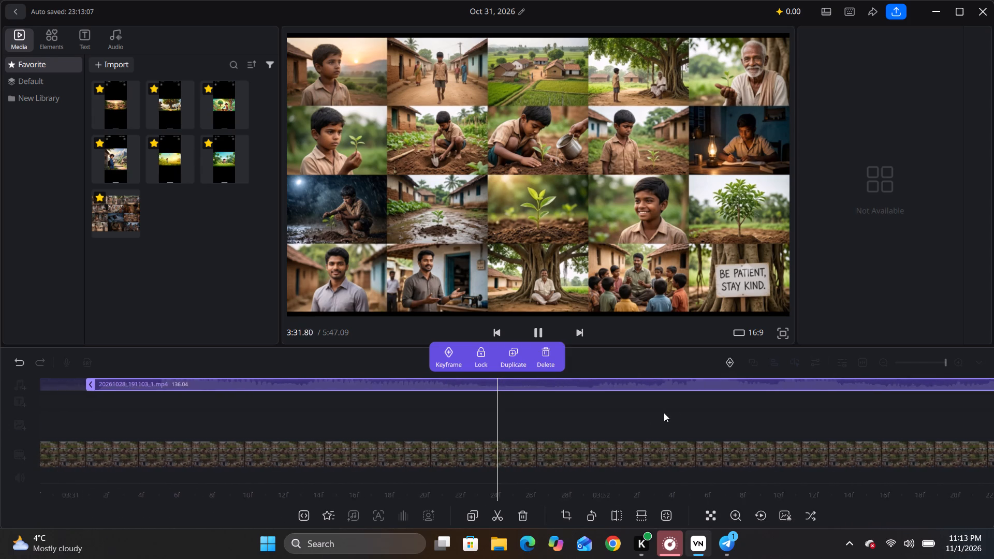
{"action": "key", "text": "space"}
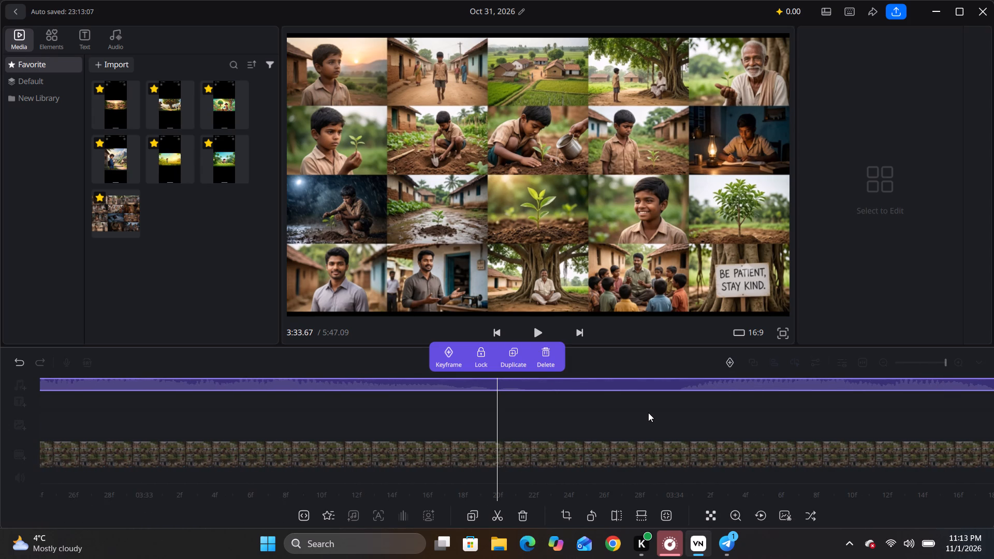
{"action": "left_click_drag", "start_coordinate": [532, 413], "coordinate": [551, 411]}
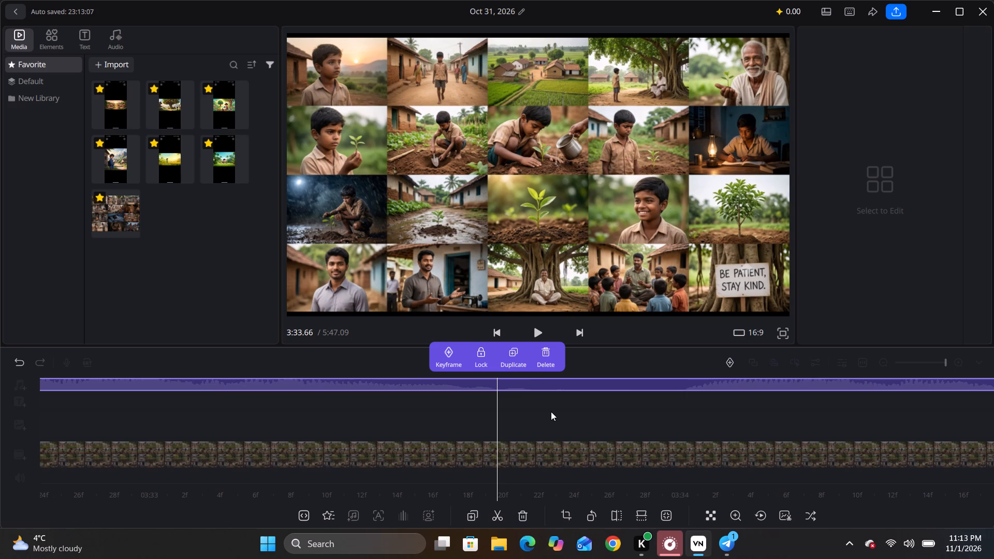
{"action": "left_click_drag", "start_coordinate": [551, 411], "coordinate": [582, 410]}
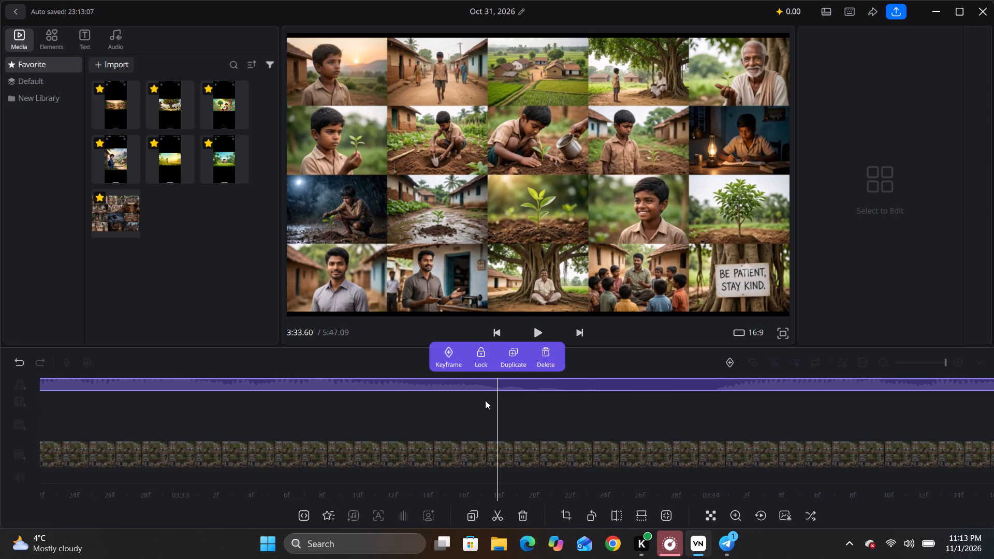
{"action": "key", "text": "ctrl+b"}
Cut the quiet 0.40-second stretch from 3:33.60 to 3:34.00 out of the audio and move the remaining long clip back to close the gap.
{"action": "key", "text": "space"}
{"action": "key", "text": "space"}
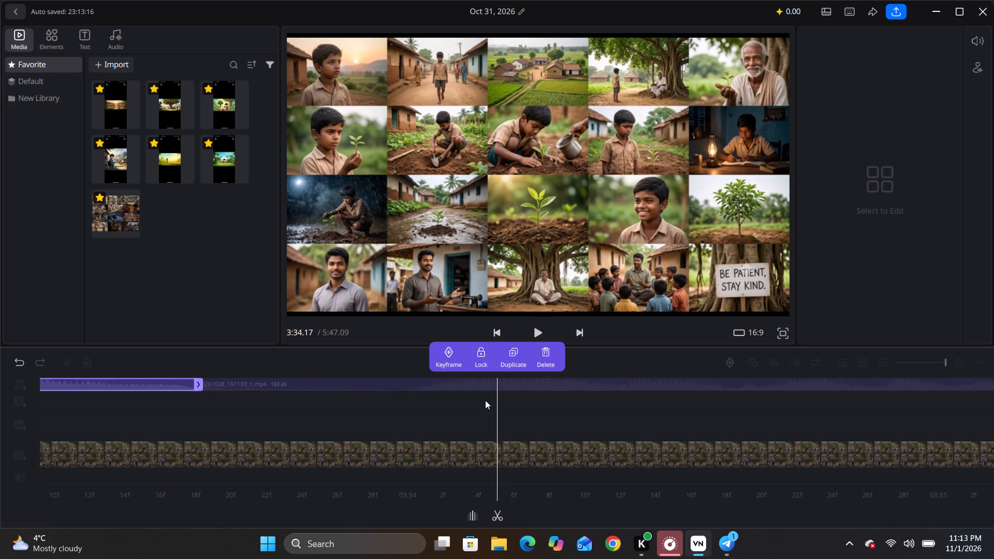
{"action": "key", "text": "space"}
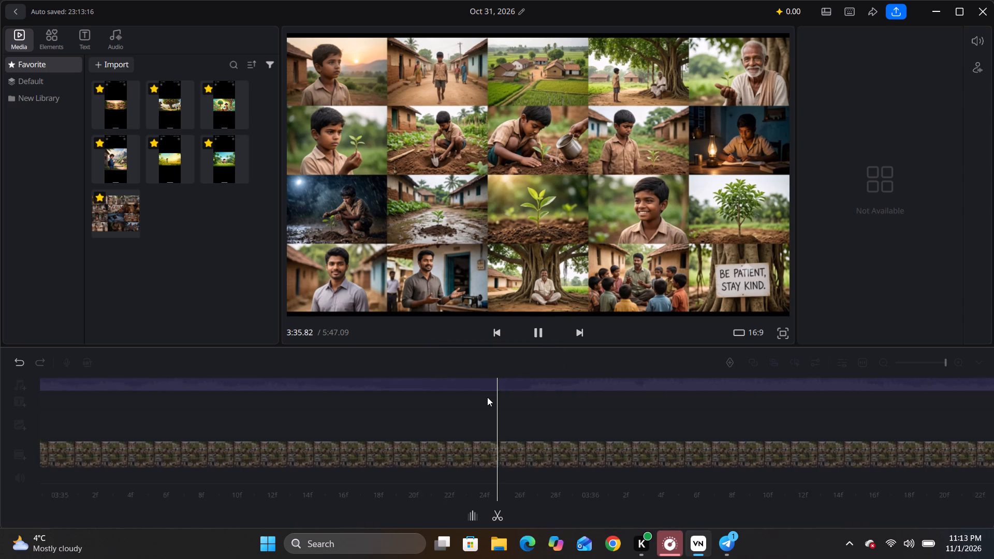
{"action": "key", "text": "space"}
{"action": "left_click_drag", "start_coordinate": [373, 409], "coordinate": [826, 423]}
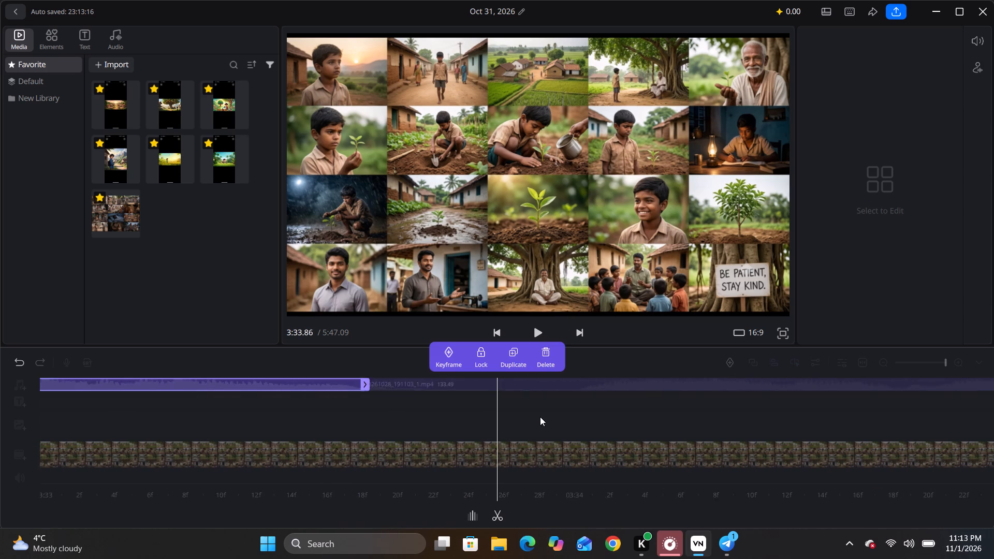
{"action": "left_click_drag", "start_coordinate": [540, 417], "coordinate": [445, 420]}
{"action": "left_click_drag", "start_coordinate": [565, 417], "coordinate": [511, 417]}
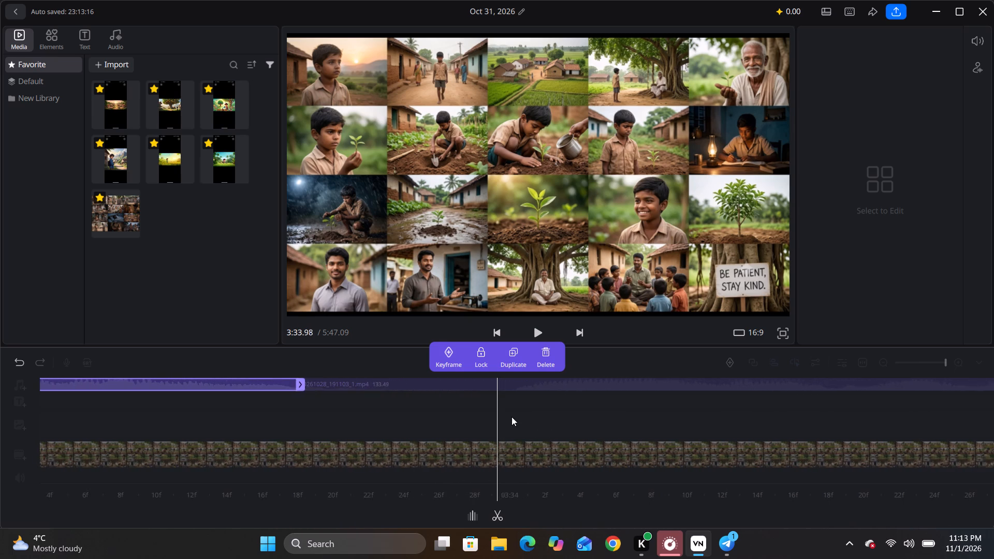
{"action": "left_click_drag", "start_coordinate": [511, 417], "coordinate": [494, 417]}
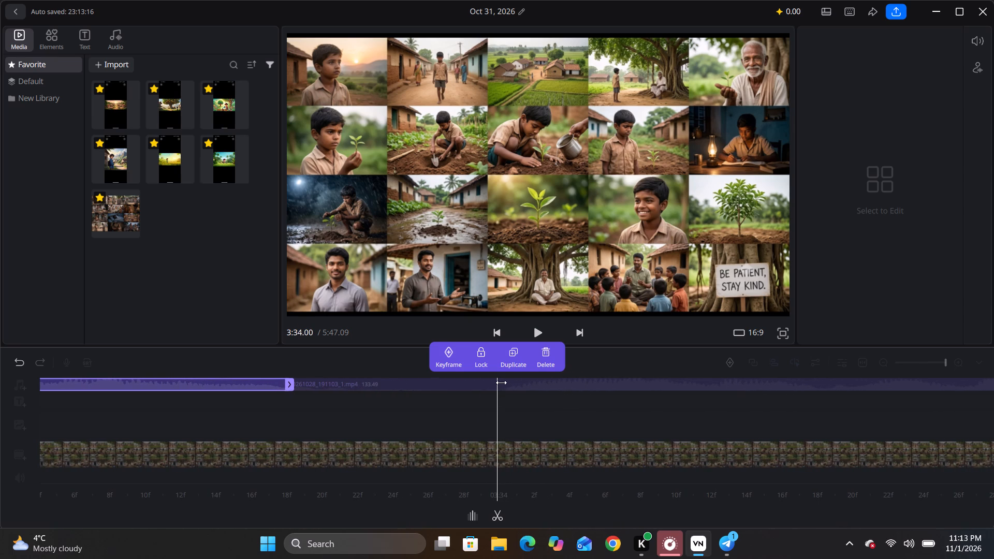
{"action": "left_click", "coordinate": [501, 383]}
{"action": "left_click_drag", "start_coordinate": [490, 411], "coordinate": [481, 413]}
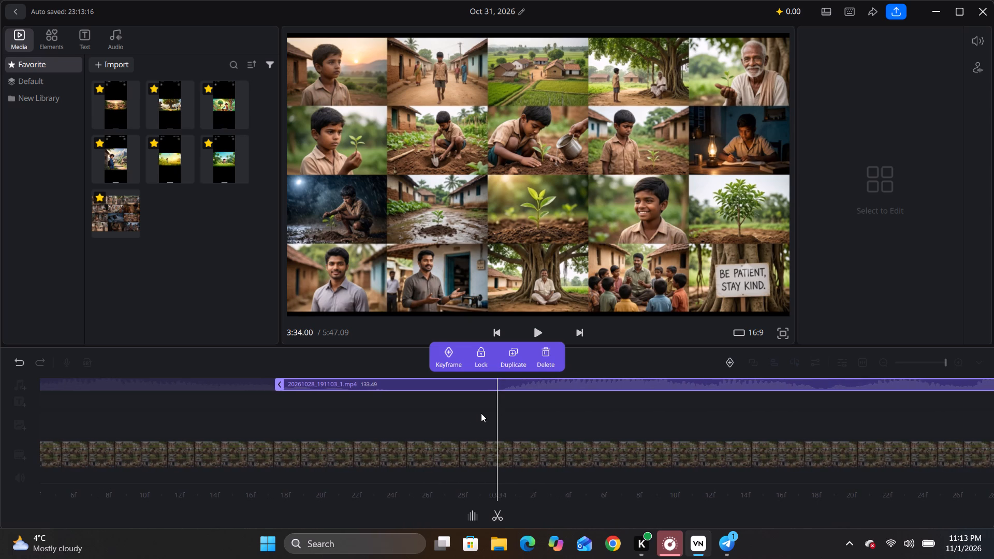
{"action": "left_click_drag", "start_coordinate": [481, 413], "coordinate": [480, 415]}
{"action": "key", "text": "ctrl+b"}
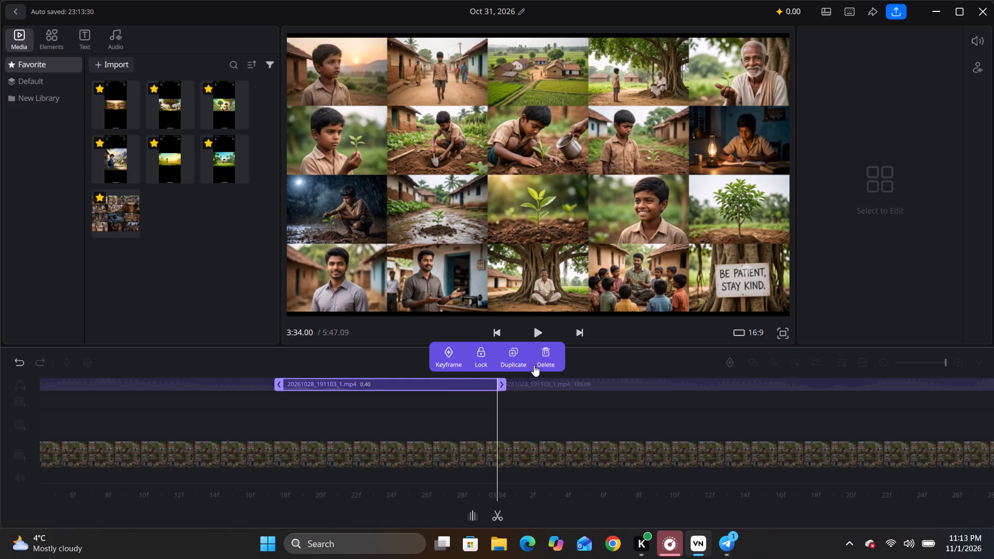
{"action": "left_click", "coordinate": [545, 348]}
{"action": "left_click", "coordinate": [547, 356]}
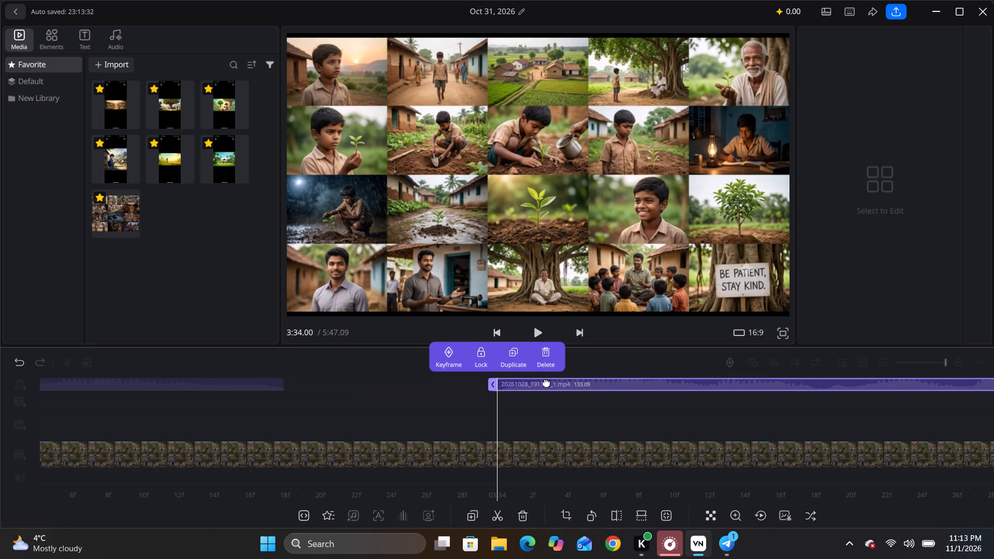
{"action": "left_click_drag", "start_coordinate": [547, 385], "coordinate": [326, 387]}
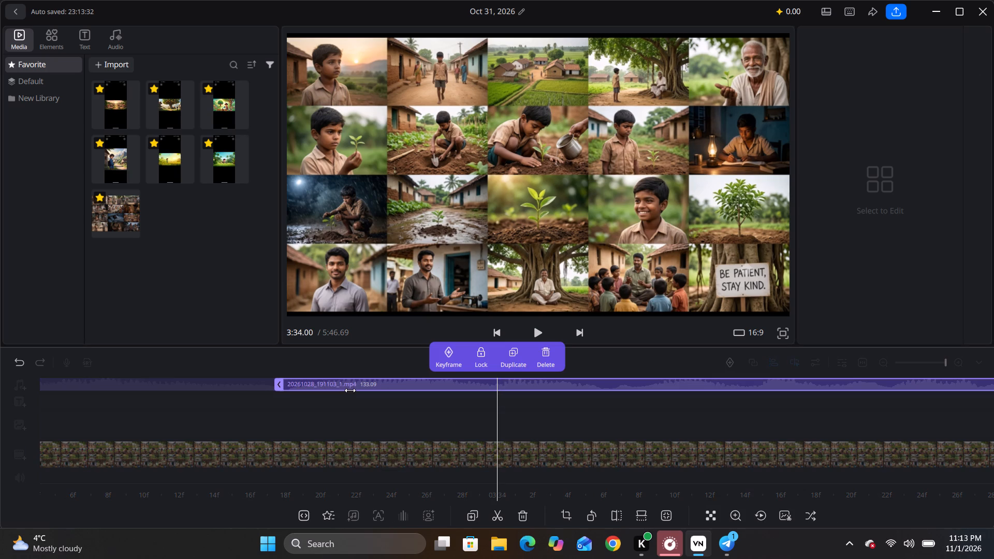
Cut the quiet 0.34-second stretch from 3:35.13 to 3:35.47 out of the audio and move the remaining long clip back to close the gap.
{"action": "key", "text": "space"}
{"action": "key", "text": "space"}
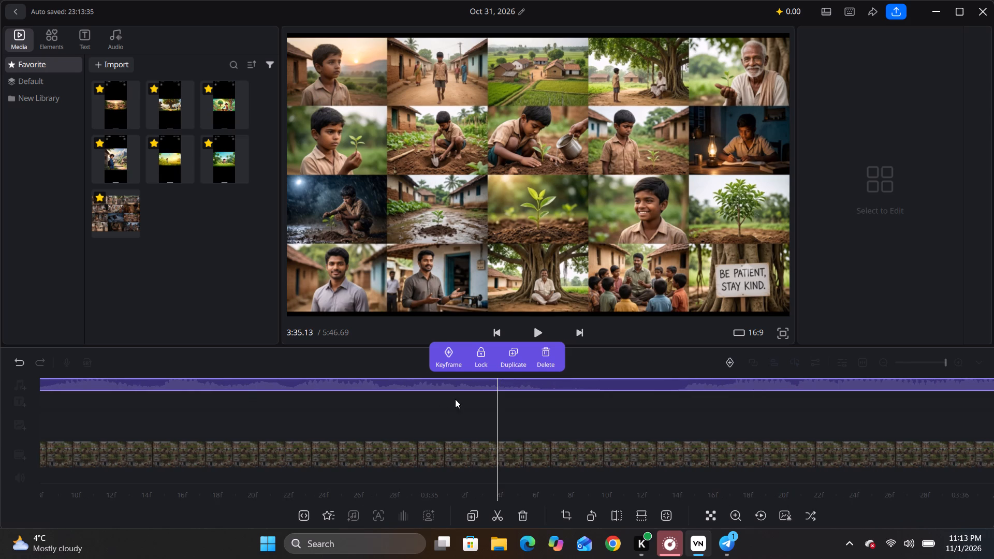
{"action": "key", "text": "ctrl+b"}
{"action": "key", "text": "space"}
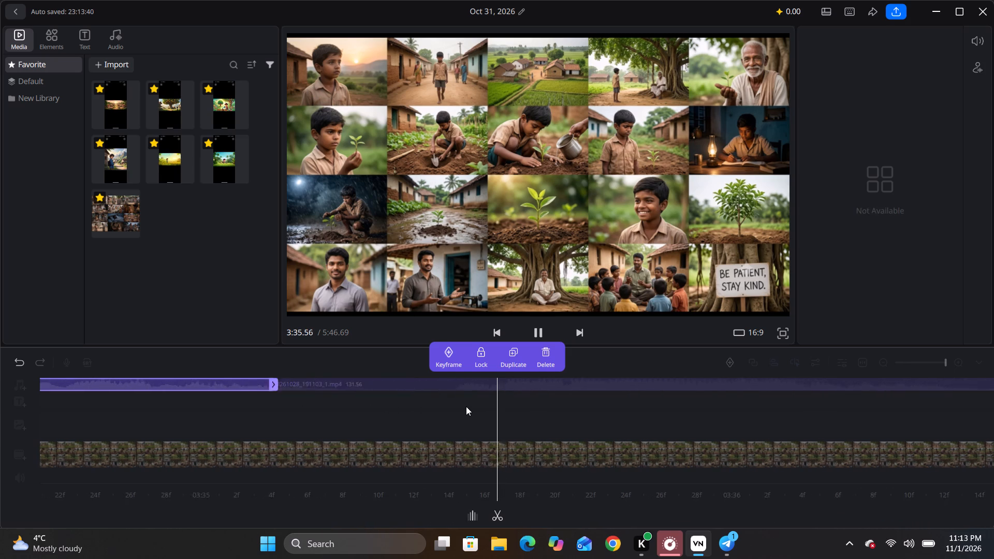
{"action": "key", "text": "space"}
{"action": "left_click_drag", "start_coordinate": [414, 410], "coordinate": [510, 419]}
{"action": "left_click", "coordinate": [499, 383]}
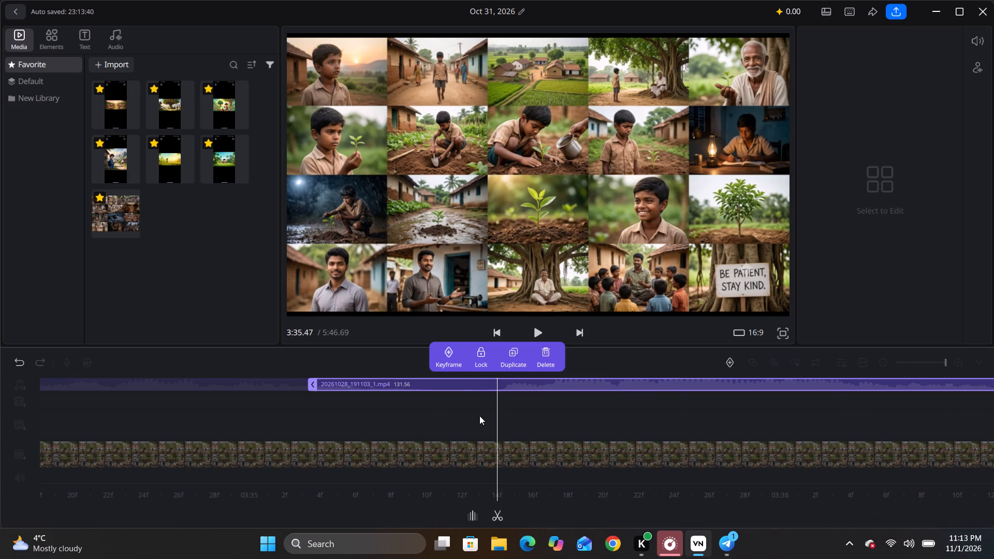
{"action": "key", "text": "ctrl+b"}
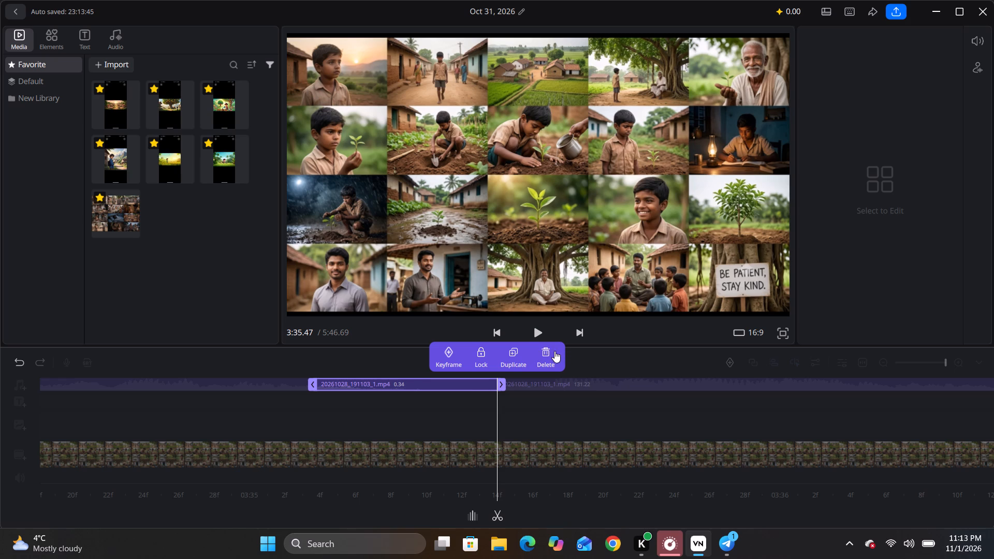
{"action": "left_click", "coordinate": [547, 352]}
{"action": "left_click_drag", "start_coordinate": [544, 387], "coordinate": [335, 390]}
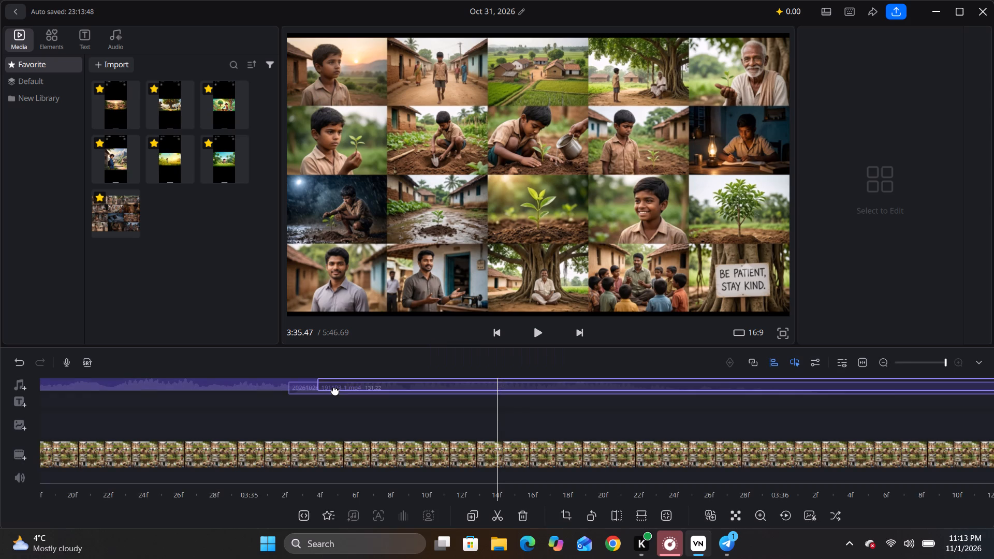
{"action": "left_click_drag", "start_coordinate": [335, 390], "coordinate": [348, 388]}
Play across the new join and split the long audio clip at about 3:36.07, where the sound fades out.
{"action": "left_click_drag", "start_coordinate": [286, 404], "coordinate": [497, 413]}
{"action": "key", "text": "space"}
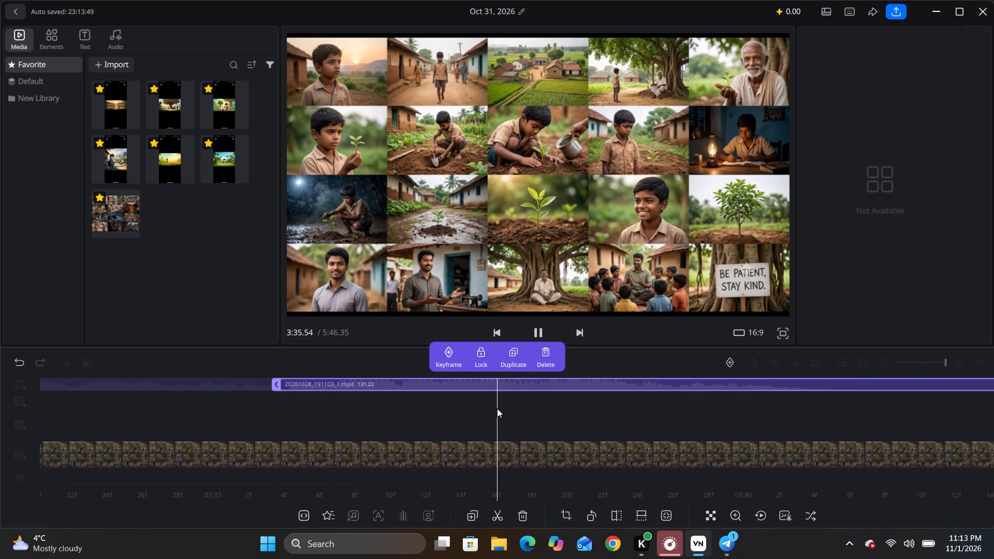
{"action": "key", "text": "space"}
{"action": "left_click_drag", "start_coordinate": [384, 416], "coordinate": [484, 418]}
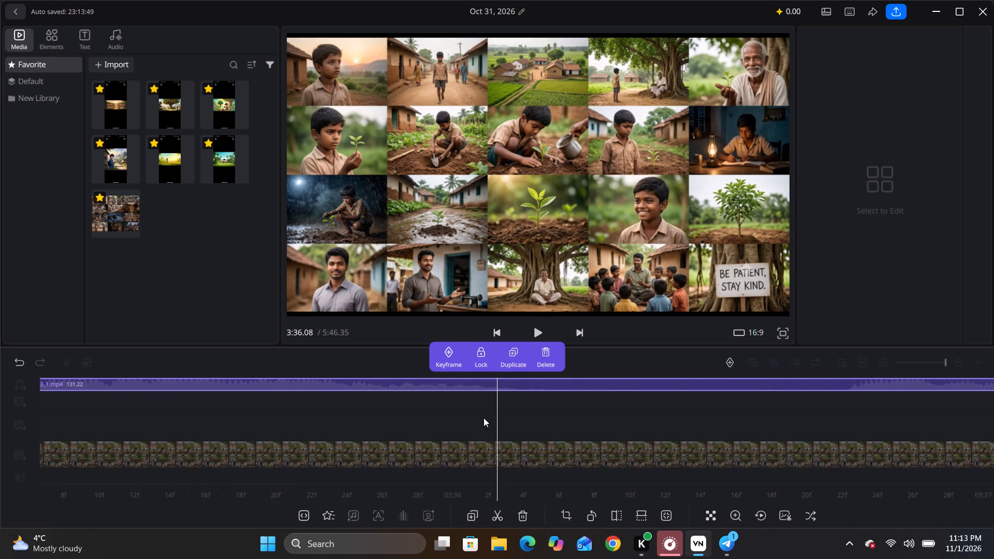
{"action": "left_click_drag", "start_coordinate": [484, 418], "coordinate": [493, 416]}
{"action": "key", "text": "ctrl+b"}
Listen on through the following passage and split the long audio clip at 3:37.99, where its sound fades out.
{"action": "key", "text": "space"}
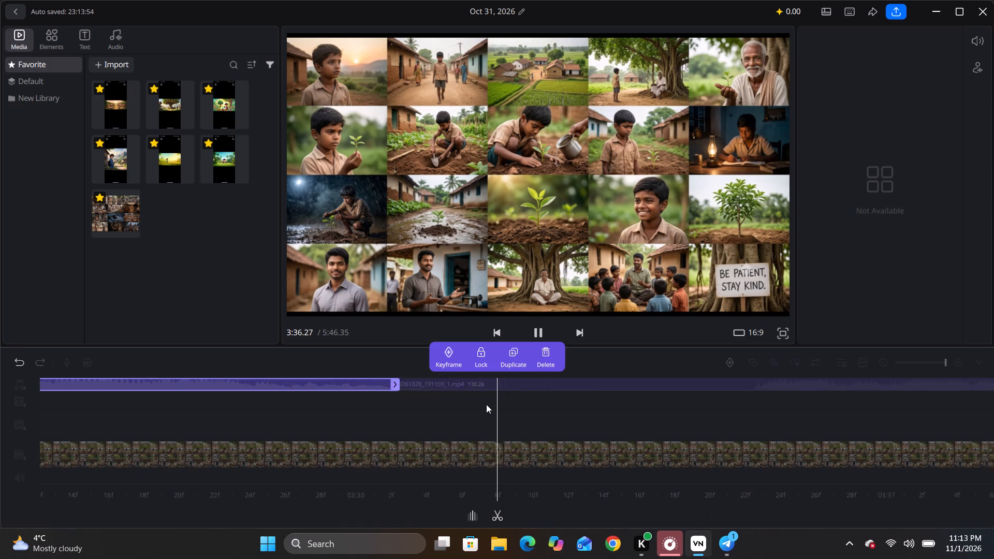
{"action": "key", "text": "space"}
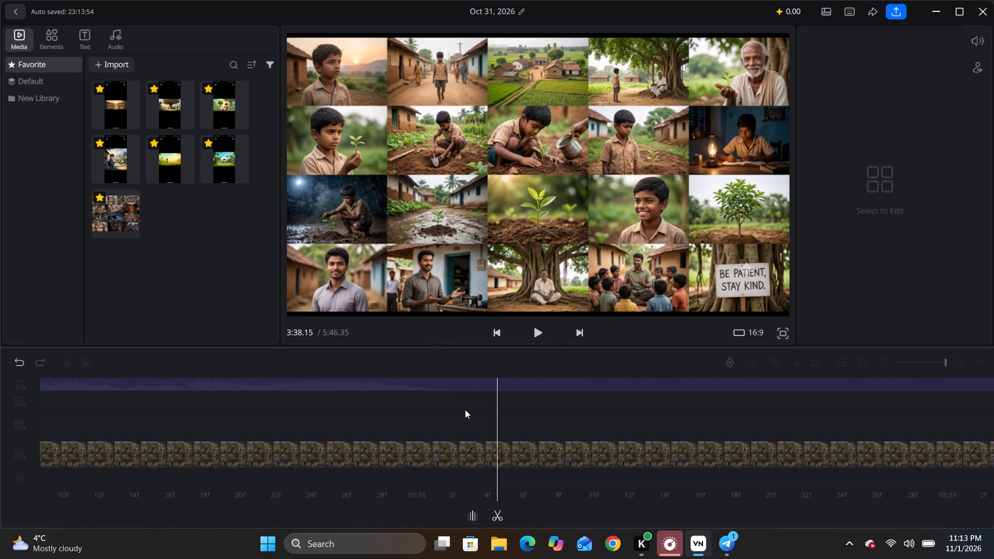
{"action": "left_click_drag", "start_coordinate": [436, 414], "coordinate": [536, 414]}
{"action": "left_click", "coordinate": [498, 382]}
{"action": "key", "text": "ctrl+b"}
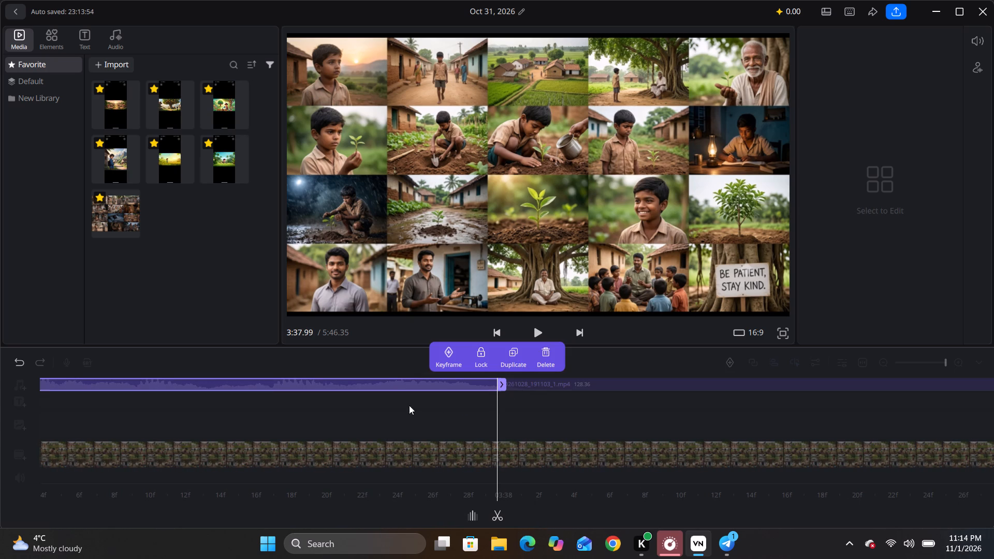
Cut the quiet 0.68-second piece before 3:36.75 out of the audio and move the remaining 1.24-second clip back to close the gap.
{"action": "left_click_drag", "start_coordinate": [338, 419], "coordinate": [676, 421]}
{"action": "left_click_drag", "start_coordinate": [306, 414], "coordinate": [633, 416]}
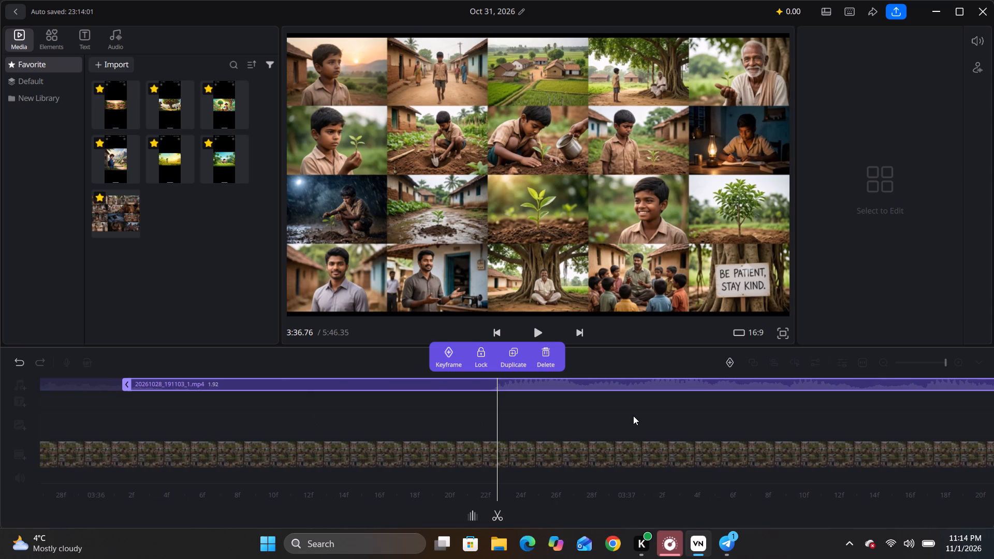
{"action": "left_click_drag", "start_coordinate": [633, 416], "coordinate": [644, 420]}
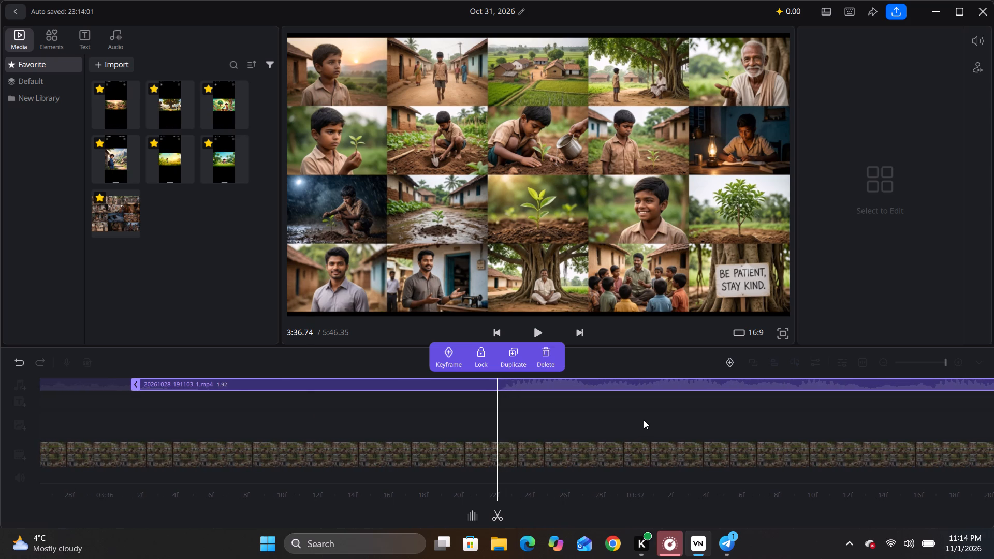
{"action": "left_click_drag", "start_coordinate": [644, 420], "coordinate": [638, 421]}
{"action": "key", "text": "ctrl+b"}
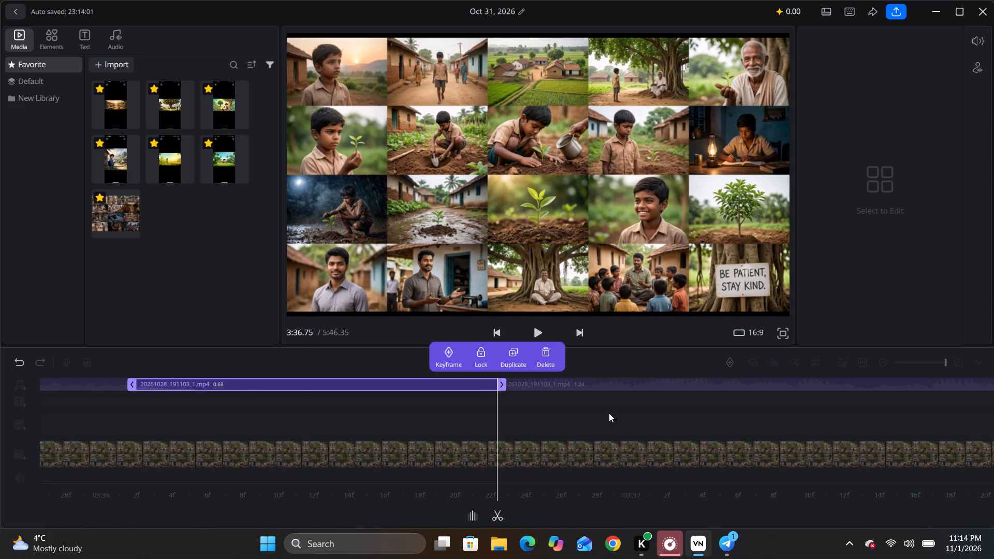
{"action": "left_click", "coordinate": [548, 353]}
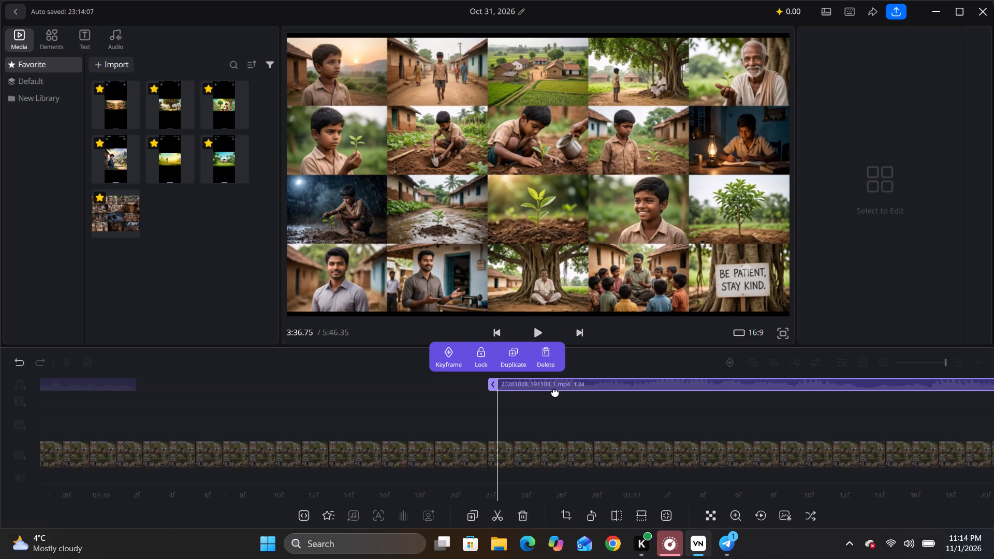
{"action": "left_click_drag", "start_coordinate": [558, 378], "coordinate": [145, 381]}
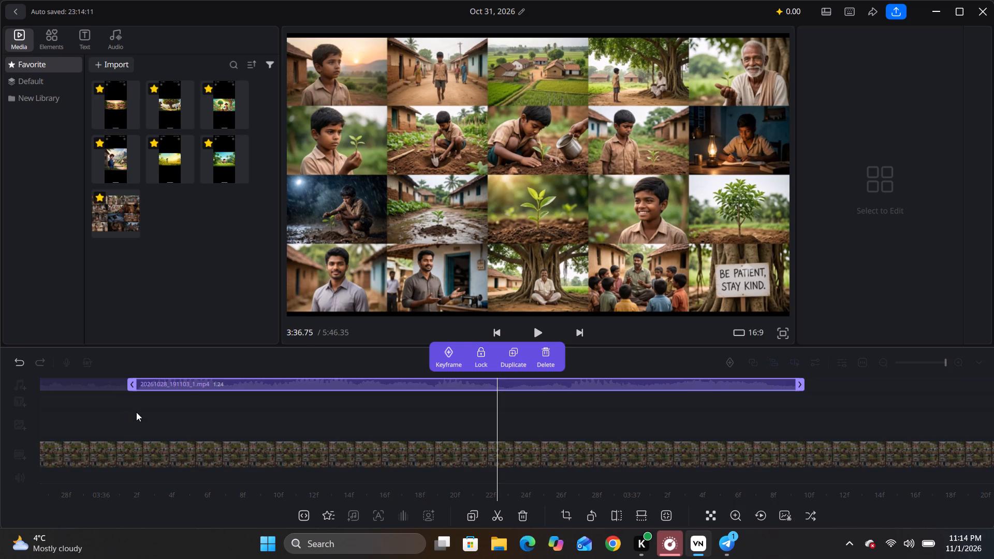
Split the long audio clip at 3:39.35, just before the sound starts, and delete the quiet piece before the cut.
{"action": "key", "text": "space"}
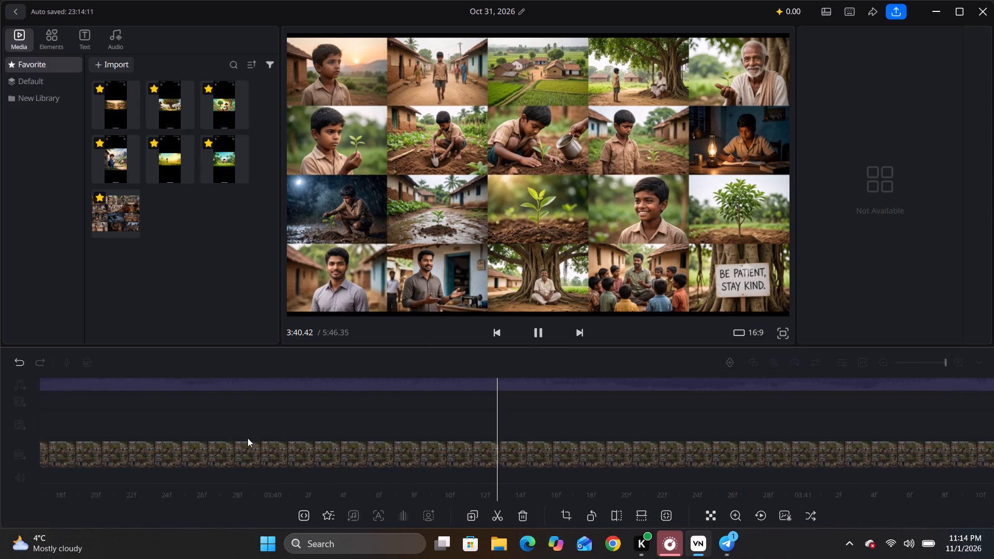
{"action": "key", "text": "space"}
{"action": "left_click_drag", "start_coordinate": [130, 438], "coordinate": [474, 439]}
{"action": "left_click_drag", "start_coordinate": [248, 438], "coordinate": [246, 438]}
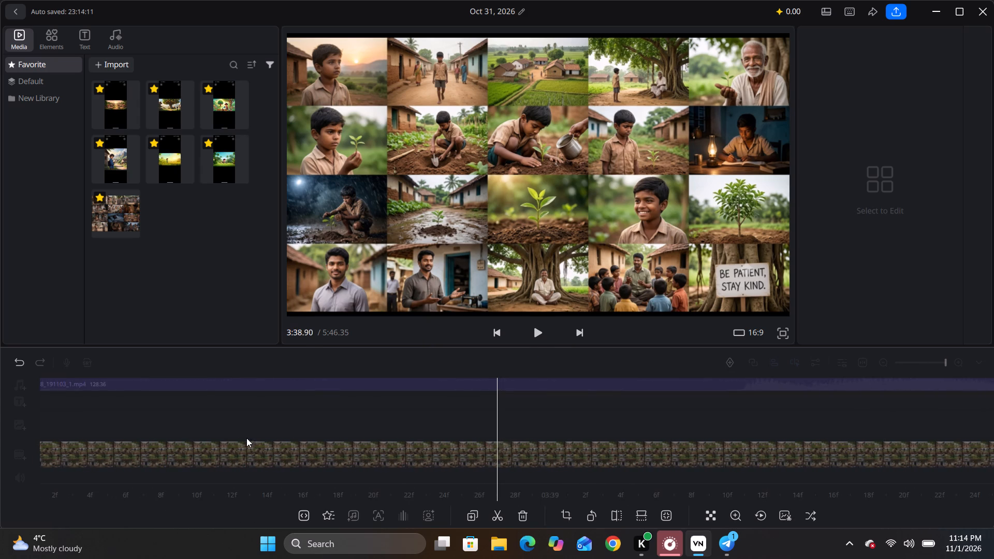
{"action": "left_click_drag", "start_coordinate": [246, 438], "coordinate": [55, 439]}
{"action": "left_click_drag", "start_coordinate": [503, 433], "coordinate": [486, 435]}
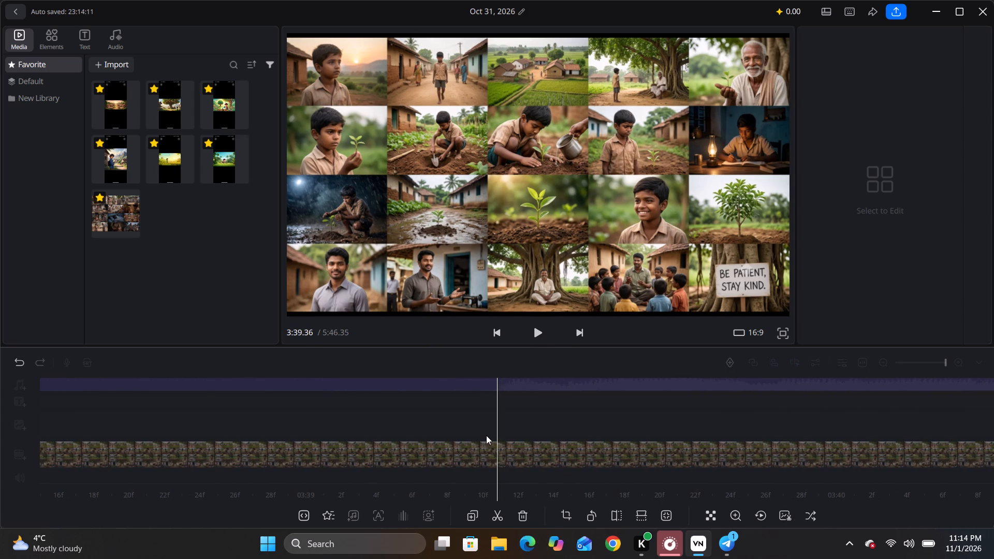
{"action": "left_click_drag", "start_coordinate": [486, 435], "coordinate": [490, 434]}
{"action": "left_click", "coordinate": [501, 386]}
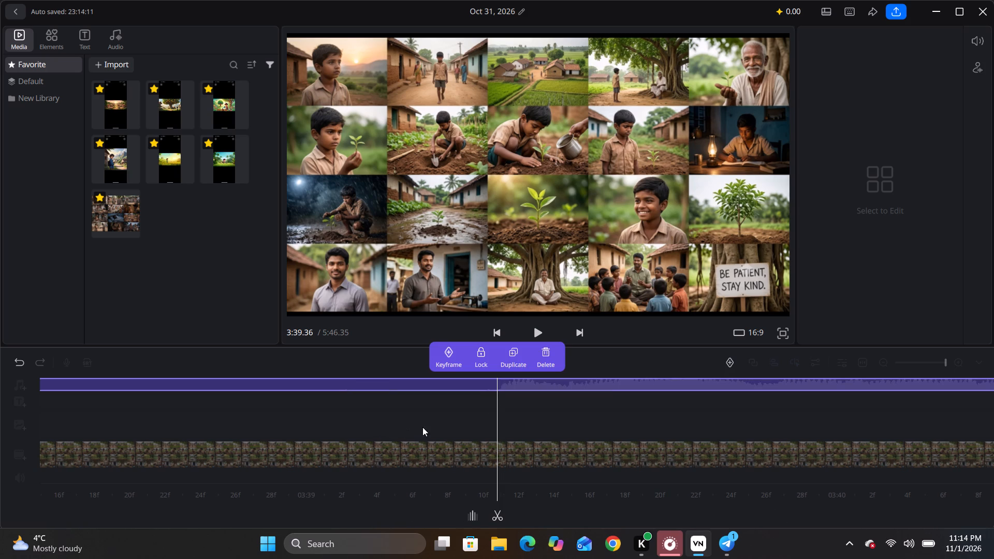
{"action": "left_click_drag", "start_coordinate": [464, 431], "coordinate": [475, 430]}
{"action": "key", "text": "ctrl+b"}
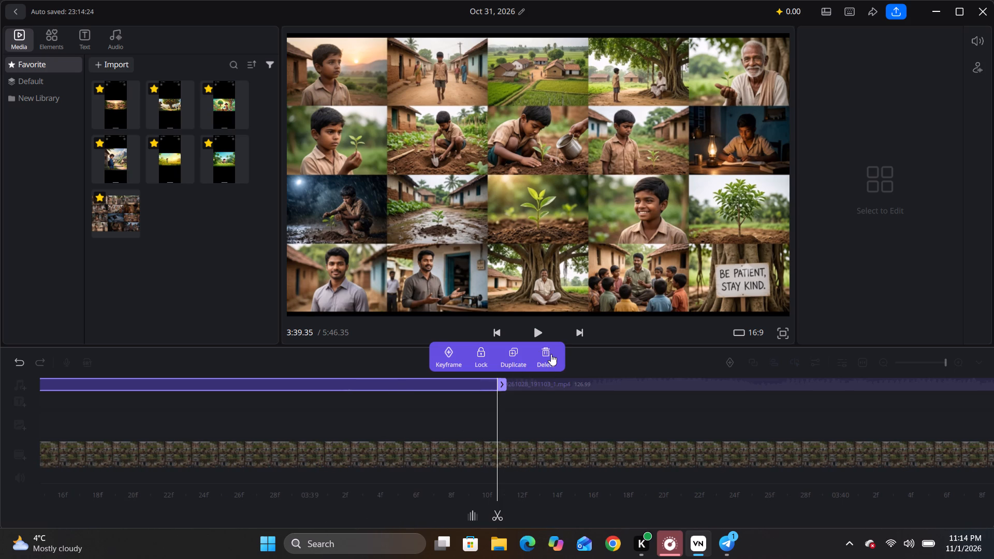
{"action": "left_click", "coordinate": [546, 352]}
Move the long remaining audio clip back against the end of the 1.24-second clip, at about 3:37.30.
{"action": "left_click_drag", "start_coordinate": [547, 383], "coordinate": [91, 396]}
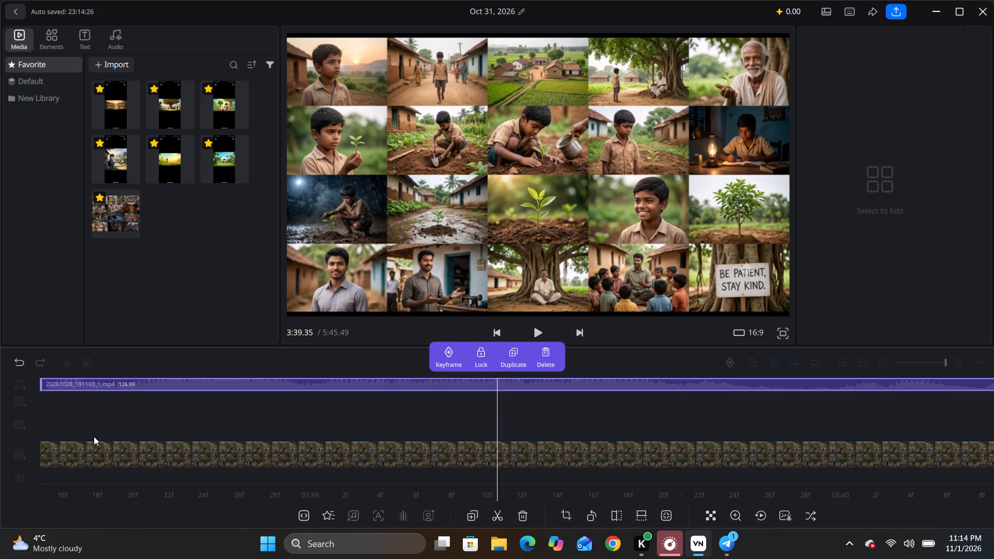
{"action": "left_click_drag", "start_coordinate": [94, 437], "coordinate": [814, 438]}
{"action": "left_click_drag", "start_coordinate": [807, 390], "coordinate": [363, 438]}
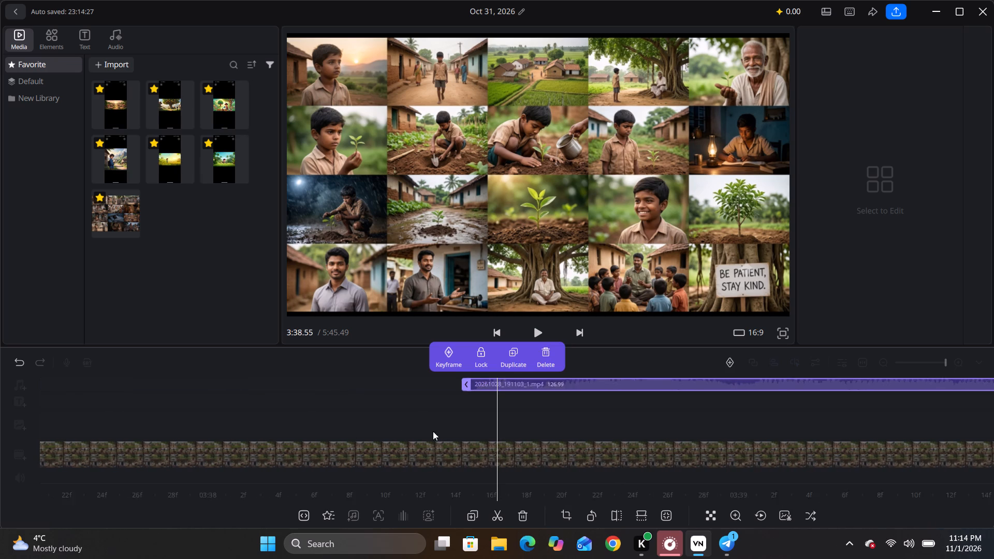
{"action": "left_click_drag", "start_coordinate": [433, 431], "coordinate": [792, 432]}
{"action": "left_click_drag", "start_coordinate": [710, 386], "coordinate": [271, 400]}
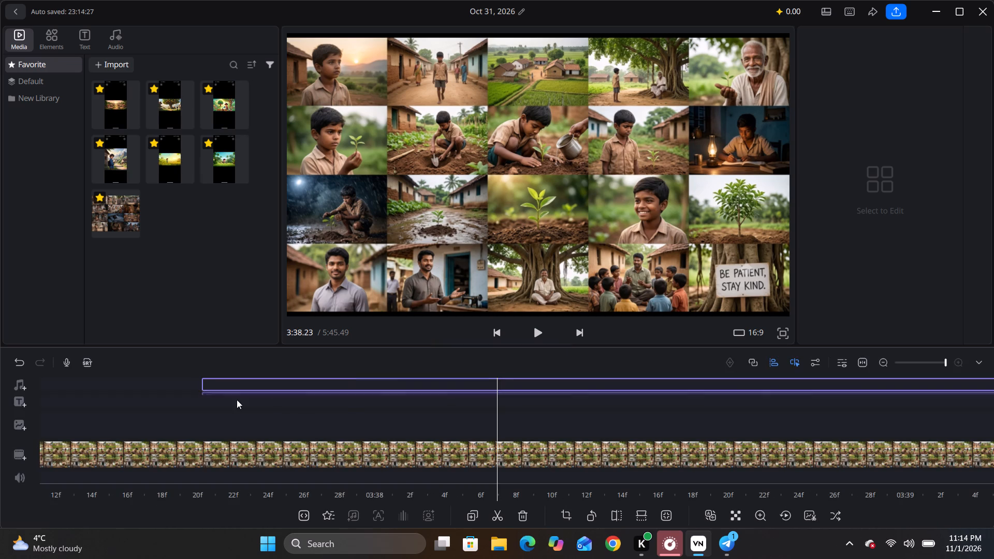
{"action": "left_click_drag", "start_coordinate": [224, 425], "coordinate": [904, 435]}
{"action": "left_click_drag", "start_coordinate": [895, 385], "coordinate": [767, 385]}
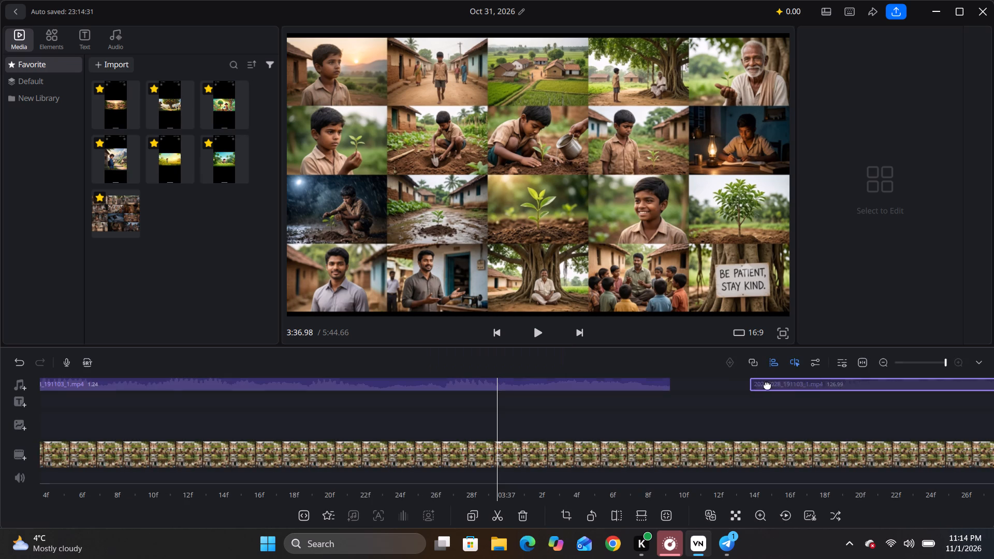
{"action": "left_click_drag", "start_coordinate": [767, 385], "coordinate": [701, 388]}
Listen on from about 3:37 and split the long audio clip at 3:41.45, where its sound fades out.
{"action": "key", "text": "space"}
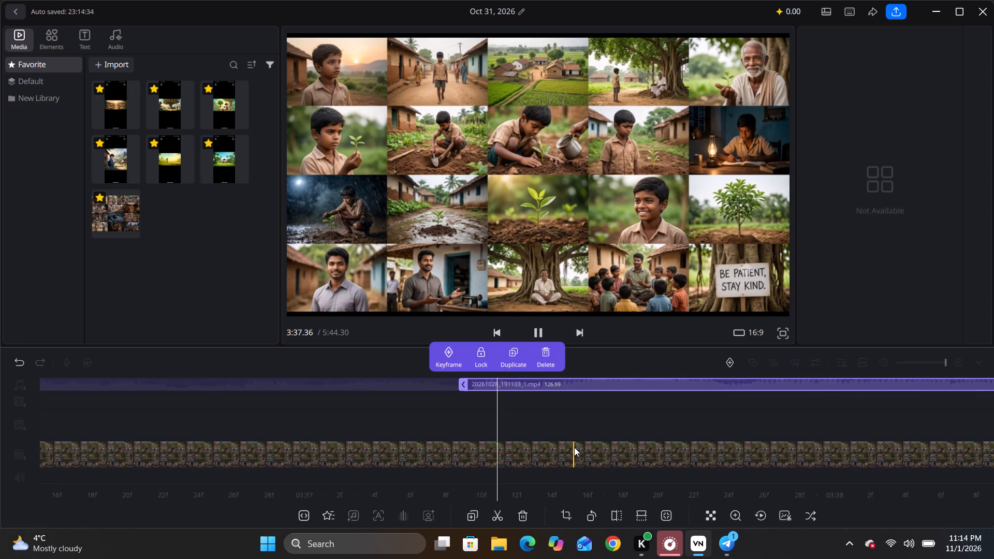
{"action": "key", "text": "space"}
{"action": "key", "text": "space"}
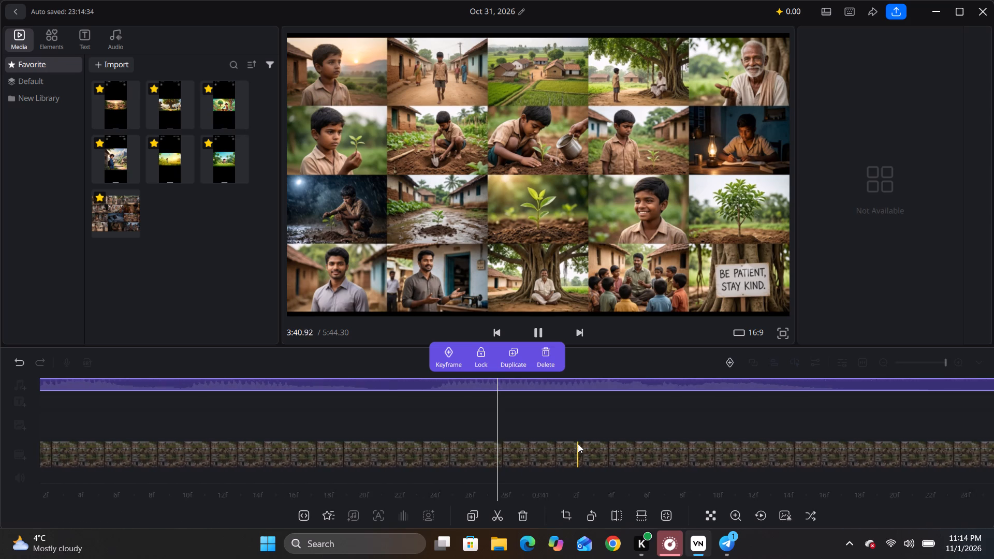
{"action": "key", "text": "space"}
{"action": "left_click_drag", "start_coordinate": [489, 433], "coordinate": [556, 430]}
{"action": "key", "text": "ctrl+b"}
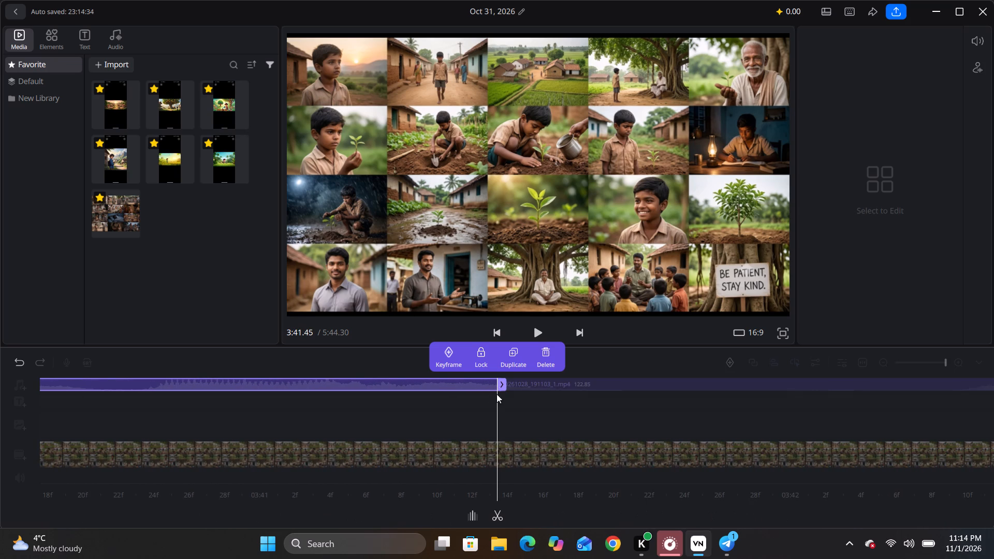
Split the long audio clip at 3:42.36, where the sound starts again, and delete the quiet 0.91-second piece before the cut.
{"action": "key", "text": "space"}
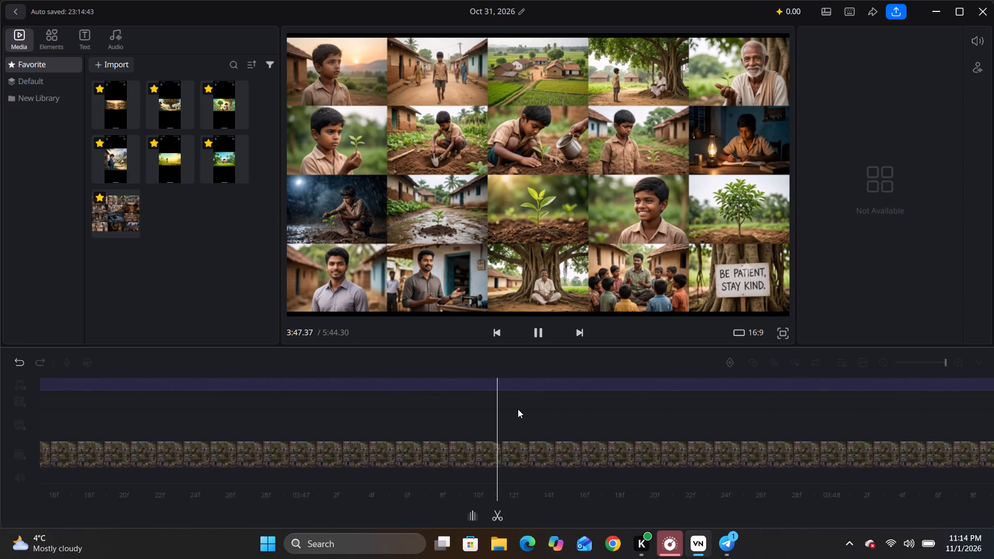
{"action": "key", "text": "space"}
{"action": "left_click_drag", "start_coordinate": [254, 413], "coordinate": [823, 400]}
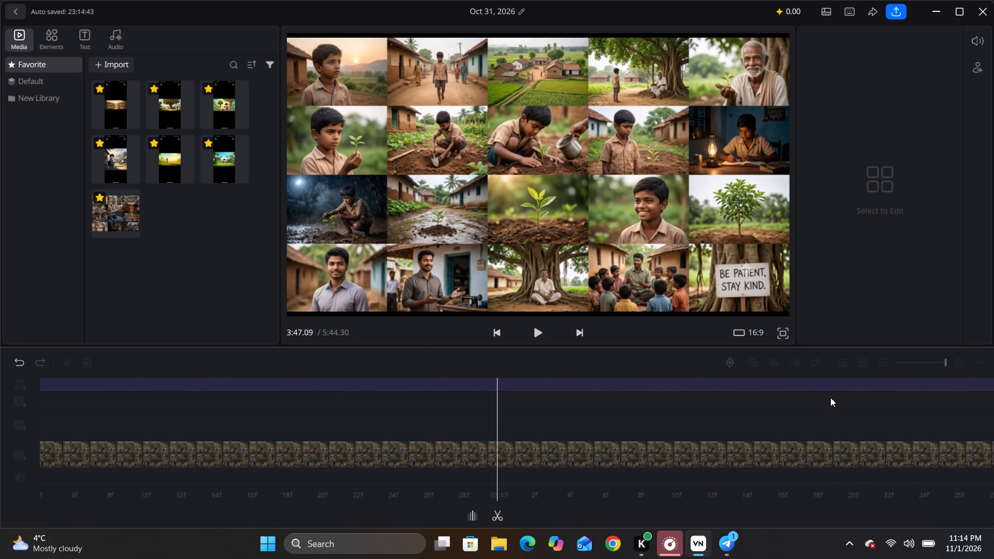
{"action": "left_click_drag", "start_coordinate": [413, 423], "coordinate": [827, 420]}
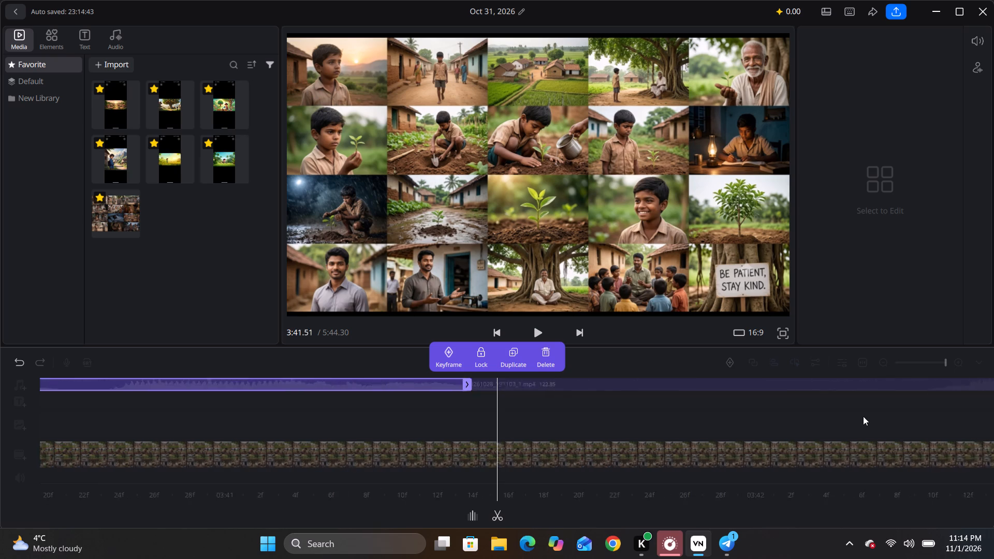
{"action": "left_click", "coordinate": [691, 416]}
{"action": "key", "text": "space"}
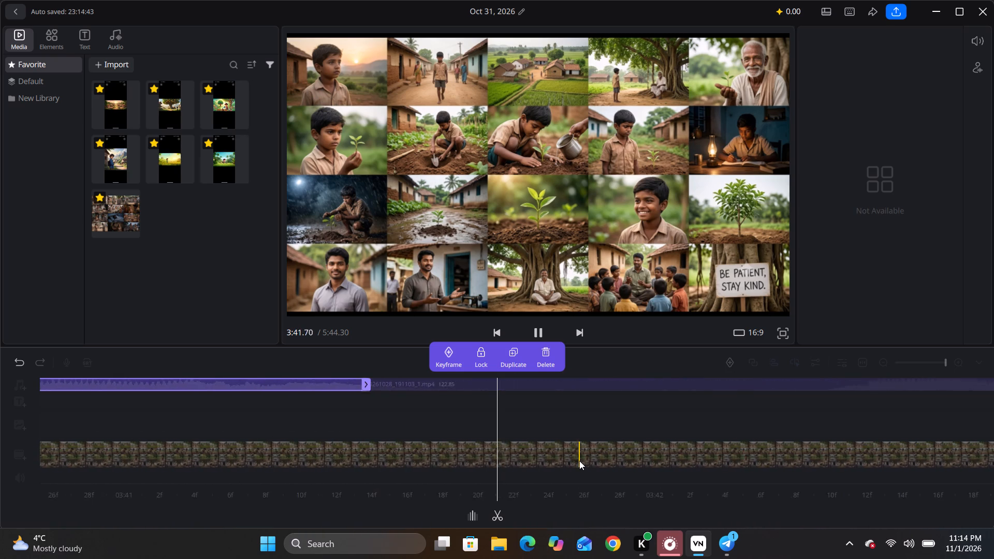
{"action": "key", "text": "space"}
{"action": "left_click_drag", "start_coordinate": [486, 458], "coordinate": [528, 452]}
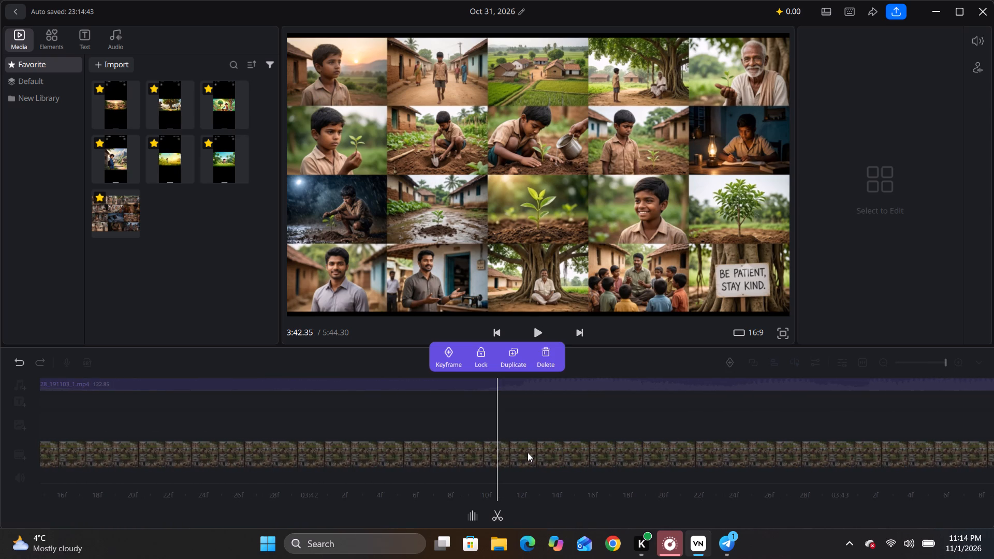
{"action": "left_click_drag", "start_coordinate": [528, 452], "coordinate": [533, 450]}
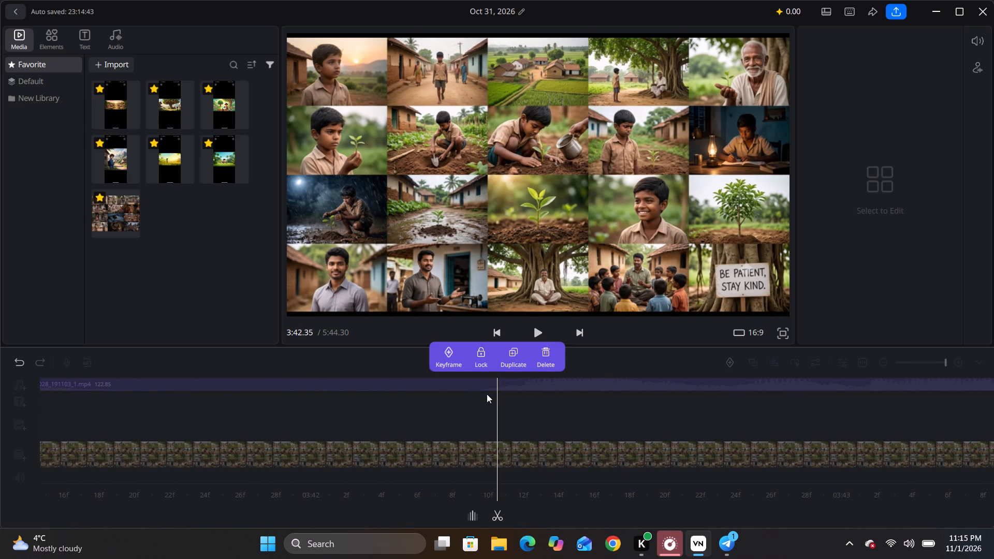
{"action": "left_click", "coordinate": [495, 387]}
{"action": "left_click_drag", "start_coordinate": [503, 413], "coordinate": [489, 419]}
{"action": "key", "text": "ctrl+b"}
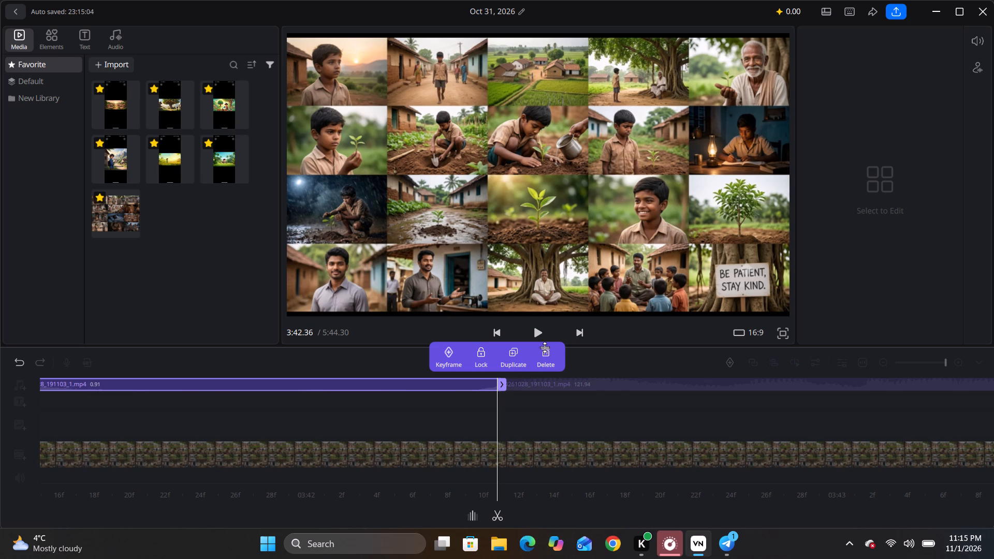
{"action": "left_click", "coordinate": [546, 352]}
Move the long remaining audio clip back against the end of the preceding clip at about 3:41.45.
{"action": "left_click_drag", "start_coordinate": [541, 383], "coordinate": [256, 389]}
{"action": "left_click_drag", "start_coordinate": [247, 419], "coordinate": [382, 420]}
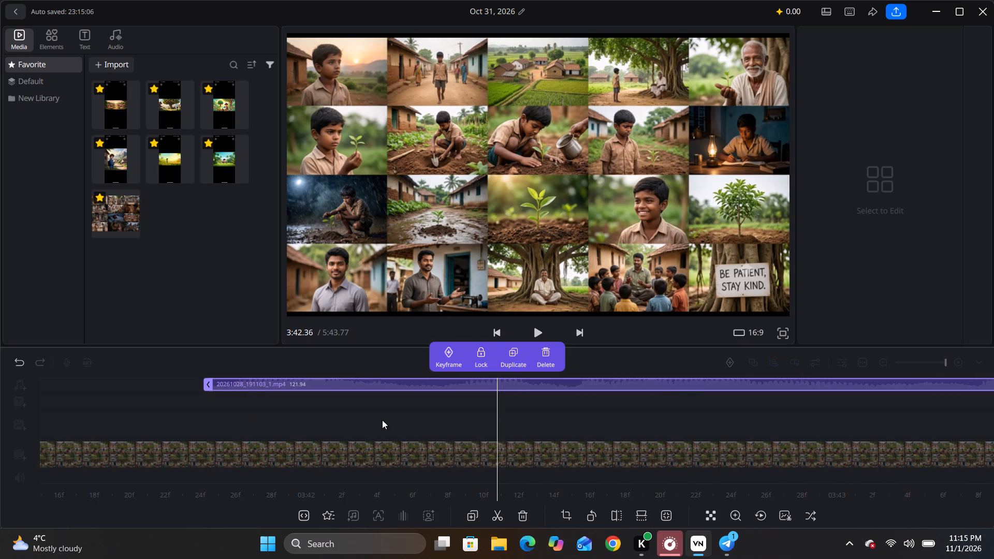
{"action": "left_click_drag", "start_coordinate": [382, 420], "coordinate": [890, 421]}
{"action": "left_click_drag", "start_coordinate": [887, 384], "coordinate": [688, 388]}
Listen on from the closed gap and split the long audio clip at 3:43.68, where its sound fades out.
{"action": "key", "text": "space"}
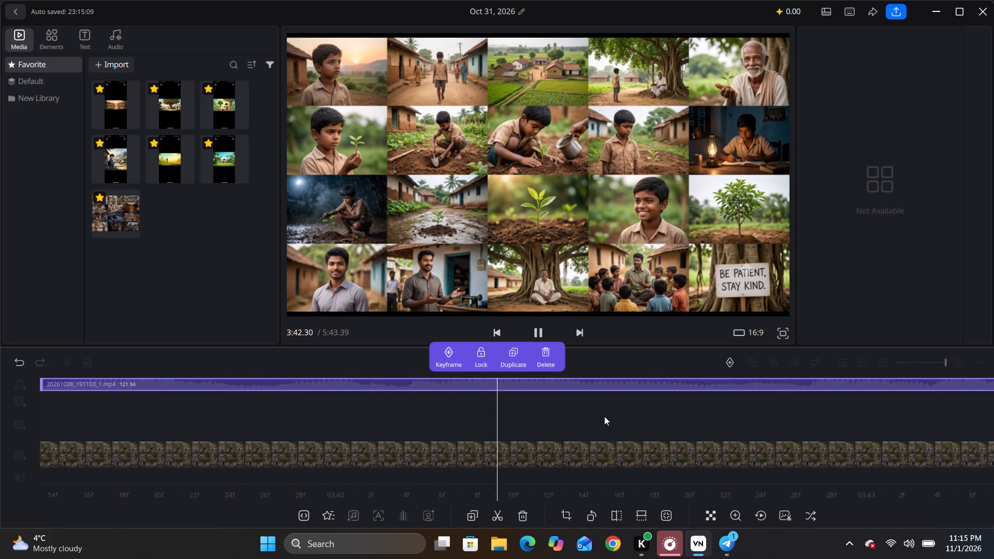
{"action": "key", "text": "space"}
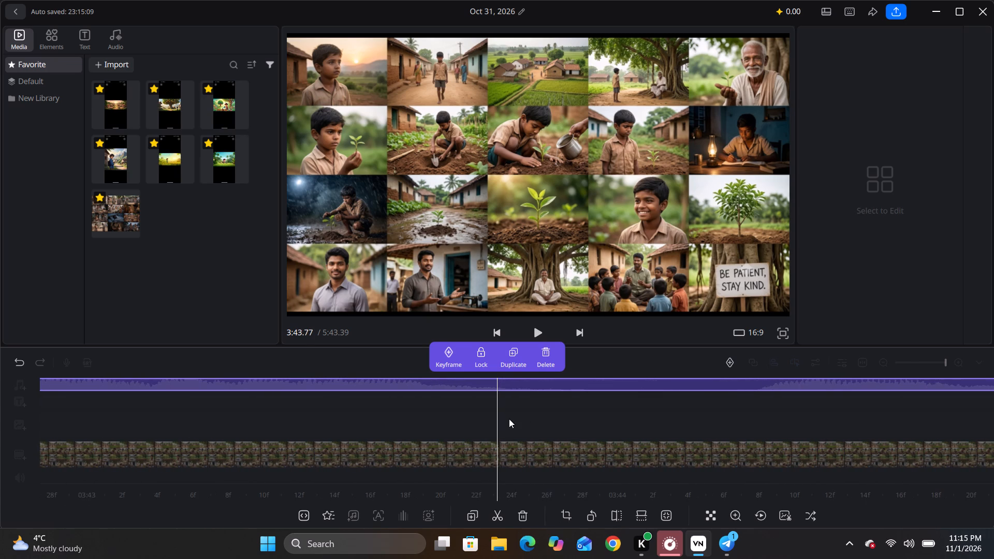
{"action": "left_click_drag", "start_coordinate": [509, 419], "coordinate": [578, 419]}
{"action": "key", "text": "ctrl+b"}
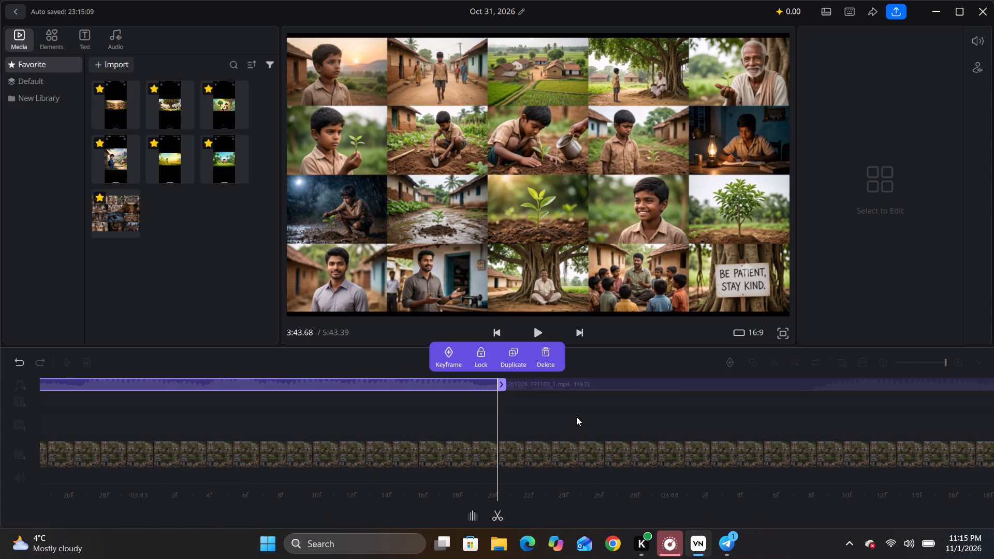
Cut the quiet 0.61-second piece before 3:44.28 out of the audio and move the remaining clip back to close the gap.
{"action": "key", "text": "space"}
{"action": "key", "text": "space"}
{"action": "key", "text": "space"}
{"action": "key", "text": "space"}
{"action": "left_click_drag", "start_coordinate": [521, 419], "coordinate": [589, 419]}
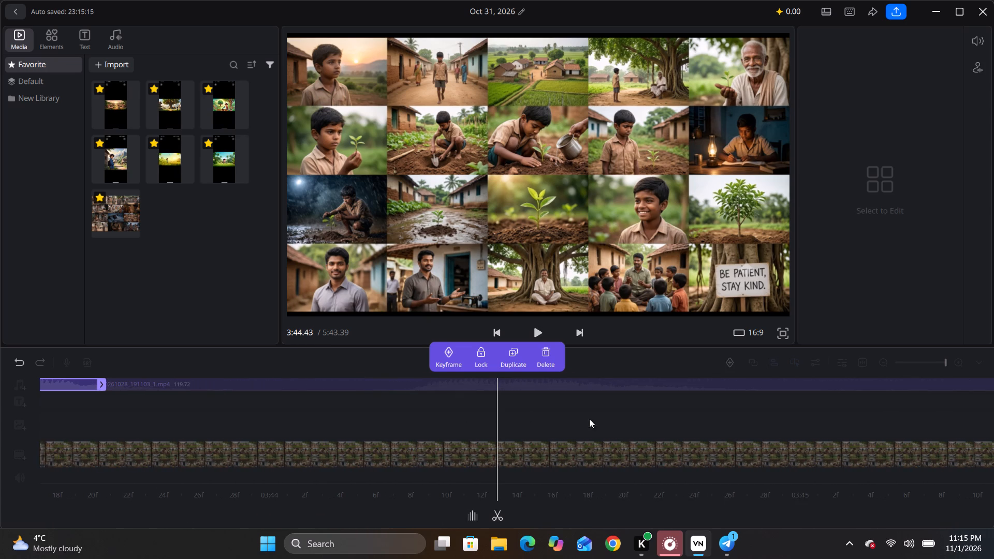
{"action": "left_click_drag", "start_coordinate": [589, 419], "coordinate": [617, 418]}
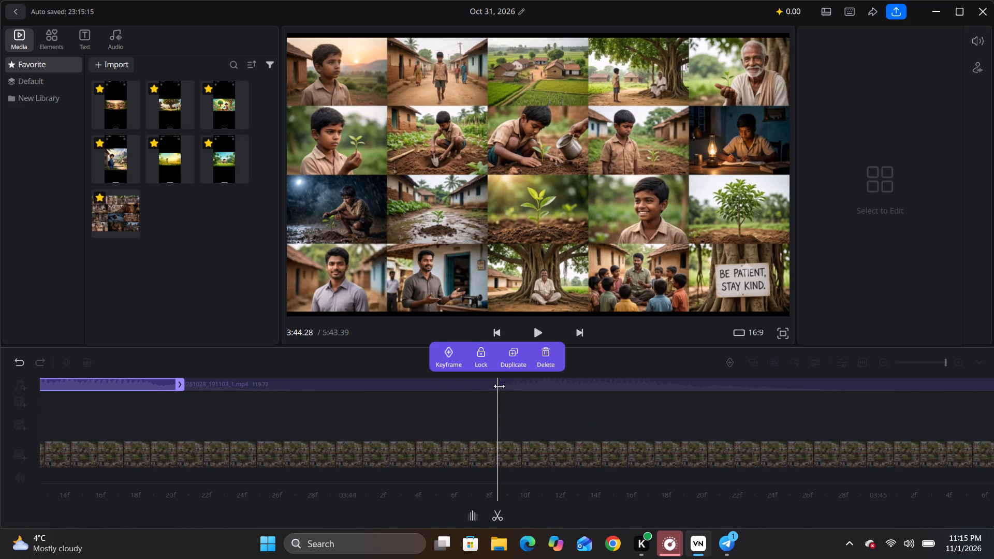
{"action": "left_click", "coordinate": [499, 386]}
{"action": "key", "text": "ctrl+b"}
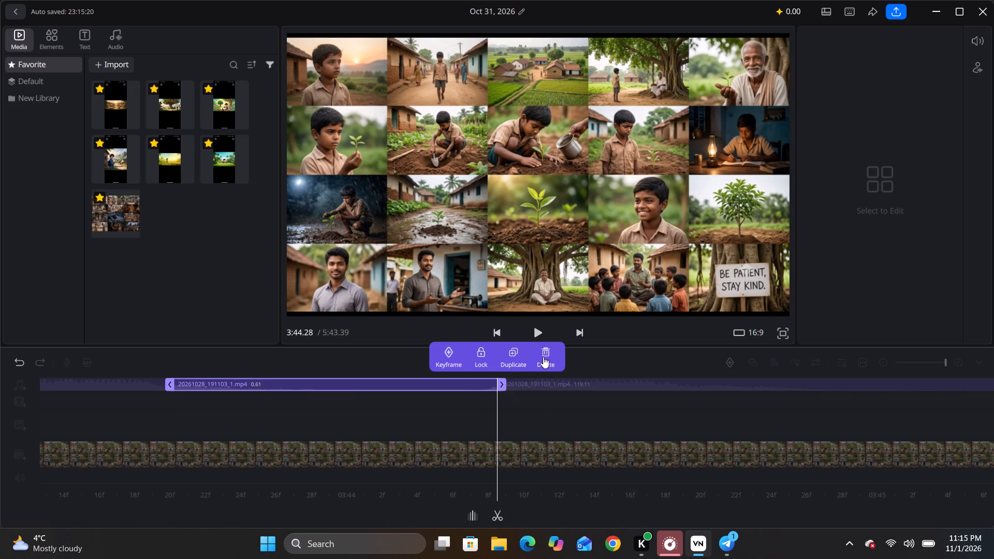
{"action": "left_click", "coordinate": [544, 351]}
{"action": "left_click_drag", "start_coordinate": [542, 386], "coordinate": [190, 390]}
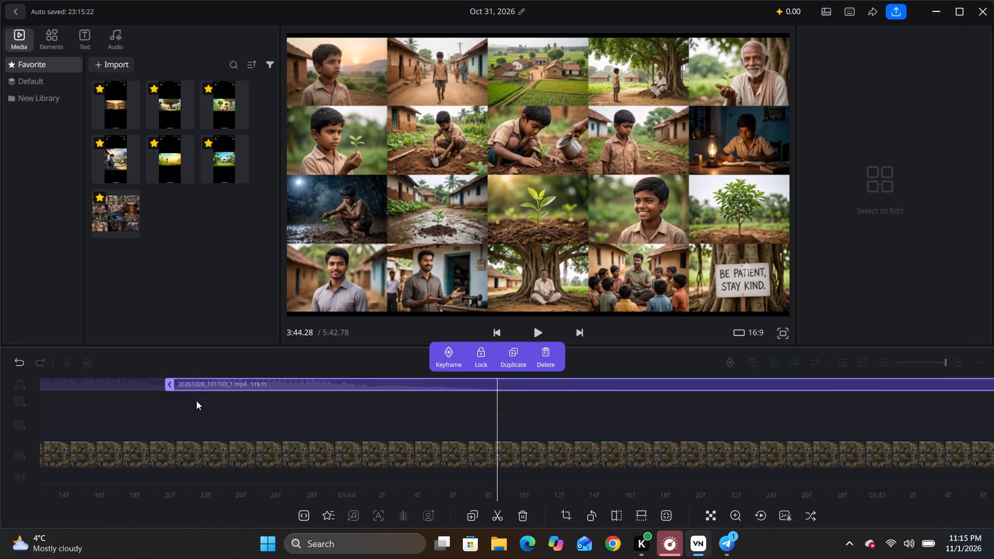
Play back across the join at 3:43.68 and split the long audio clip at 3:44.03, where the short sound ends.
{"action": "key", "text": "space"}
{"action": "left_click_drag", "start_coordinate": [200, 428], "coordinate": [865, 430]}
{"action": "key", "text": "space"}
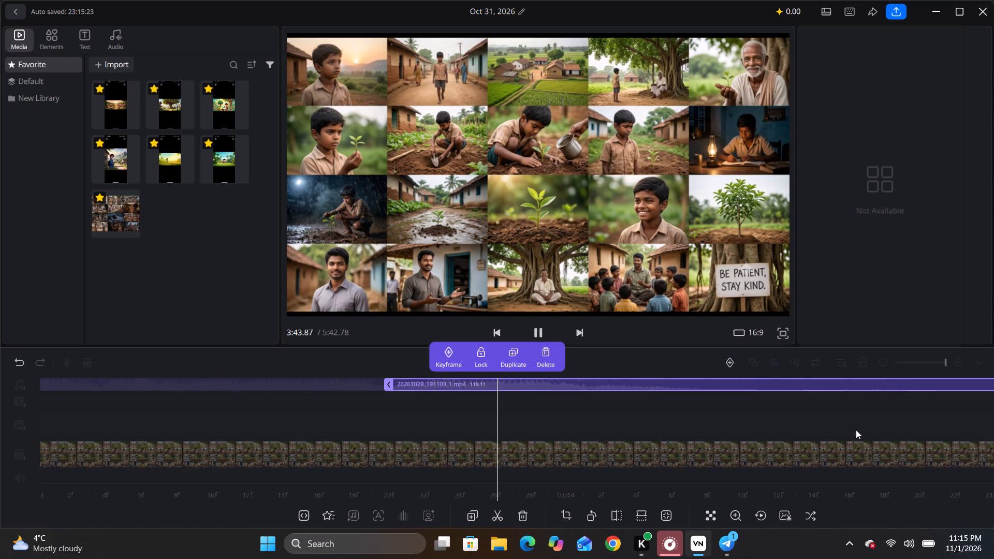
{"action": "key", "text": "space"}
{"action": "left_click_drag", "start_coordinate": [637, 434], "coordinate": [676, 430]}
{"action": "left_click_drag", "start_coordinate": [676, 430], "coordinate": [660, 426]}
{"action": "key", "text": "ctrl+b"}
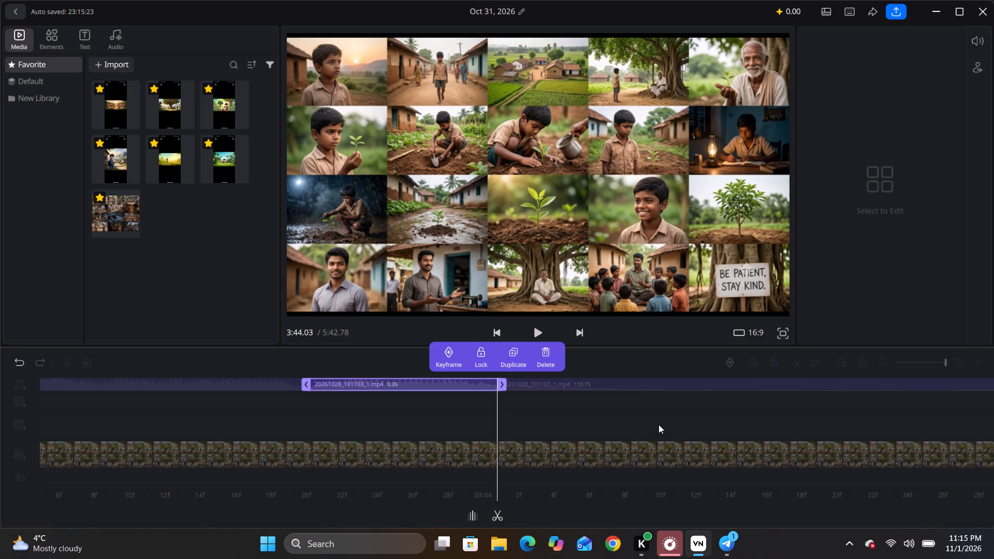
Listen through the audio from 3:44 to about 3:55 and go back over it to examine where the speech and pauses fall.
{"action": "key", "text": "space"}
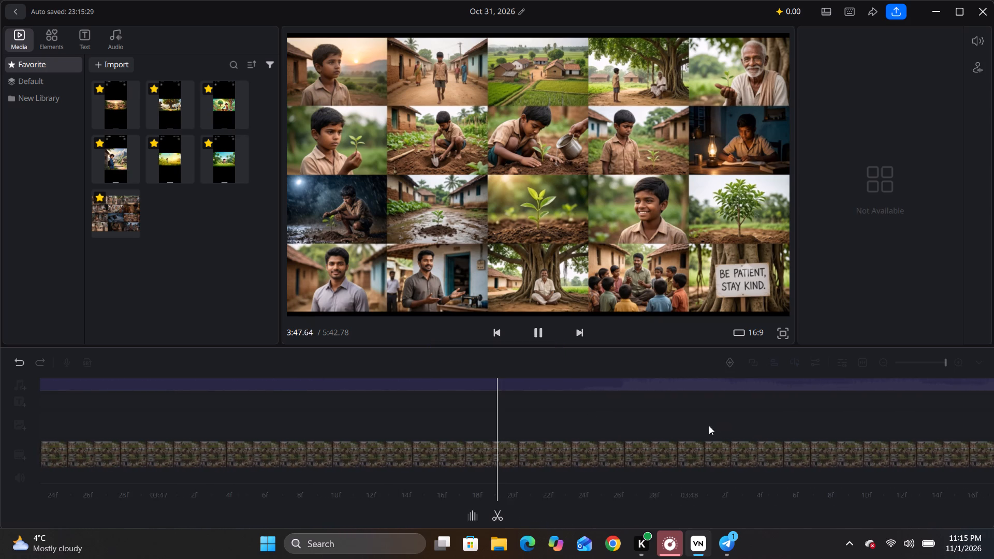
{"action": "key", "text": "space"}
{"action": "key", "text": "space"}
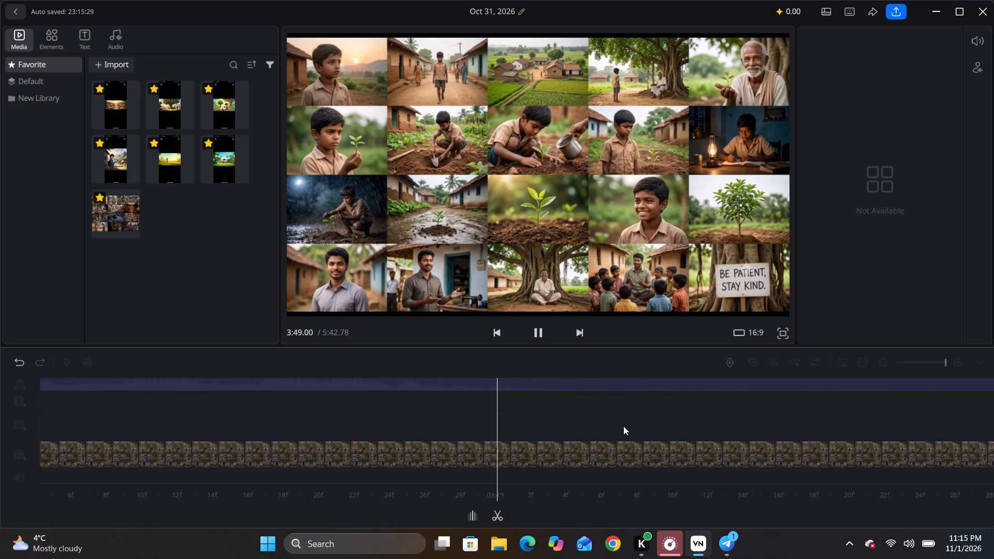
{"action": "key", "text": "space"}
{"action": "left_click_drag", "start_coordinate": [381, 406], "coordinate": [796, 409]}
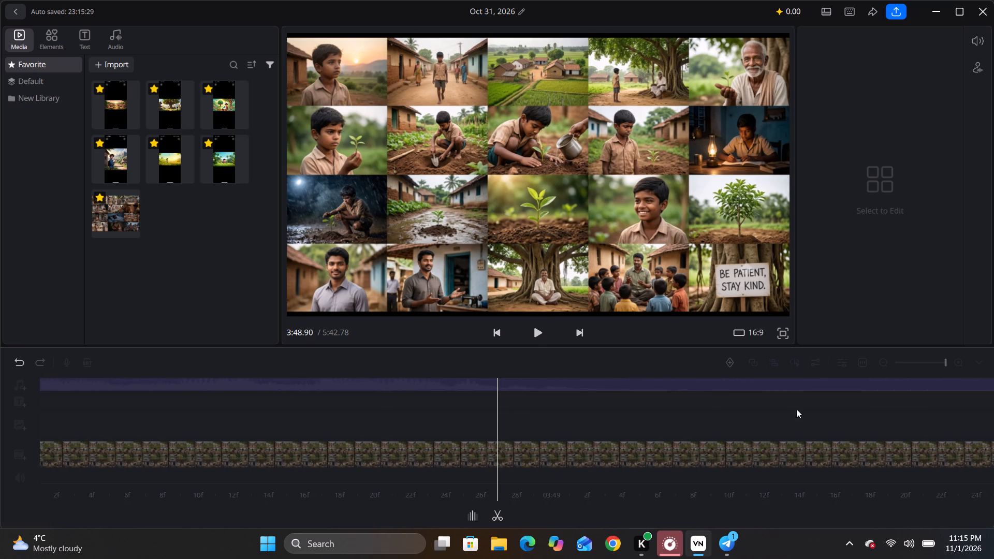
{"action": "left_click_drag", "start_coordinate": [796, 409], "coordinate": [828, 409]}
{"action": "left_click_drag", "start_coordinate": [435, 410], "coordinate": [698, 415]}
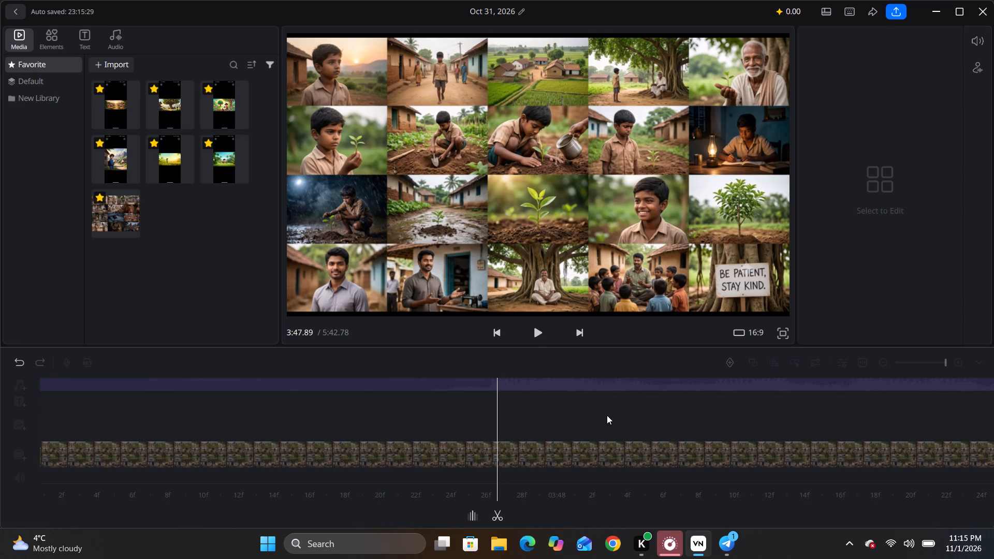
{"action": "key", "text": "space"}
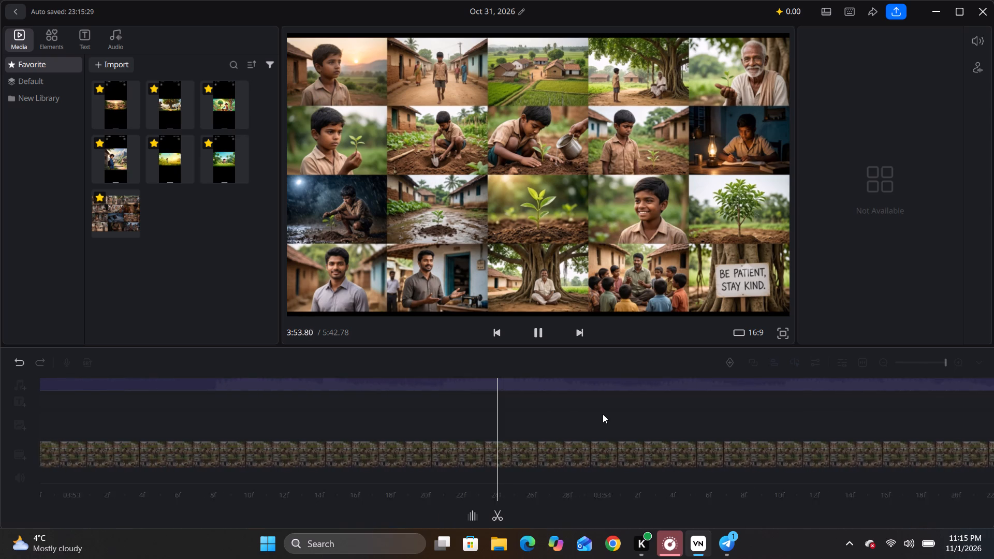
{"action": "key", "text": "space"}
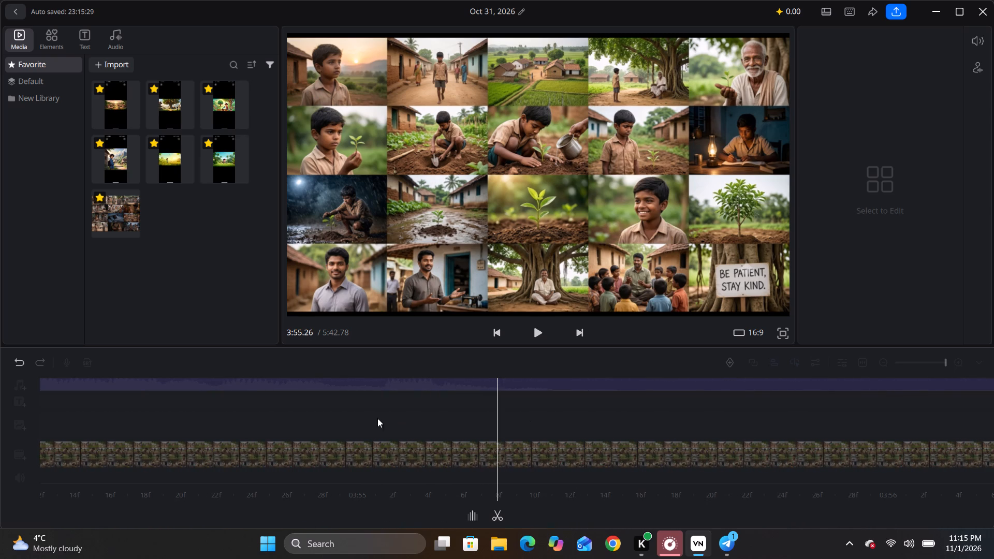
{"action": "left_click_drag", "start_coordinate": [345, 418], "coordinate": [747, 422]}
{"action": "left_click_drag", "start_coordinate": [495, 420], "coordinate": [695, 420]}
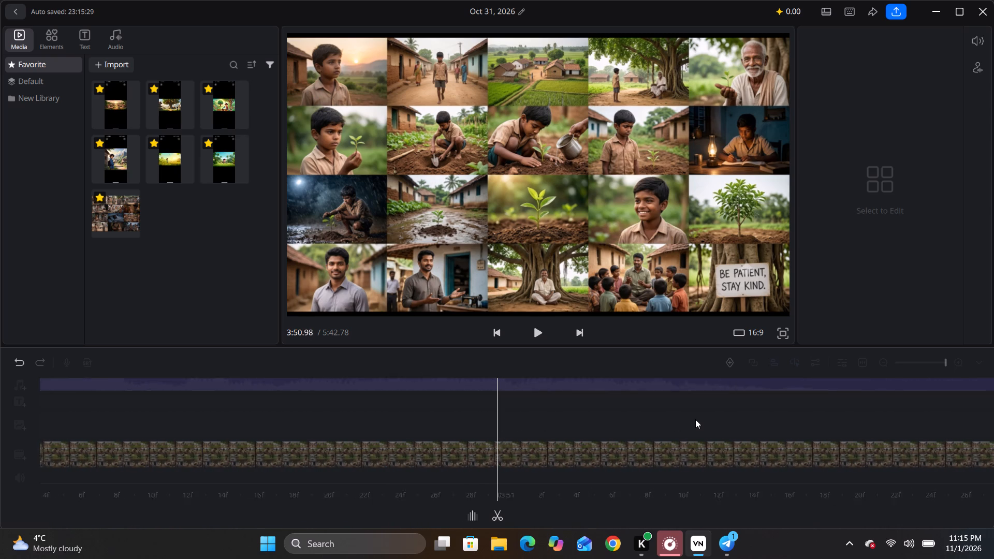
{"action": "left_click", "coordinate": [695, 419]}
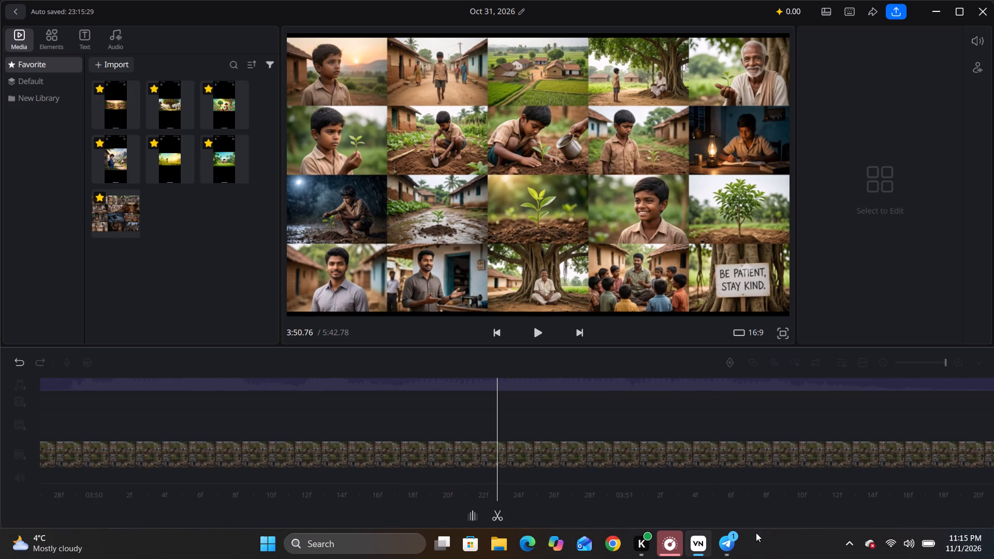
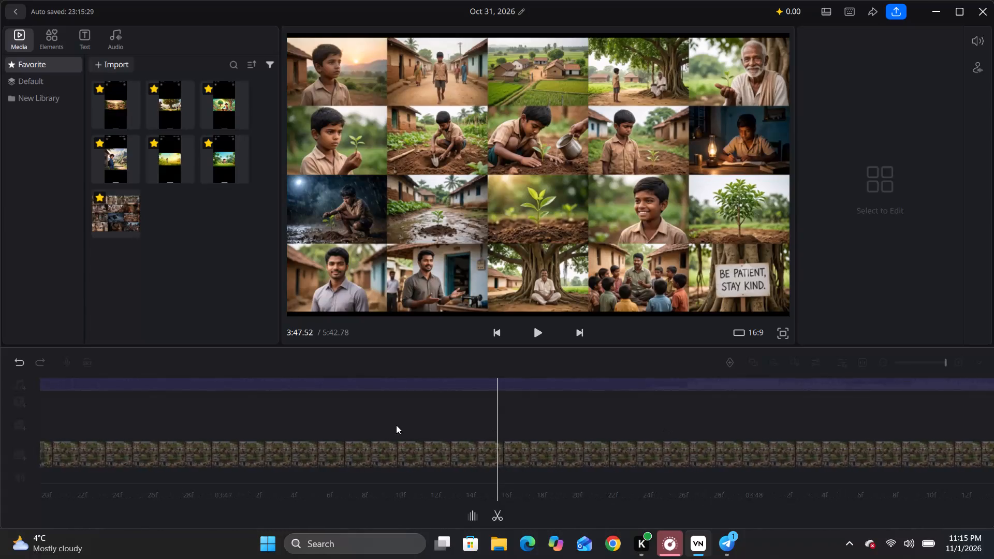
Go back to about 3:39.9, listen through the following audio, and delete the 2.23-second clip that starts at about 3:41.4.
{"action": "left_click_drag", "start_coordinate": [396, 425], "coordinate": [591, 425]}
{"action": "left_click_drag", "start_coordinate": [282, 425], "coordinate": [574, 425]}
{"action": "left_click_drag", "start_coordinate": [292, 426], "coordinate": [532, 426]}
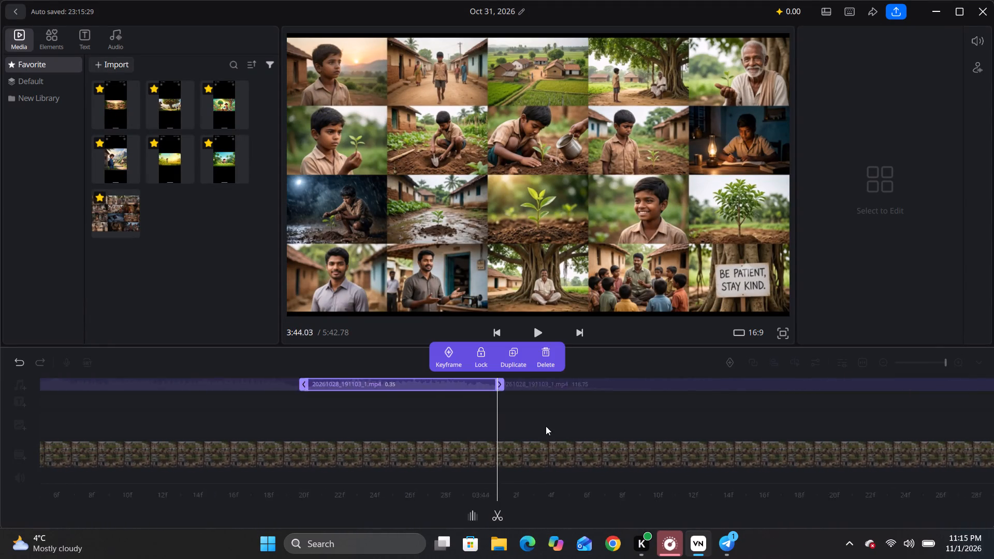
{"action": "left_click_drag", "start_coordinate": [353, 424], "coordinate": [523, 423]}
{"action": "left_click_drag", "start_coordinate": [358, 423], "coordinate": [638, 424]}
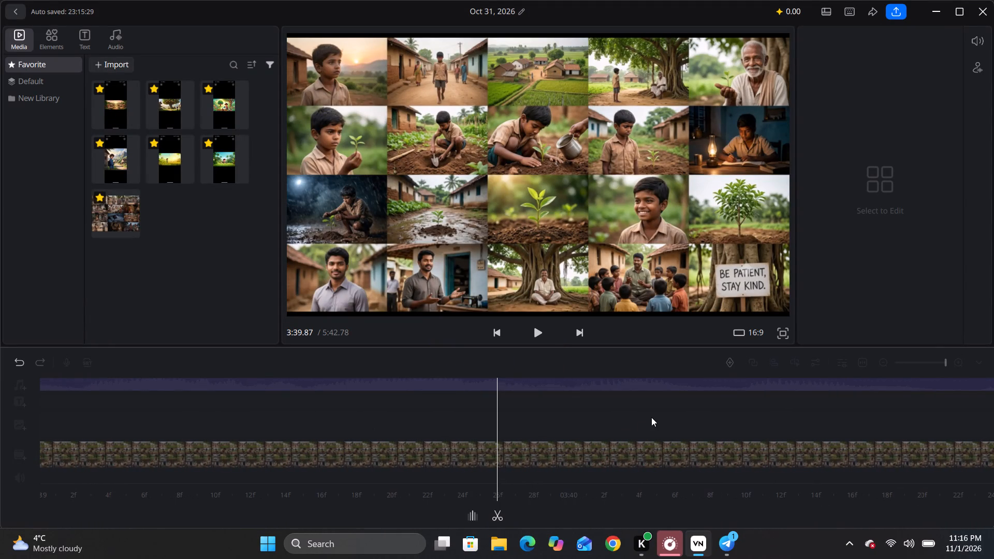
{"action": "key", "text": "space"}
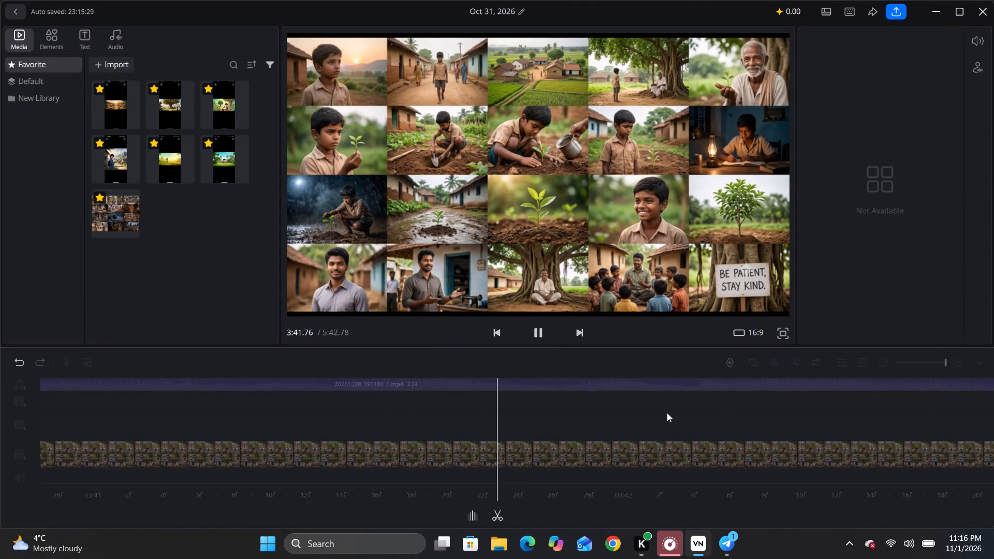
{"action": "key", "text": "space"}
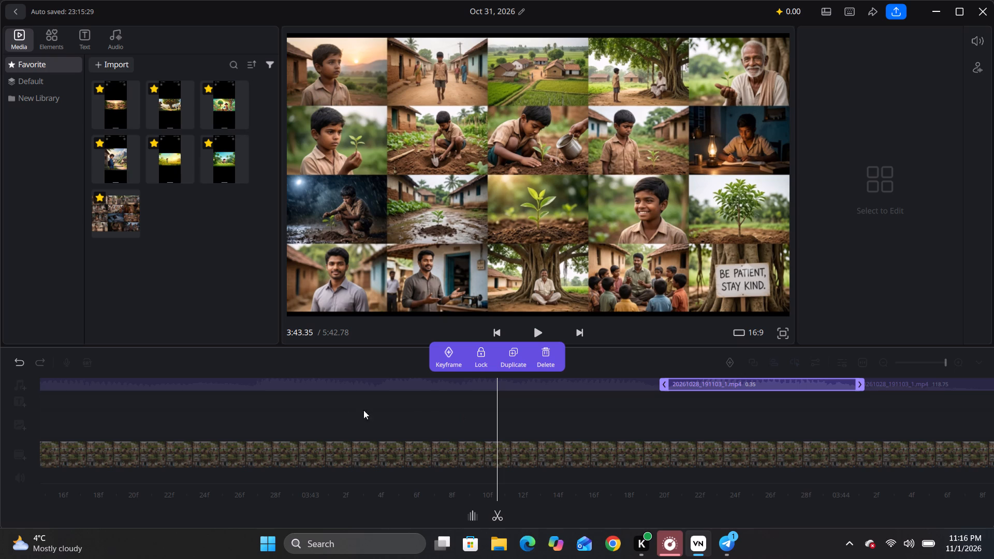
{"action": "left_click_drag", "start_coordinate": [330, 409], "coordinate": [761, 423]}
{"action": "left_click_drag", "start_coordinate": [528, 413], "coordinate": [673, 413]}
{"action": "key", "text": "space"}
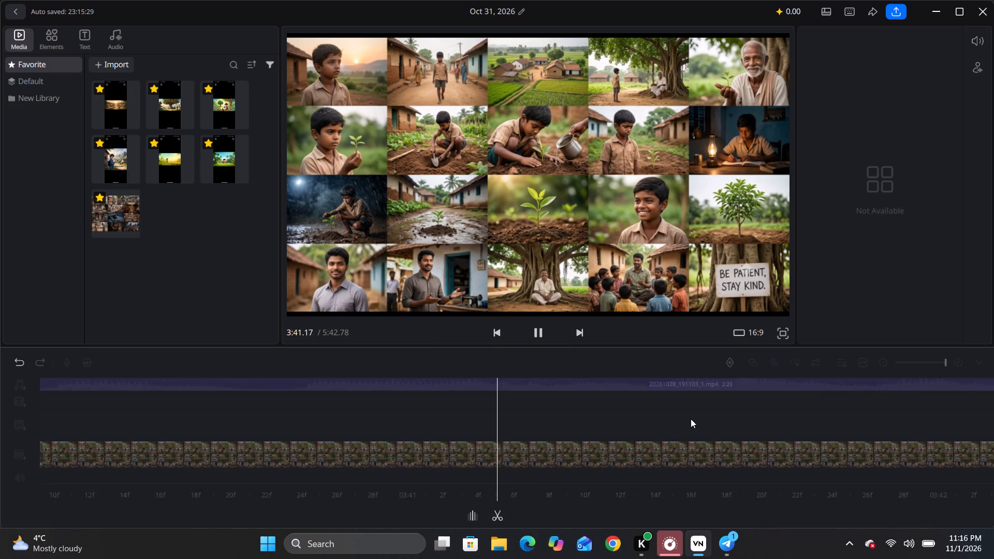
{"action": "key", "text": "space"}
{"action": "left_click", "coordinate": [464, 383]}
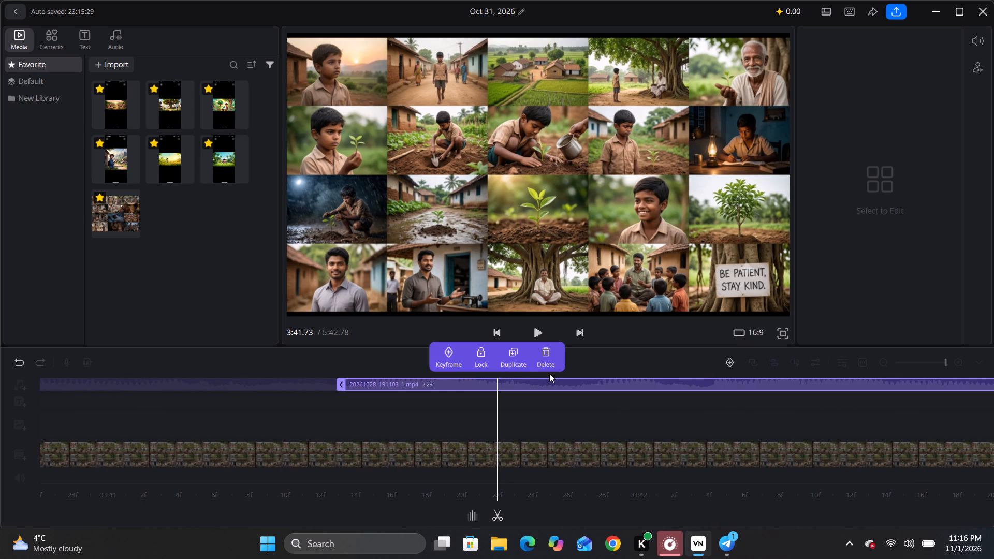
{"action": "left_click", "coordinate": [549, 354]}
Play up to 3:44.01 and delete the short 0.35-second audio clip that ends at 3:44.03.
{"action": "left_click_drag", "start_coordinate": [656, 410], "coordinate": [425, 410]}
{"action": "left_click_drag", "start_coordinate": [618, 422], "coordinate": [858, 423]}
{"action": "key", "text": "space"}
{"action": "key", "text": "space"}
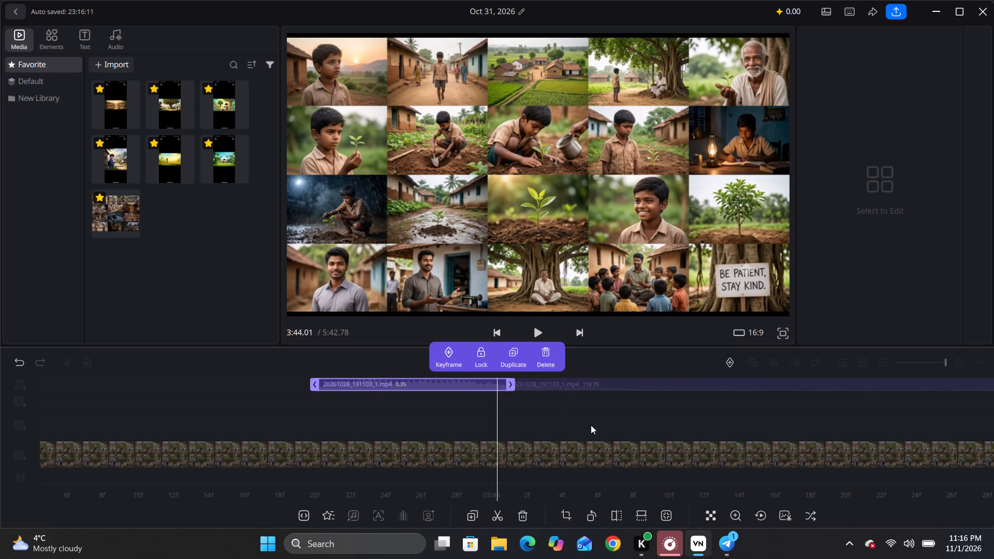
{"action": "left_click", "coordinate": [545, 351]}
Cut the quiet stretch up to 3:47.85 out of the audio and move the remaining clip back to about 3:41.4 to close the gap.
{"action": "key", "text": "space"}
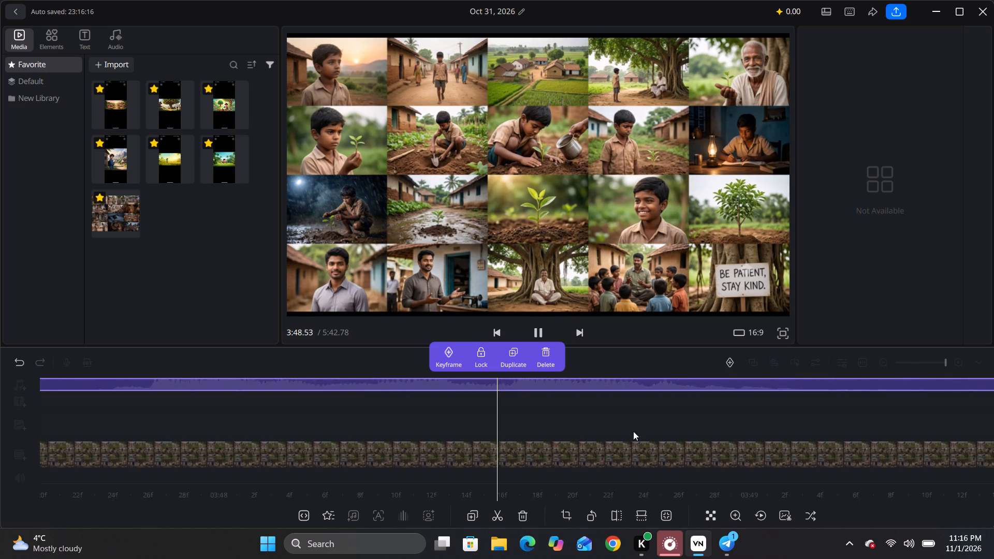
{"action": "key", "text": "space"}
{"action": "left_click_drag", "start_coordinate": [320, 422], "coordinate": [700, 430]}
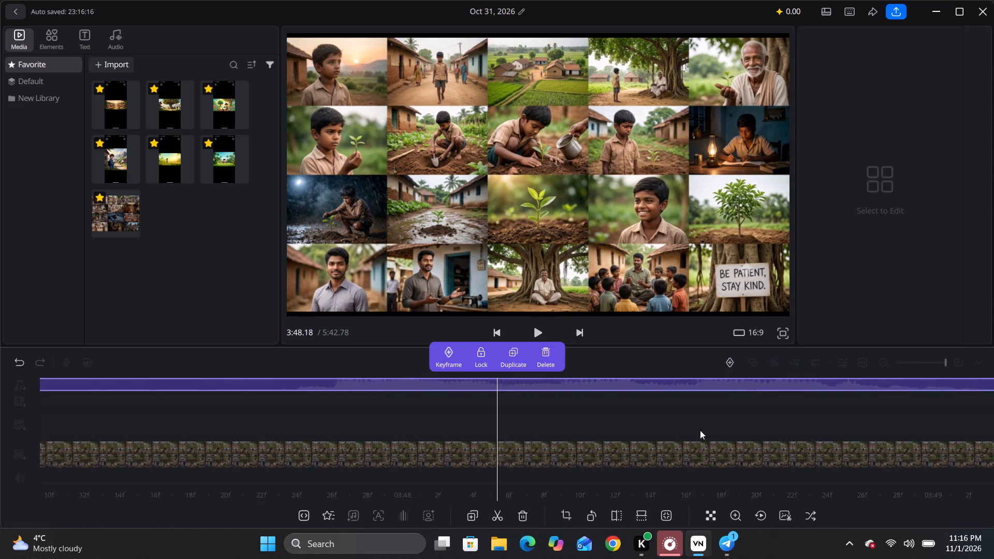
{"action": "left_click_drag", "start_coordinate": [700, 430], "coordinate": [814, 441]}
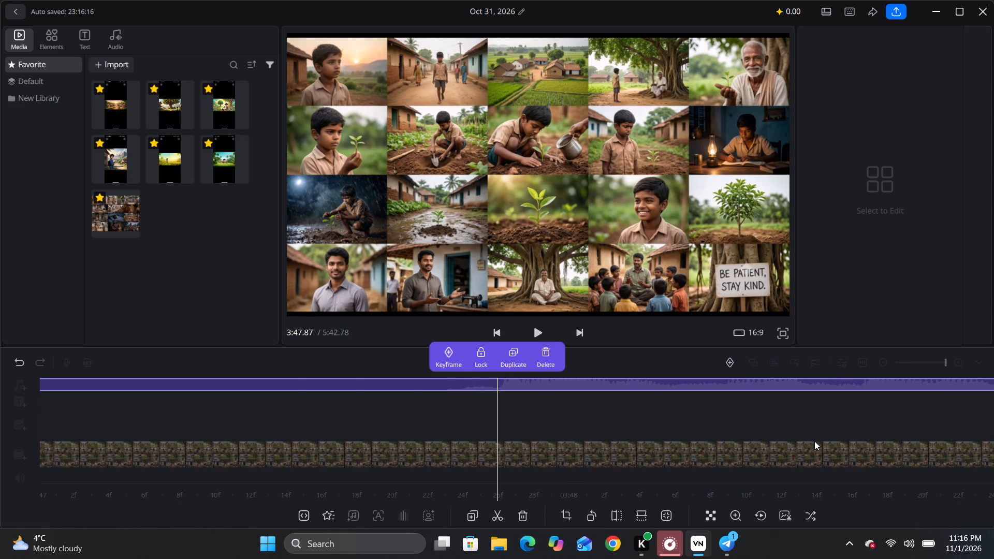
{"action": "left_click_drag", "start_coordinate": [814, 441], "coordinate": [823, 441]}
{"action": "key", "text": "ctrl+b"}
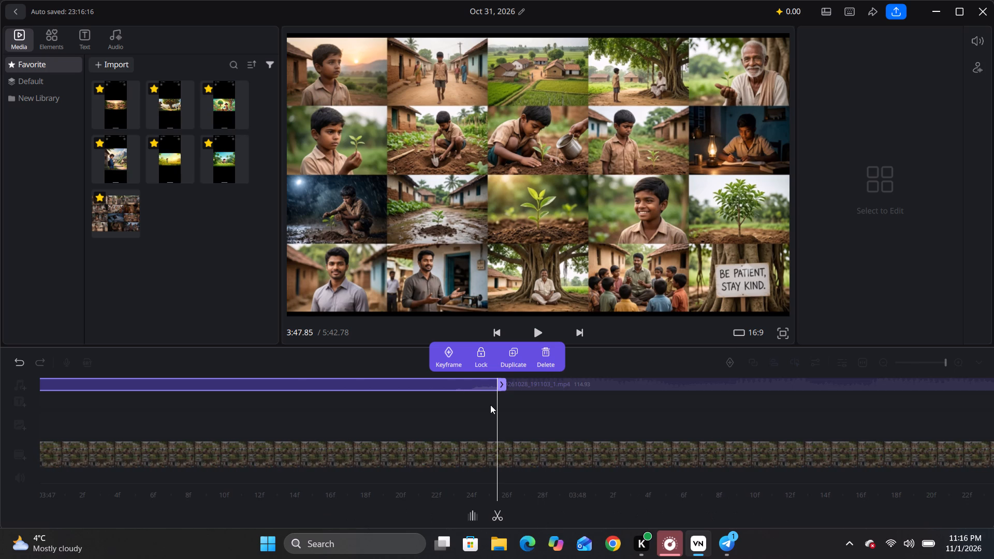
{"action": "left_click", "coordinate": [542, 352]}
{"action": "left_click_drag", "start_coordinate": [533, 381], "coordinate": [5, 381]}
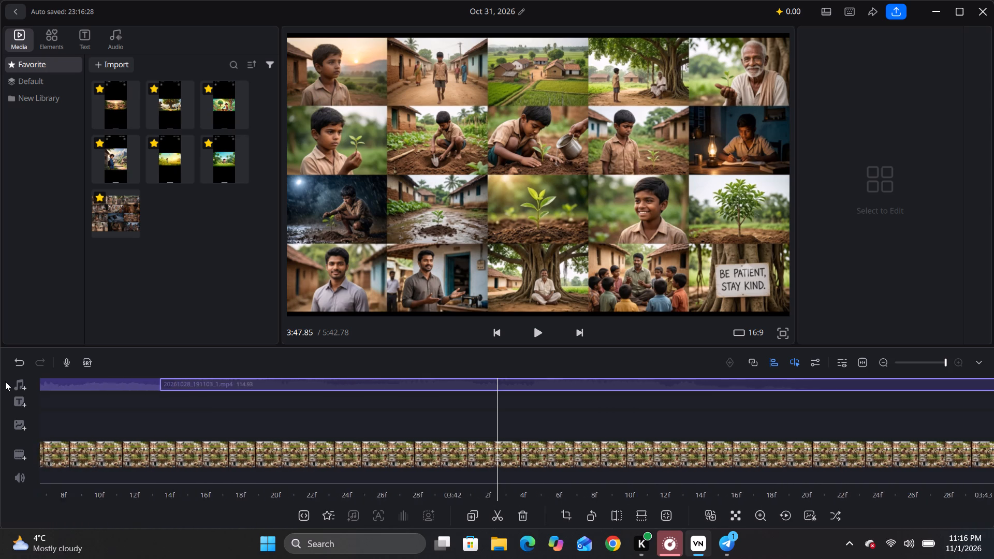
{"action": "left_click_drag", "start_coordinate": [5, 381], "coordinate": [264, 418]}
Play back across the join at about 3:41.4 and split the long audio clip at 3:42.58, where its sound fades out.
{"action": "left_click_drag", "start_coordinate": [246, 418], "coordinate": [847, 439]}
{"action": "key", "text": "space"}
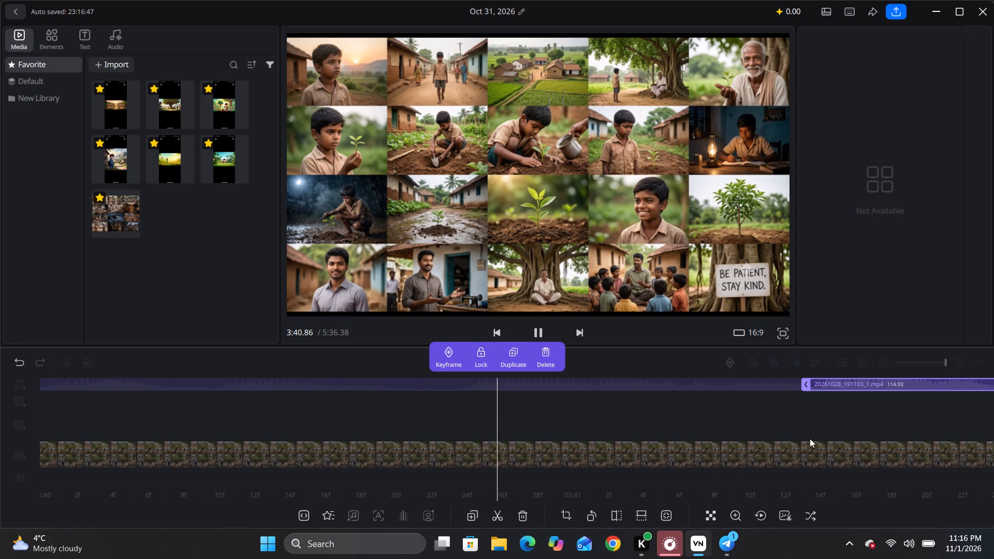
{"action": "key", "text": "space"}
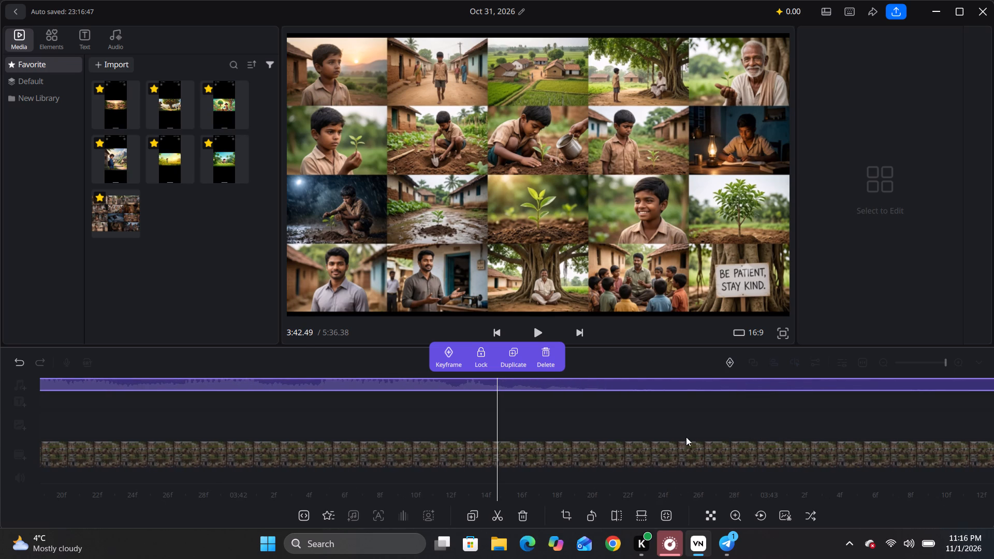
{"action": "left_click_drag", "start_coordinate": [598, 439], "coordinate": [544, 438]}
{"action": "key", "text": "ctrl+b"}
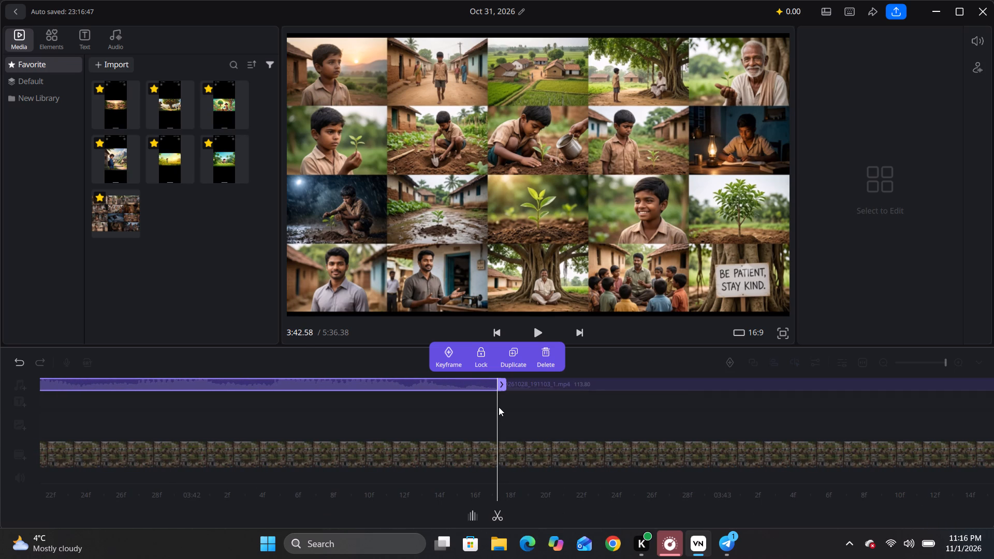
Listen on from 3:42.58 and split the long audio clip at 3:45.05, where the next phrase ends.
{"action": "key", "text": "space"}
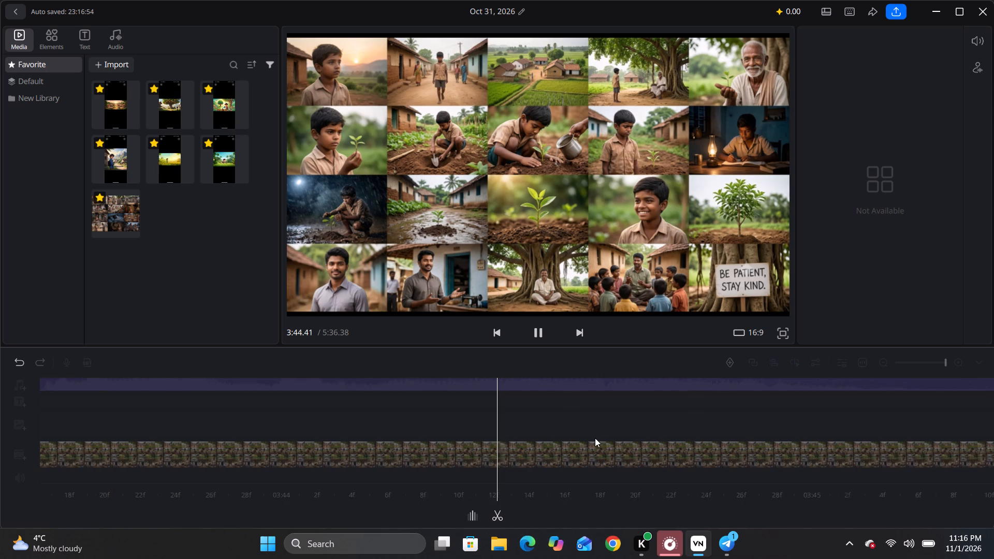
{"action": "key", "text": "space"}
{"action": "left_click_drag", "start_coordinate": [436, 429], "coordinate": [543, 429]}
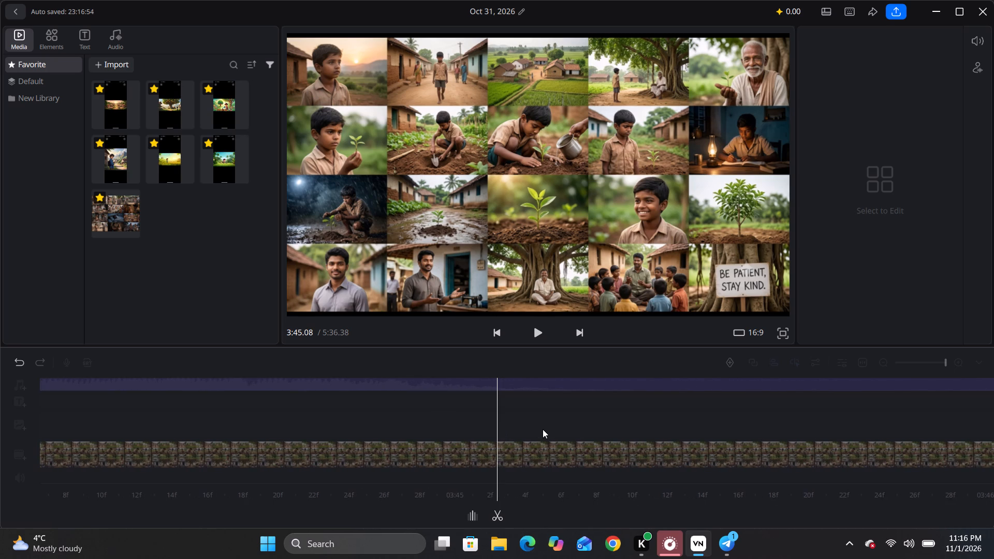
{"action": "left_click_drag", "start_coordinate": [543, 429], "coordinate": [560, 433]}
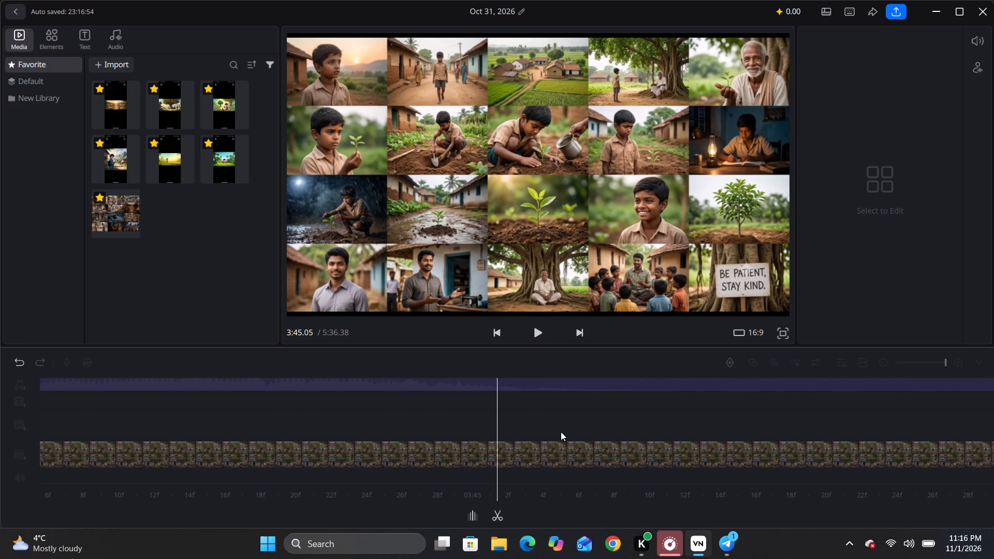
{"action": "left_click", "coordinate": [499, 382]}
{"action": "key", "text": "ctrl+b"}
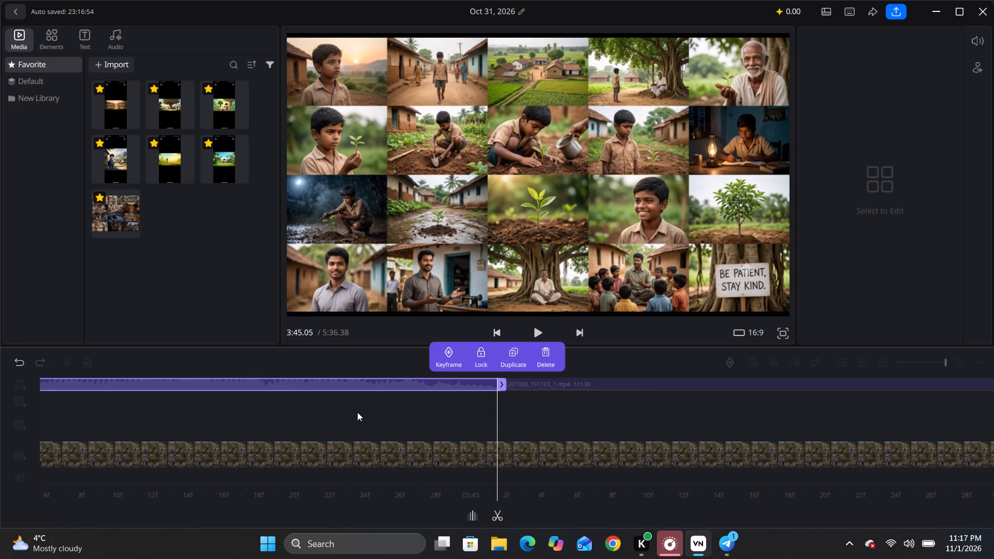
Cut the quiet piece between 3:42.58 and 3:43.55 out of the audio and move the 1.50-second clip back to close the gap.
{"action": "left_click_drag", "start_coordinate": [295, 419], "coordinate": [669, 422]}
{"action": "left_click_drag", "start_coordinate": [380, 418], "coordinate": [573, 418]}
{"action": "left_click_drag", "start_coordinate": [427, 415], "coordinate": [580, 415]}
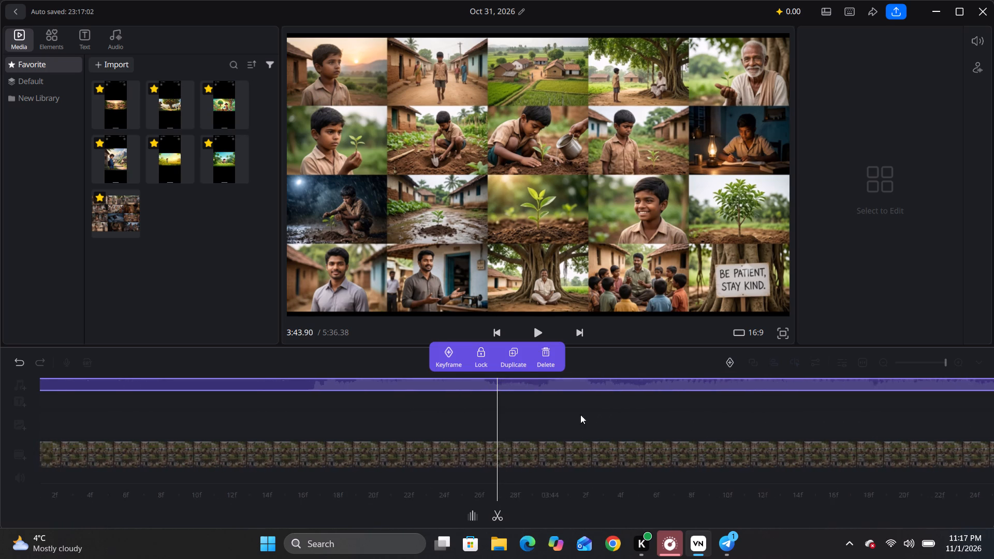
{"action": "left_click_drag", "start_coordinate": [580, 415], "coordinate": [670, 419]}
{"action": "key", "text": "ctrl+b"}
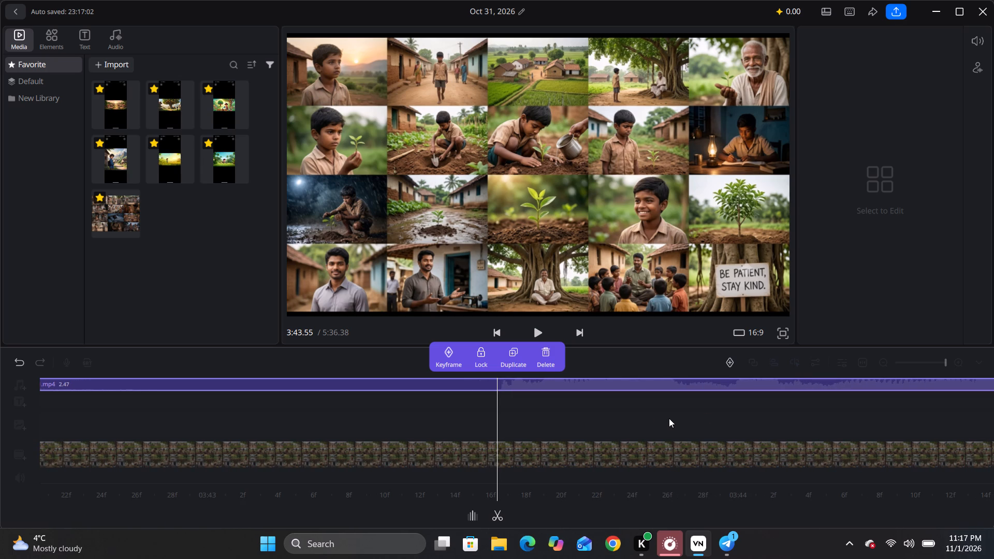
{"action": "left_click", "coordinate": [545, 351]}
{"action": "left_click_drag", "start_coordinate": [545, 389], "coordinate": [452, 389]}
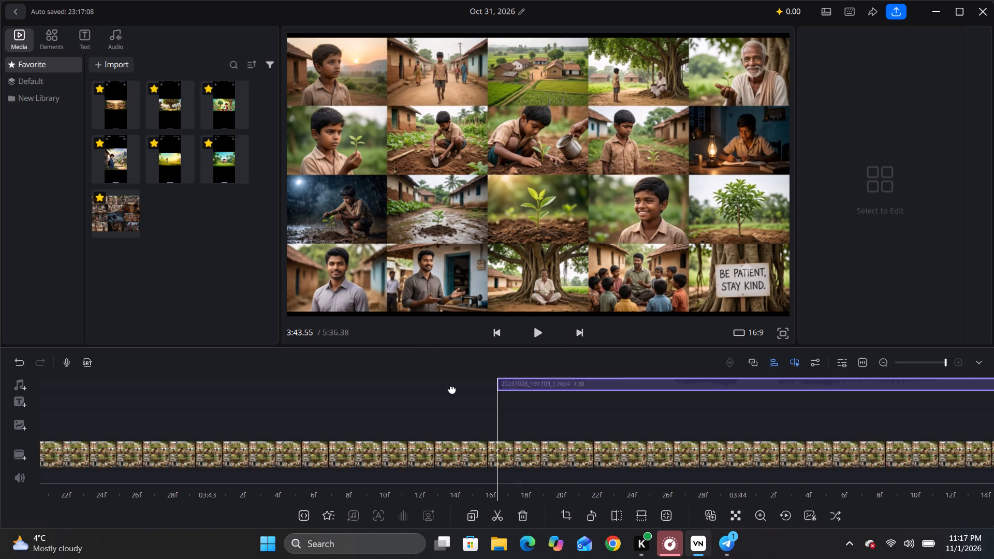
{"action": "left_click_drag", "start_coordinate": [452, 389], "coordinate": [273, 389]}
{"action": "left_click_drag", "start_coordinate": [241, 416], "coordinate": [873, 431]}
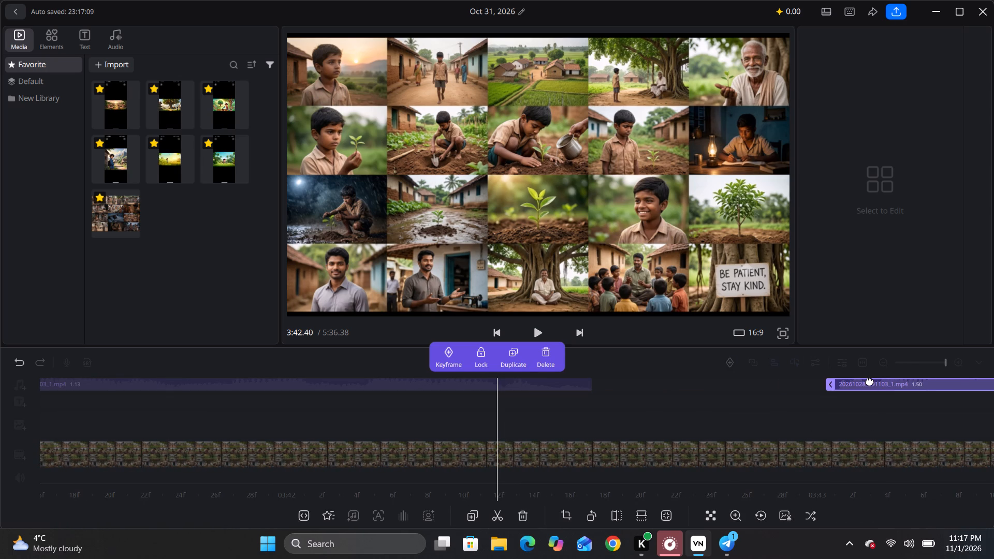
{"action": "left_click_drag", "start_coordinate": [869, 385], "coordinate": [619, 385]}
Listen from before the join at 3:42.58 onward and split the long audio clip at 3:51.91, where the sound fades out.
{"action": "left_click_drag", "start_coordinate": [501, 415], "coordinate": [555, 416]}
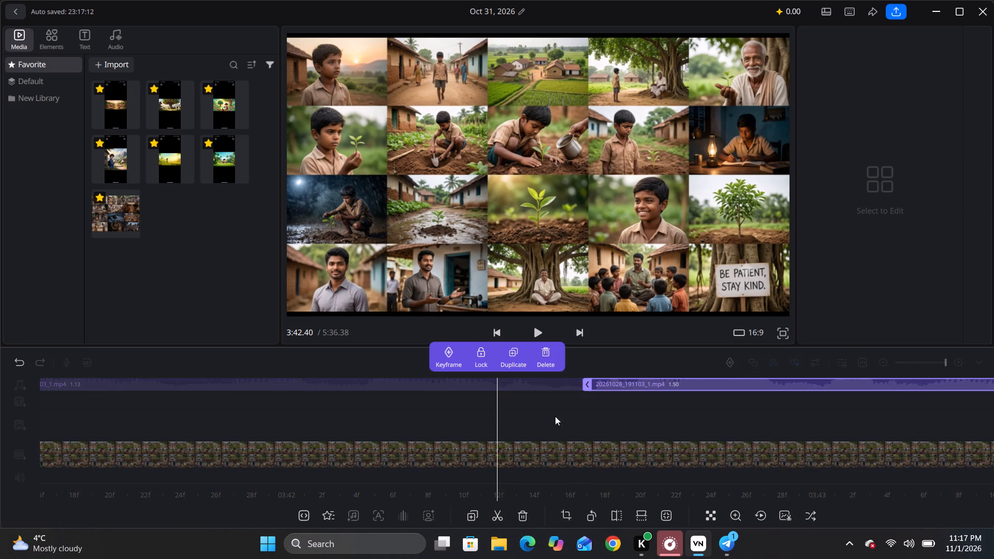
{"action": "left_click_drag", "start_coordinate": [555, 416], "coordinate": [884, 417]}
{"action": "key", "text": "space"}
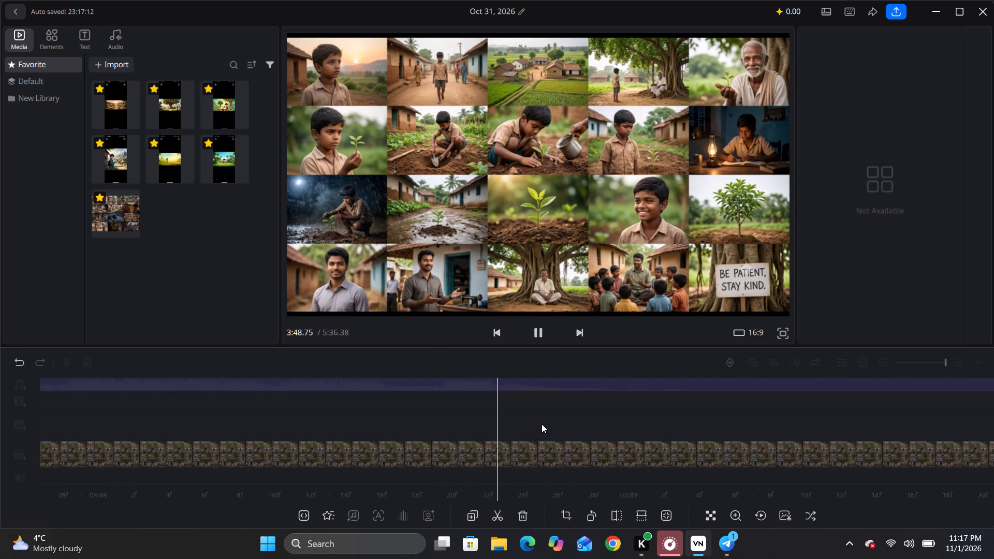
{"action": "key", "text": "space"}
{"action": "key", "text": "space"}
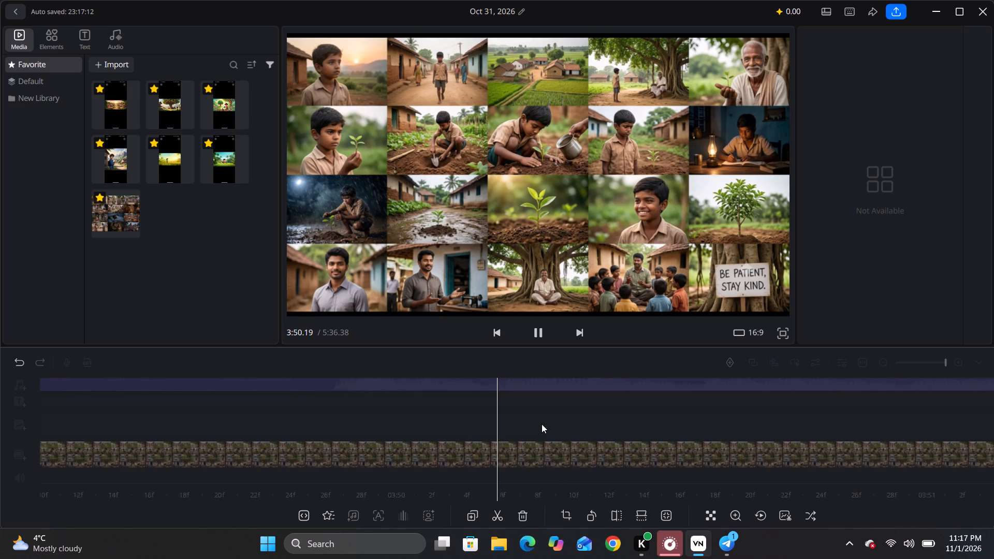
{"action": "key", "text": "space"}
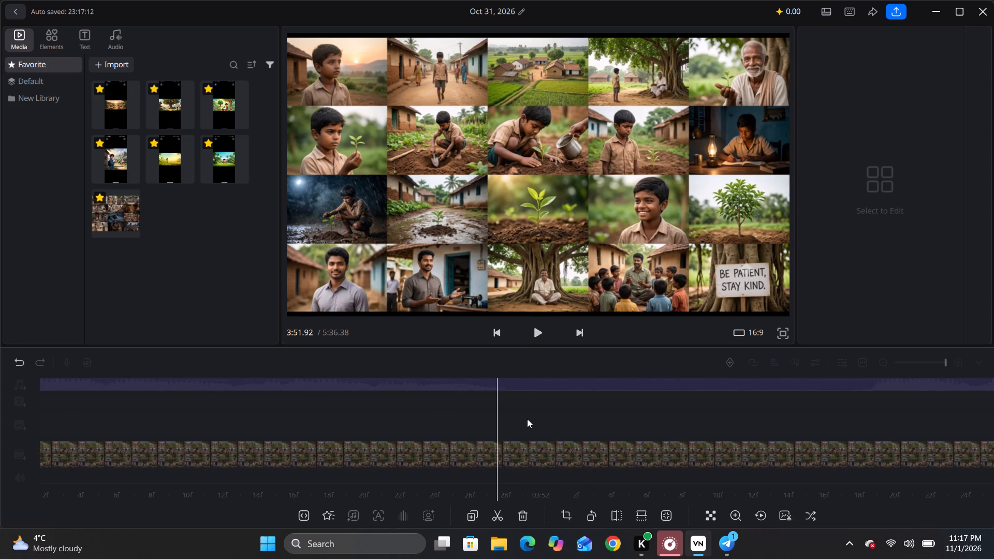
{"action": "left_click", "coordinate": [494, 384]}
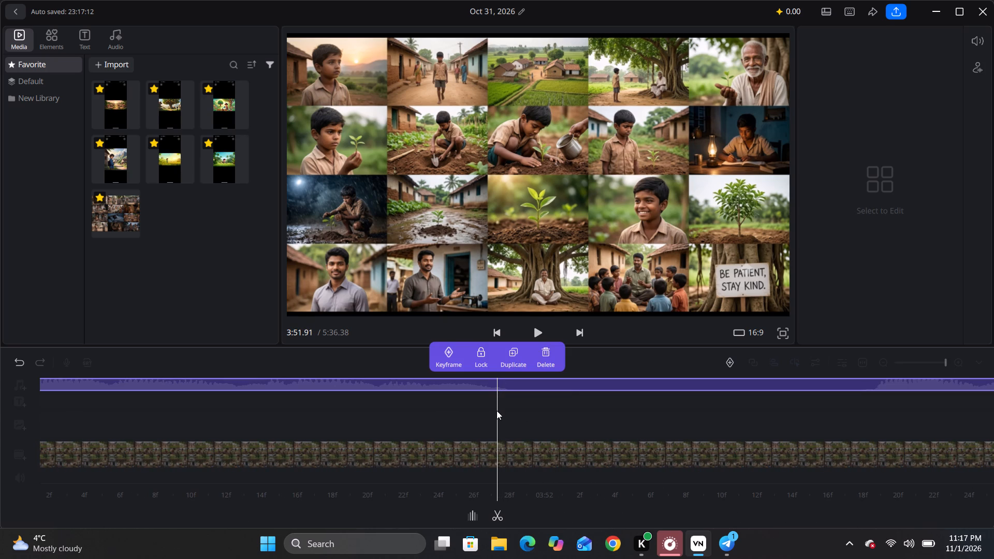
{"action": "key", "text": "ctrl+b"}
Split the audio at 3:49.87, where the phrase begins, and delete the quiet piece before it.
{"action": "left_click_drag", "start_coordinate": [386, 418], "coordinate": [748, 424]}
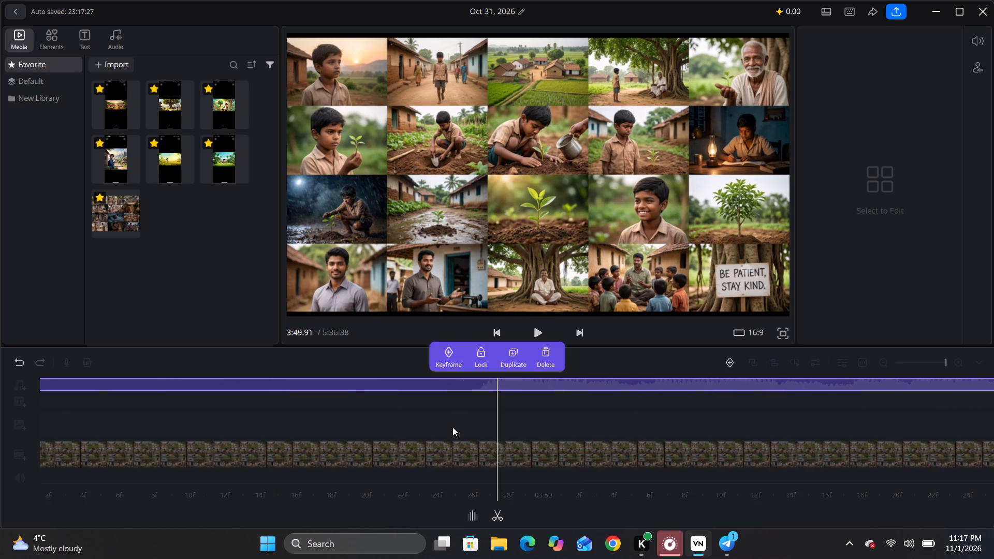
{"action": "left_click_drag", "start_coordinate": [452, 427], "coordinate": [405, 430]}
{"action": "key", "text": "ctrl+b"}
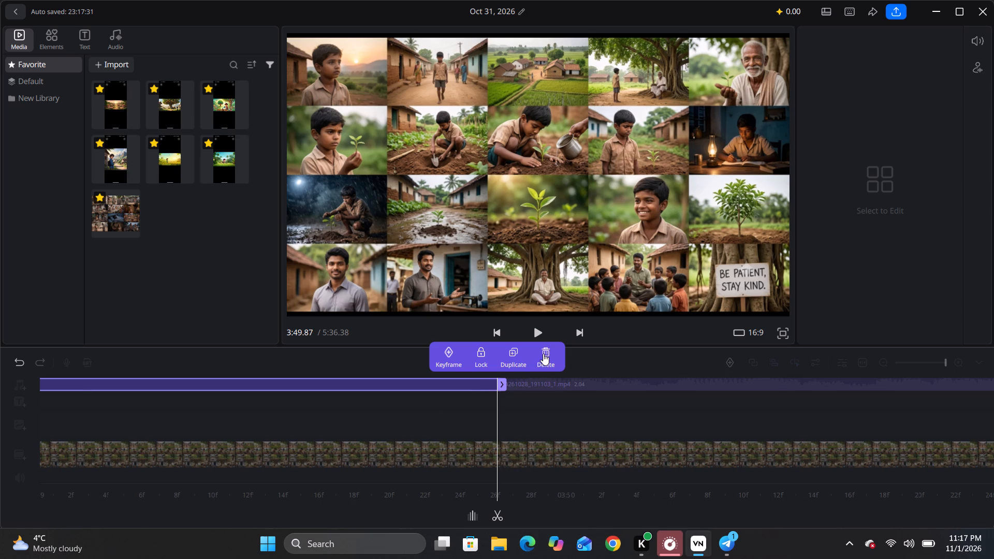
{"action": "left_click", "coordinate": [543, 354]}
Move the 2.04-second audio clip back from 3:49.87 toward the end of the 1.50-second clip to close the gap.
{"action": "left_click_drag", "start_coordinate": [549, 383], "coordinate": [155, 391]}
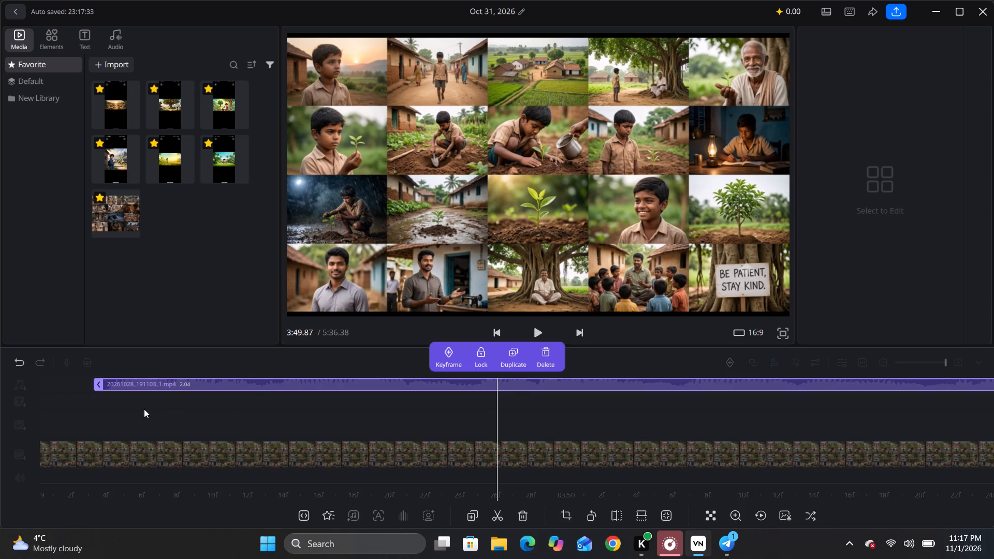
{"action": "left_click_drag", "start_coordinate": [144, 409], "coordinate": [779, 415]}
{"action": "left_click_drag", "start_coordinate": [783, 386], "coordinate": [323, 390]}
{"action": "left_click_drag", "start_coordinate": [291, 417], "coordinate": [592, 419]}
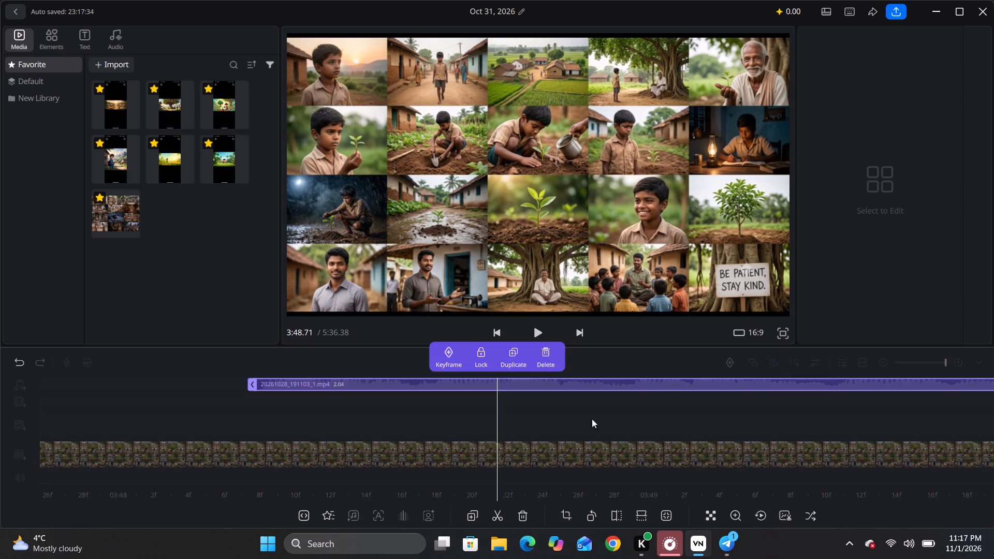
{"action": "left_click_drag", "start_coordinate": [592, 419], "coordinate": [858, 419]}
{"action": "left_click_drag", "start_coordinate": [863, 384], "coordinate": [340, 387]}
{"action": "left_click_drag", "start_coordinate": [315, 410], "coordinate": [353, 410]}
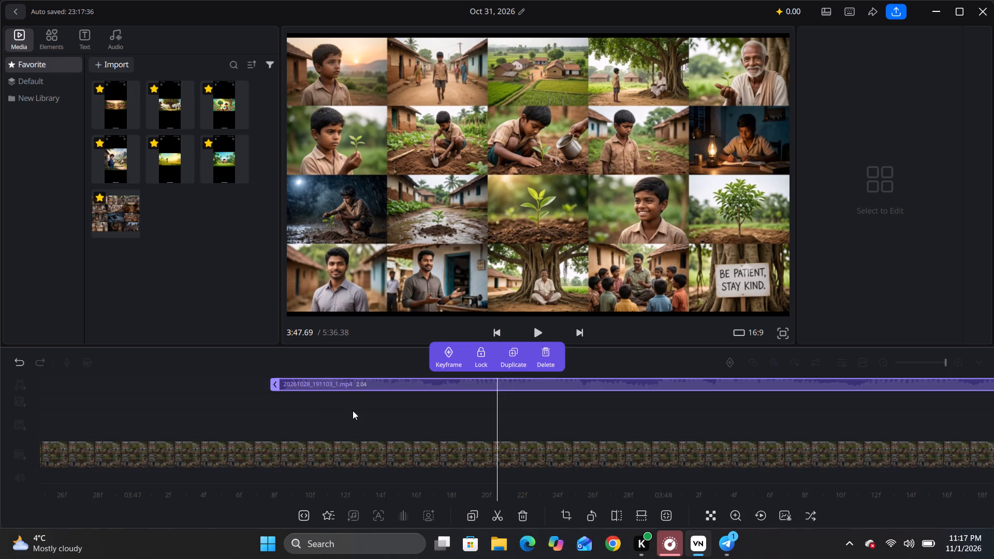
{"action": "left_click_drag", "start_coordinate": [353, 410], "coordinate": [852, 412]}
{"action": "left_click_drag", "start_coordinate": [852, 383], "coordinate": [421, 379]}
{"action": "left_click_drag", "start_coordinate": [385, 407], "coordinate": [586, 413]}
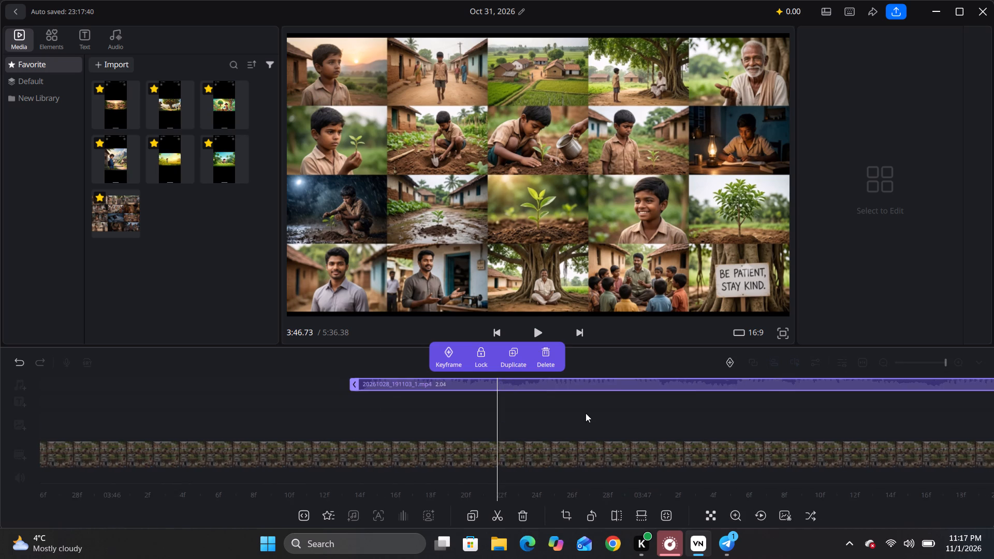
{"action": "left_click_drag", "start_coordinate": [586, 413], "coordinate": [861, 414]}
{"action": "left_click_drag", "start_coordinate": [870, 387], "coordinate": [331, 387]}
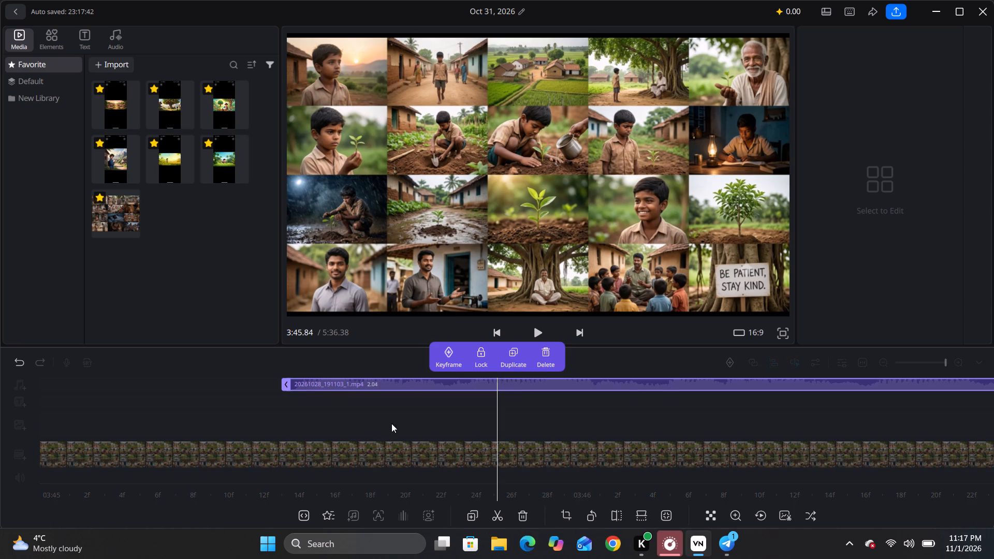
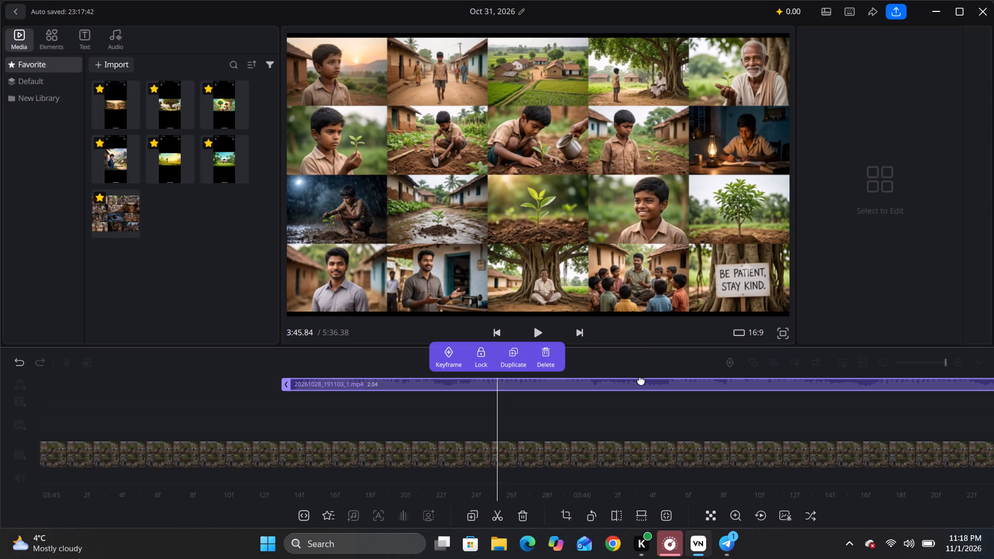
Move the 2.04-second audio clip back against the end of the 1.50-second clip, closing the gap at about 3:44.
{"action": "left_click_drag", "start_coordinate": [344, 419], "coordinate": [715, 429]}
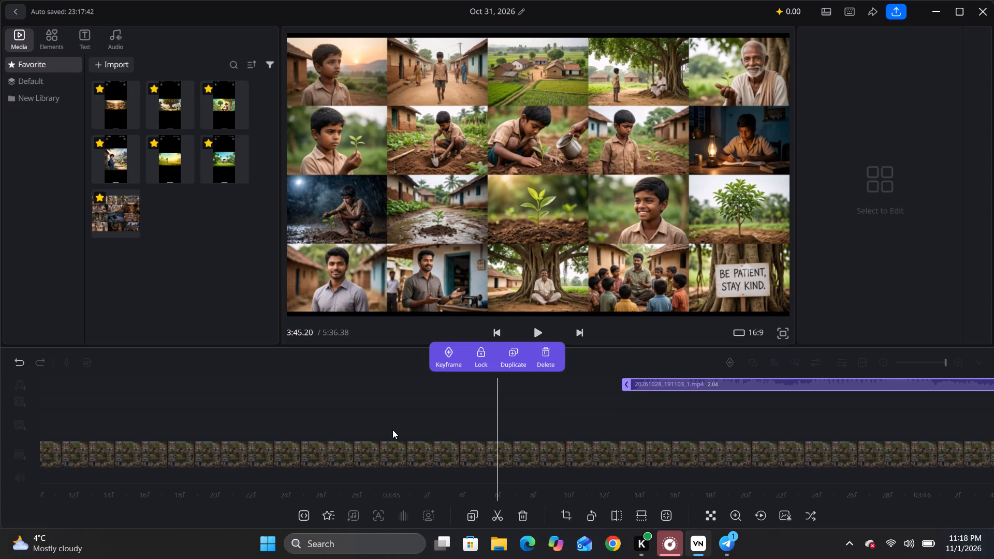
{"action": "left_click_drag", "start_coordinate": [449, 428], "coordinate": [601, 428]}
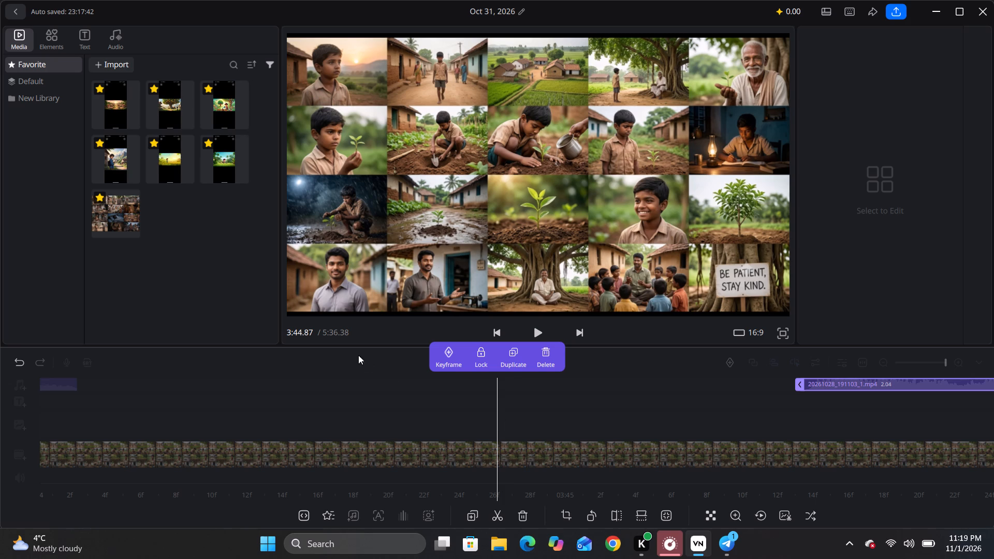
{"action": "left_click_drag", "start_coordinate": [299, 387], "coordinate": [658, 387]}
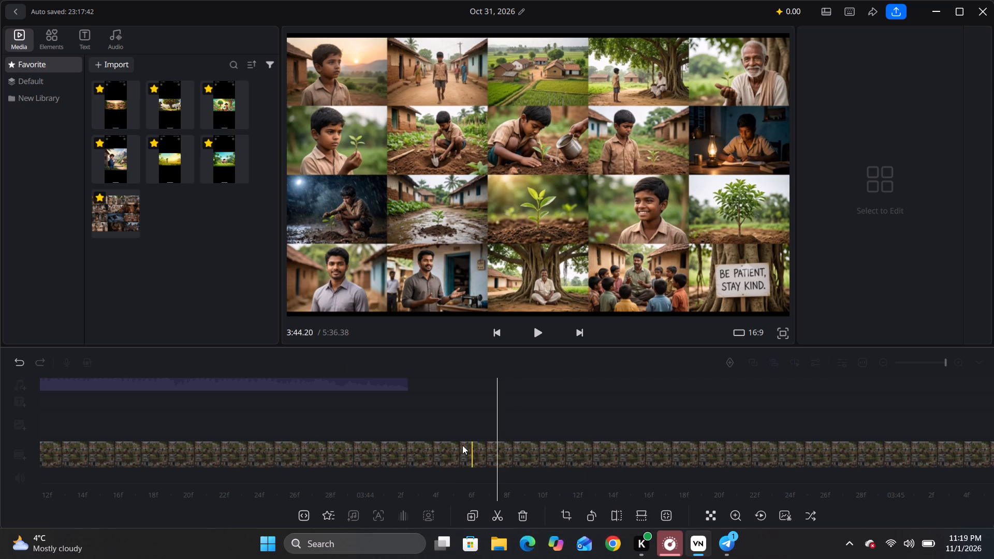
{"action": "left_click", "coordinate": [418, 433]}
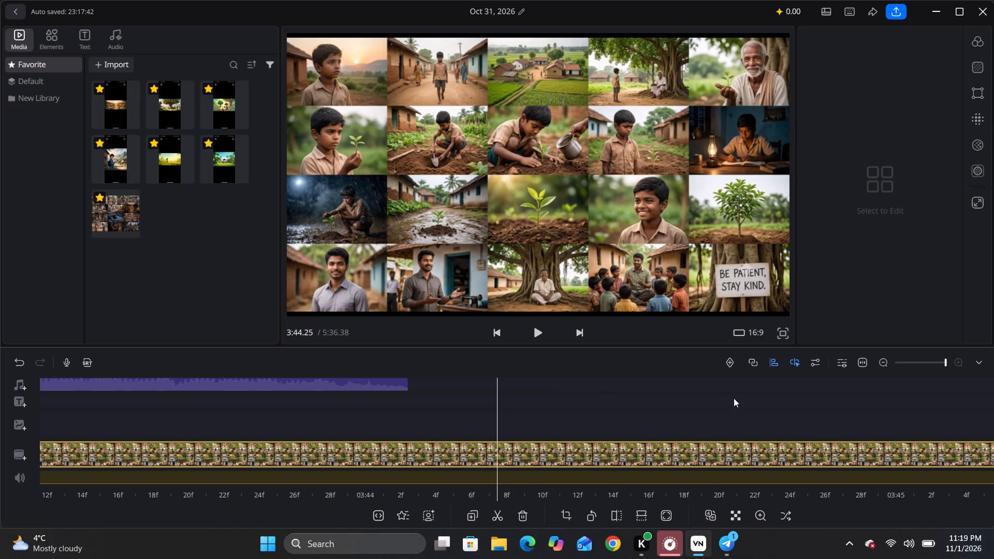
{"action": "left_click_drag", "start_coordinate": [839, 424], "coordinate": [792, 425]}
{"action": "left_click_drag", "start_coordinate": [792, 425], "coordinate": [389, 443]}
{"action": "left_click_drag", "start_coordinate": [517, 440], "coordinate": [624, 440]}
{"action": "left_click_drag", "start_coordinate": [747, 381], "coordinate": [237, 403]}
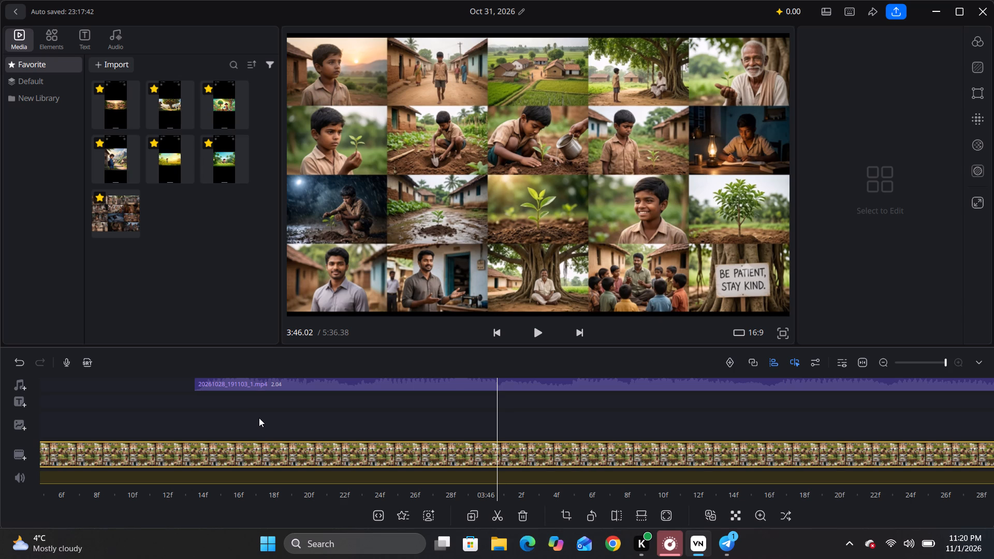
{"action": "left_click_drag", "start_coordinate": [249, 422], "coordinate": [558, 423]}
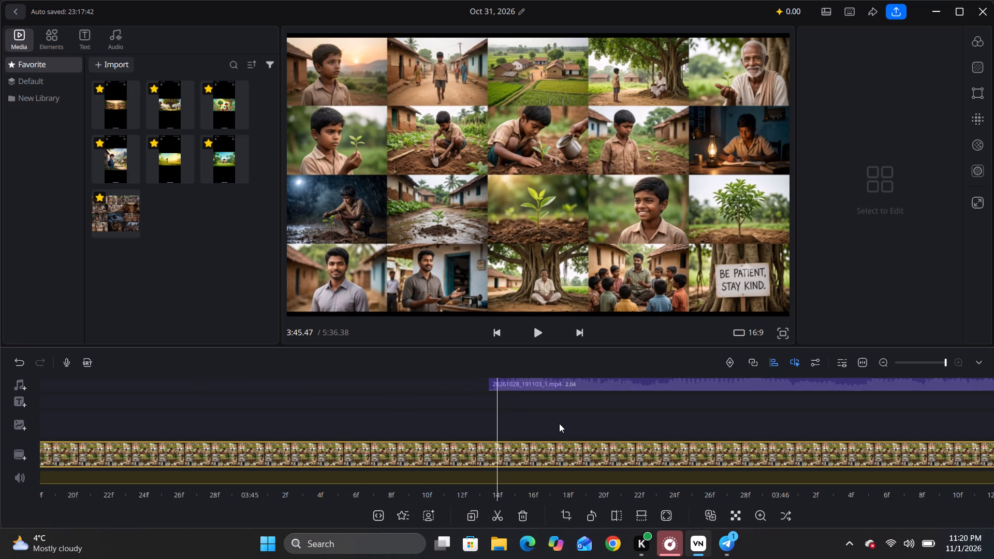
{"action": "left_click", "coordinate": [576, 378]}
{"action": "left_click_drag", "start_coordinate": [579, 387], "coordinate": [271, 399]}
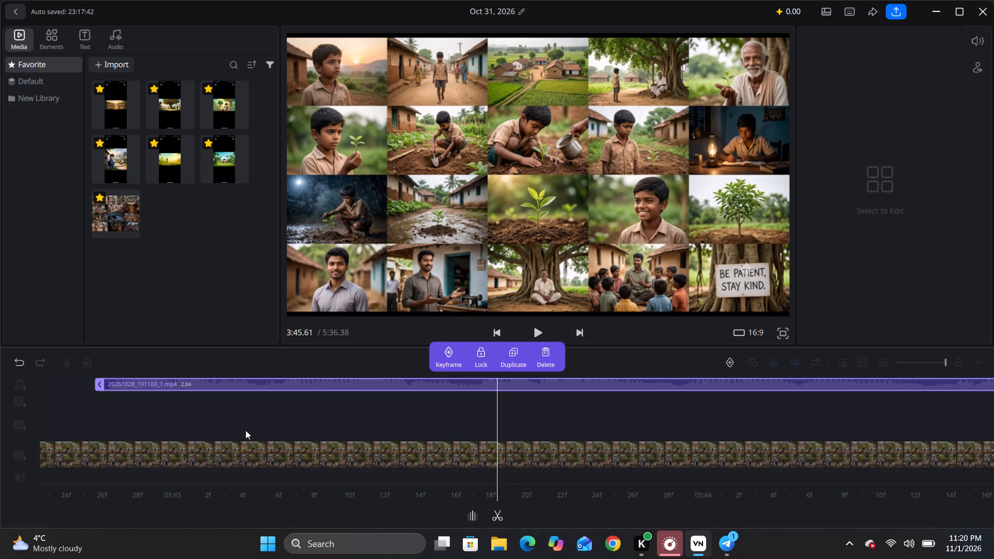
{"action": "left_click_drag", "start_coordinate": [245, 431], "coordinate": [703, 432]}
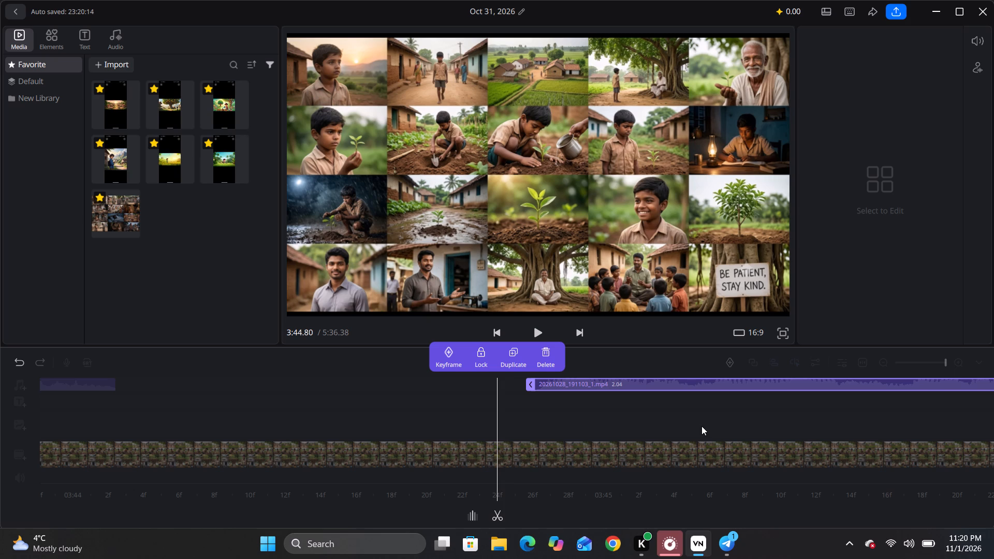
{"action": "left_click_drag", "start_coordinate": [653, 386], "coordinate": [443, 391]}
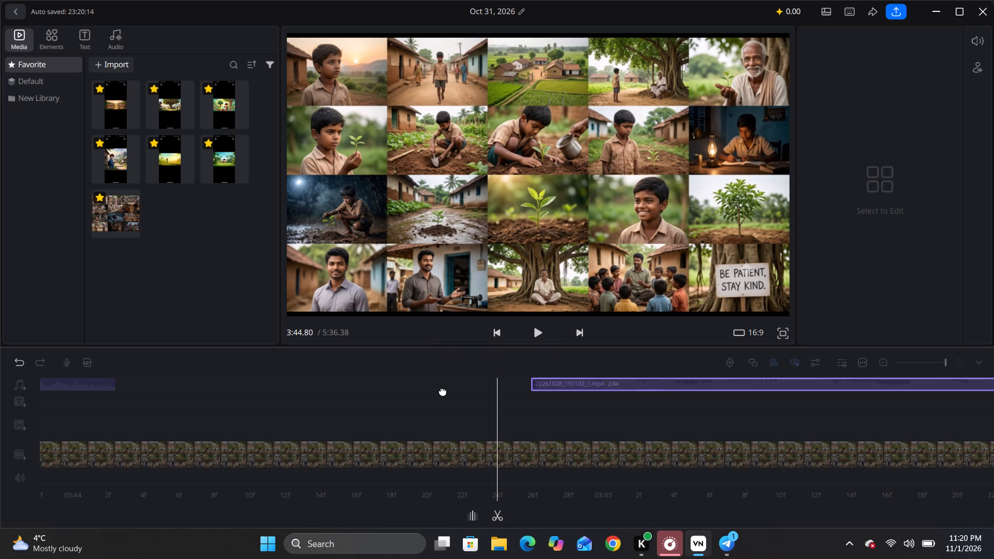
{"action": "left_click_drag", "start_coordinate": [443, 391], "coordinate": [229, 389]}
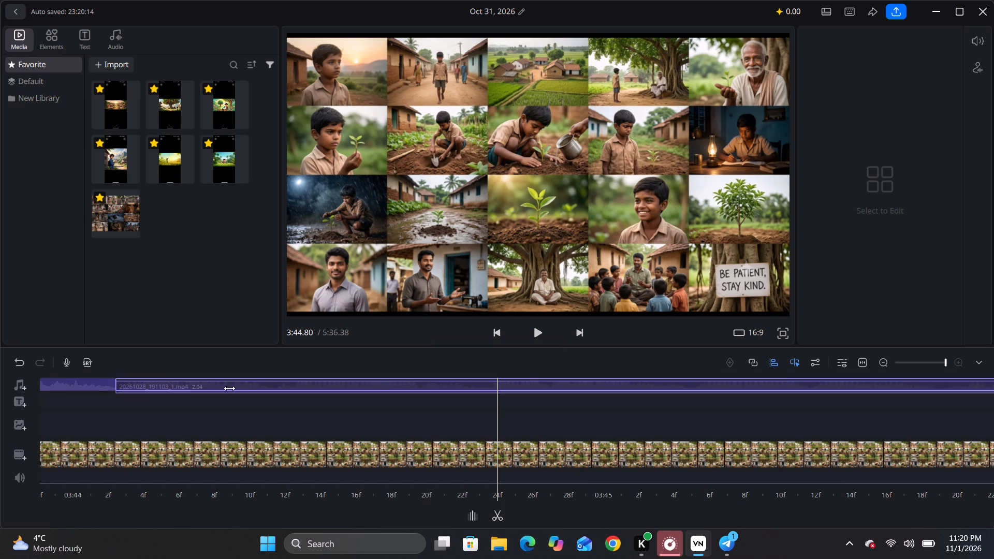
Listen to the audio across the joins of the 1.50-second and 2.04-second clips to check how the phrases run together.
{"action": "left_click_drag", "start_coordinate": [137, 425], "coordinate": [661, 435]}
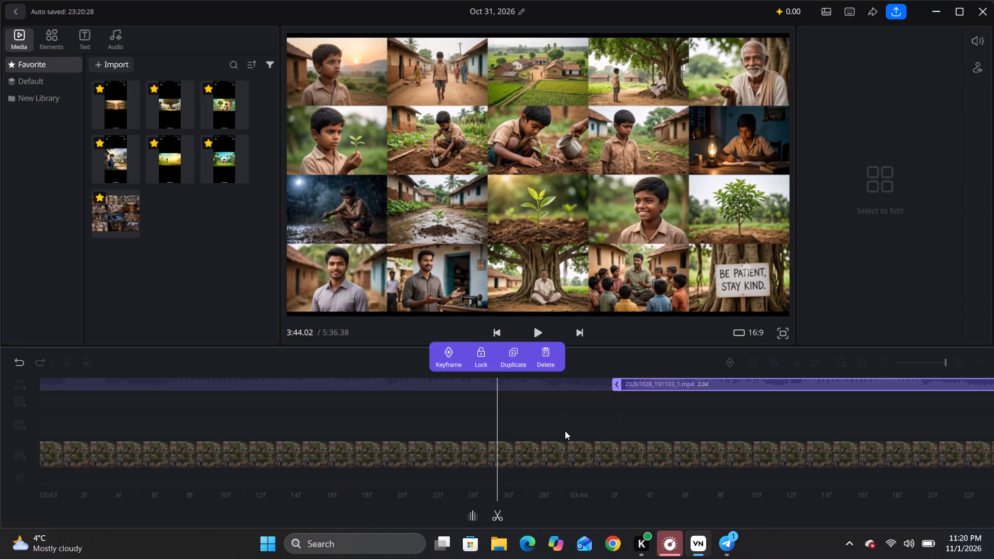
{"action": "left_click", "coordinate": [557, 415]}
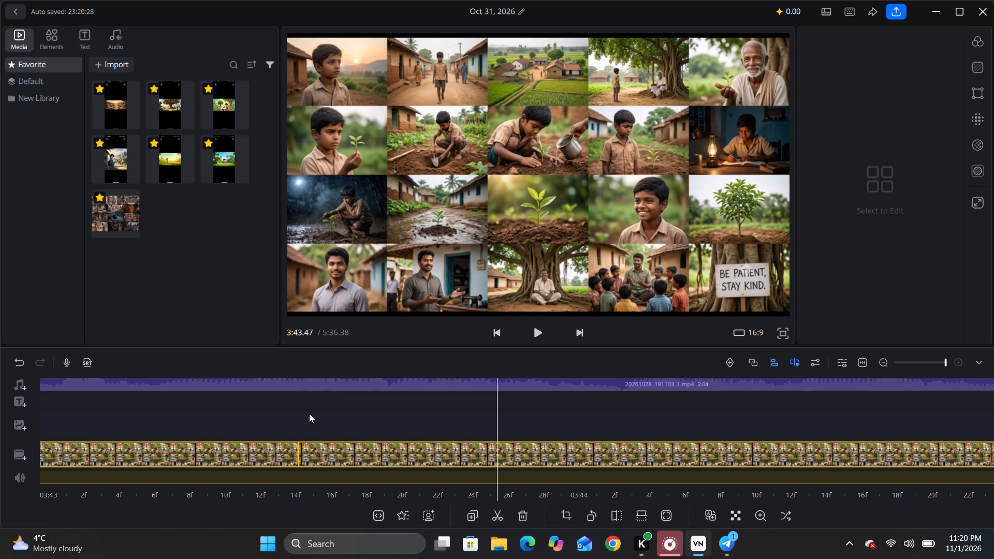
{"action": "left_click_drag", "start_coordinate": [304, 411], "coordinate": [495, 414]}
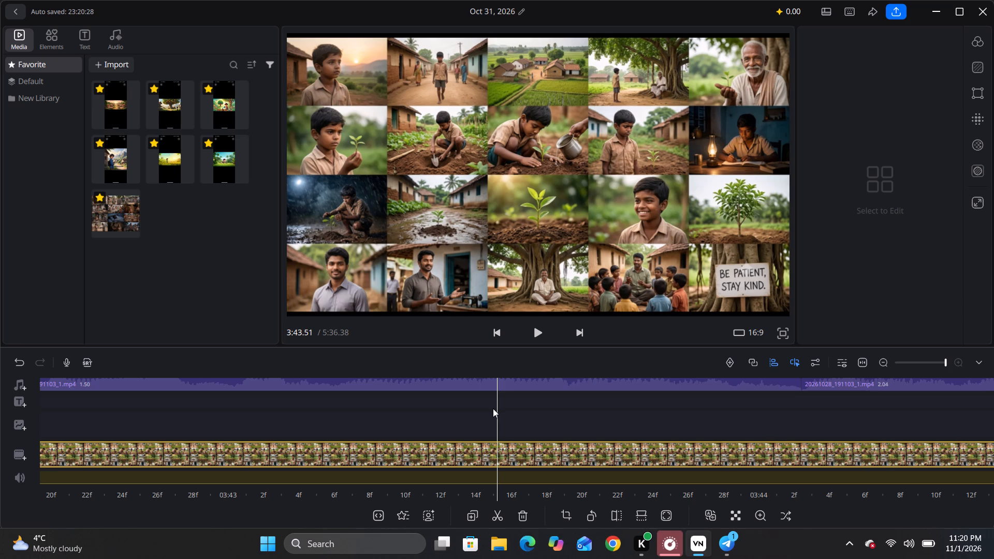
{"action": "key", "text": "space"}
{"action": "key", "text": "space"}
{"action": "key", "text": "space"}
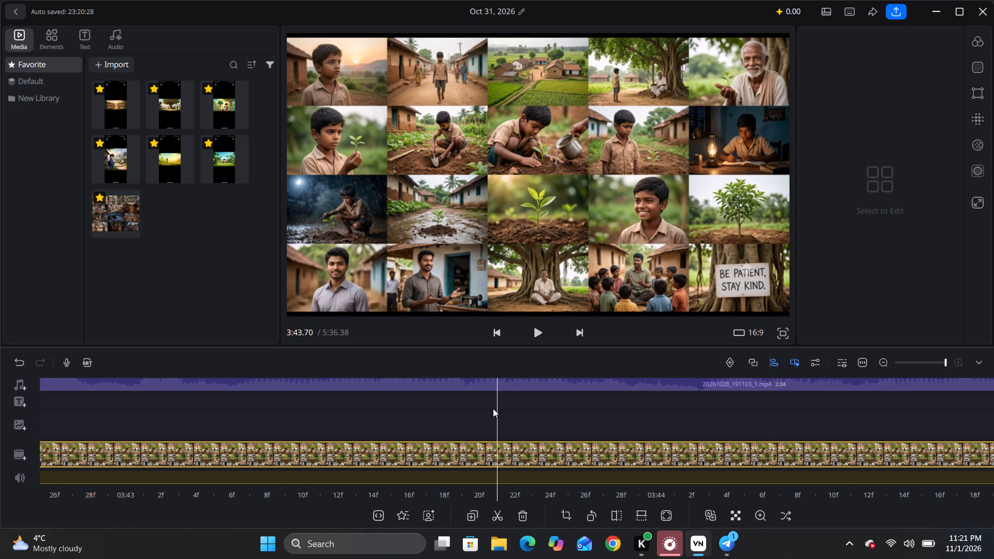
{"action": "key", "text": "space"}
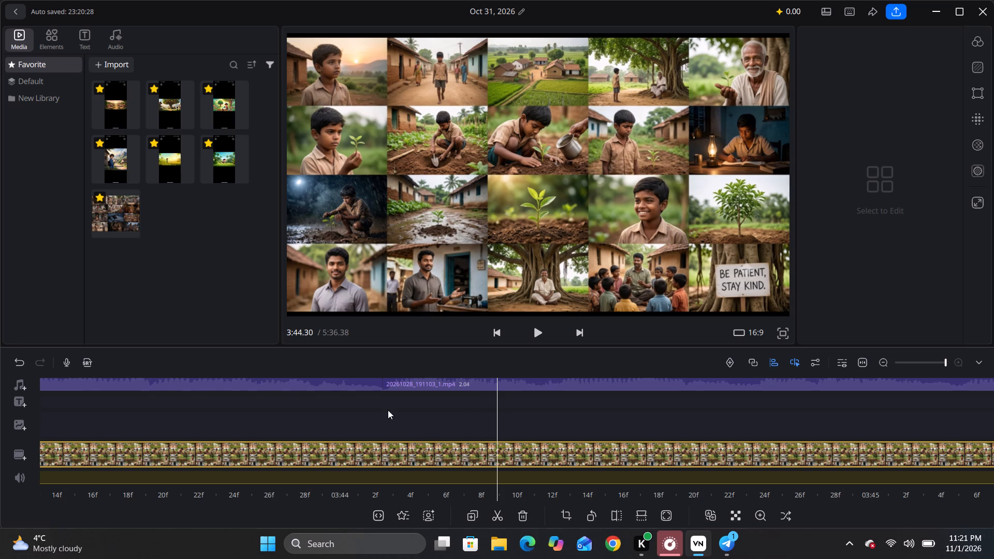
{"action": "left_click_drag", "start_coordinate": [335, 422], "coordinate": [993, 402]}
{"action": "left_click_drag", "start_coordinate": [354, 413], "coordinate": [895, 409]}
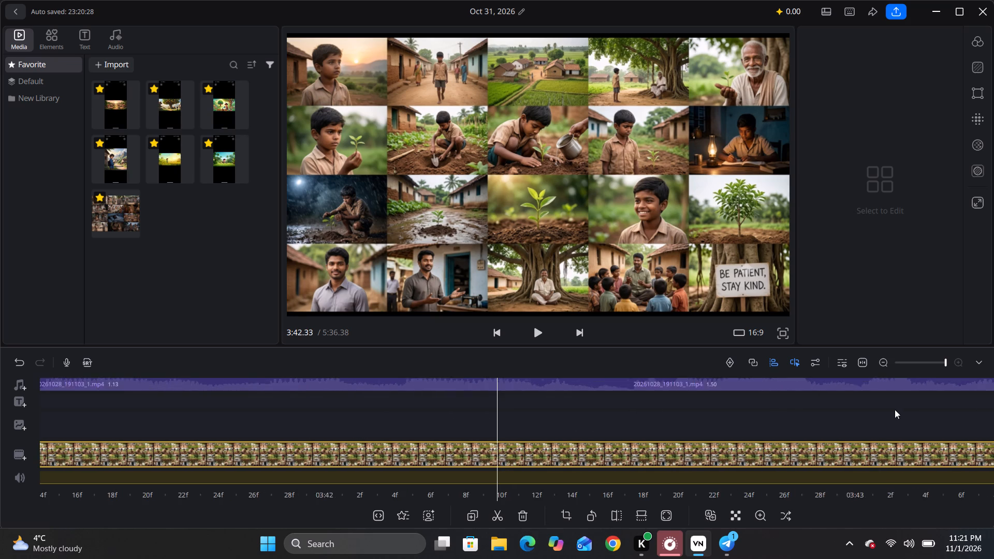
{"action": "left_click_drag", "start_coordinate": [895, 409], "coordinate": [892, 410]}
{"action": "left_click_drag", "start_coordinate": [618, 411], "coordinate": [660, 412]}
{"action": "key", "text": "space"}
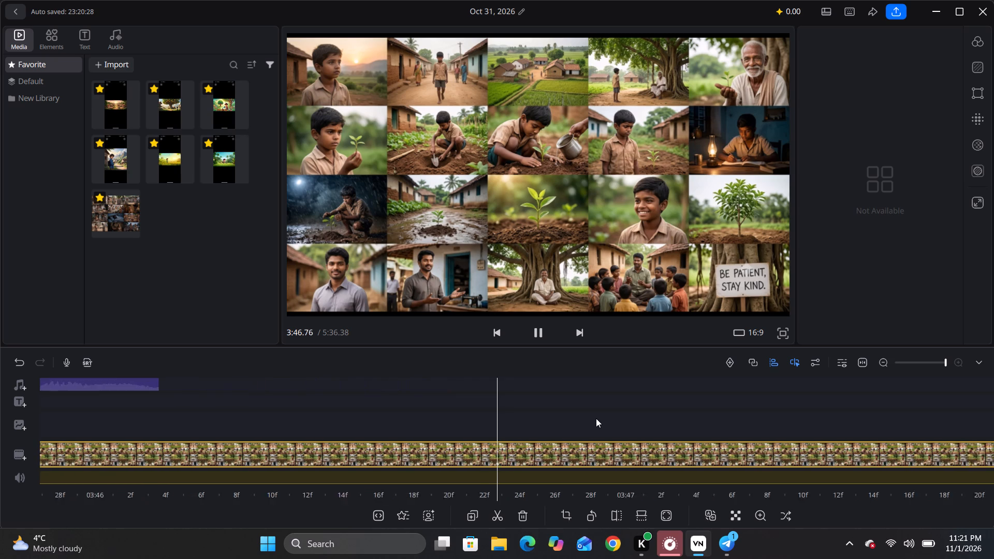
{"action": "key", "text": "space"}
Listen again from 3:41.01 across the joined clips and on into the 104.47-second clip, stopping at the quiet stretch at 4:03.44.
{"action": "left_click_drag", "start_coordinate": [271, 413], "coordinate": [792, 413]}
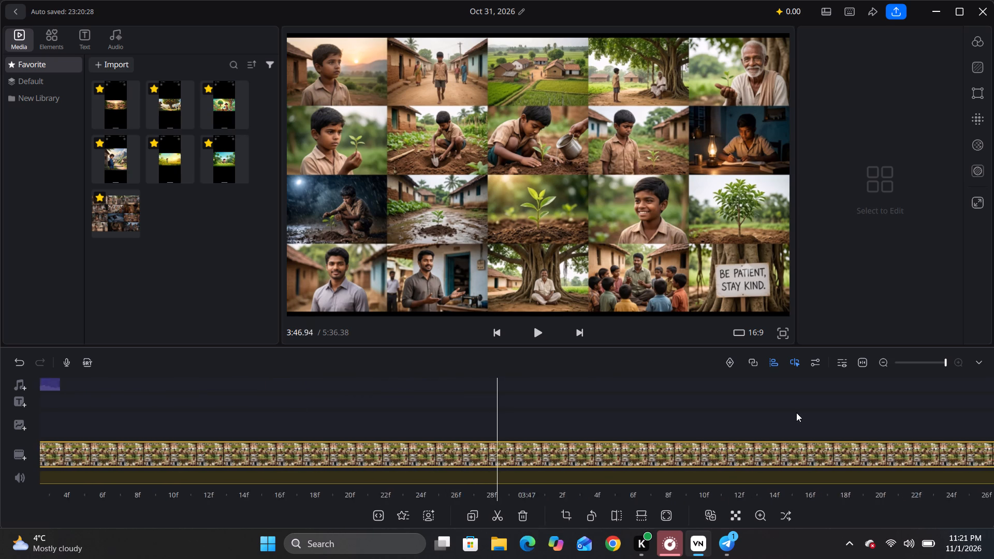
{"action": "left_click_drag", "start_coordinate": [321, 415], "coordinate": [706, 416]}
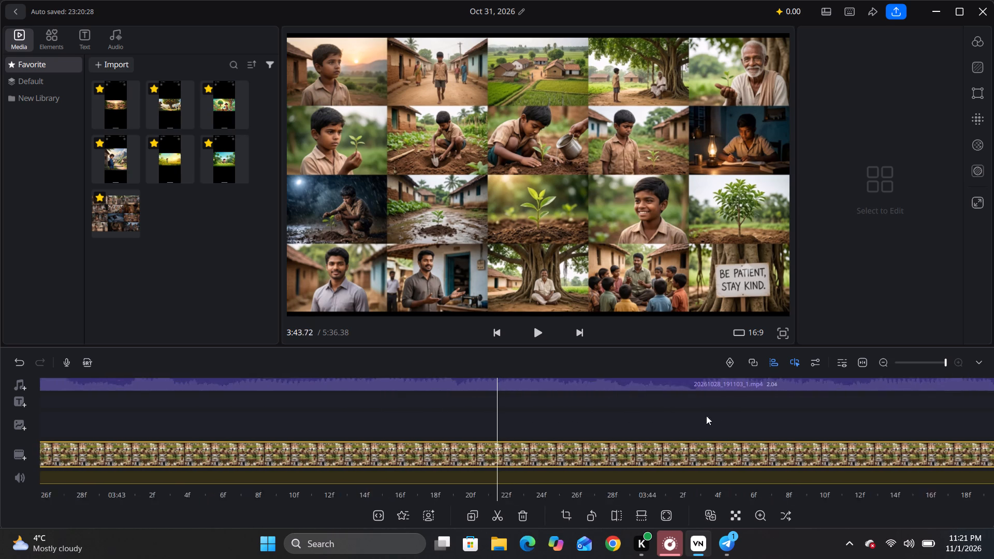
{"action": "left_click_drag", "start_coordinate": [706, 416], "coordinate": [701, 416]}
{"action": "left_click_drag", "start_coordinate": [510, 415], "coordinate": [584, 416]}
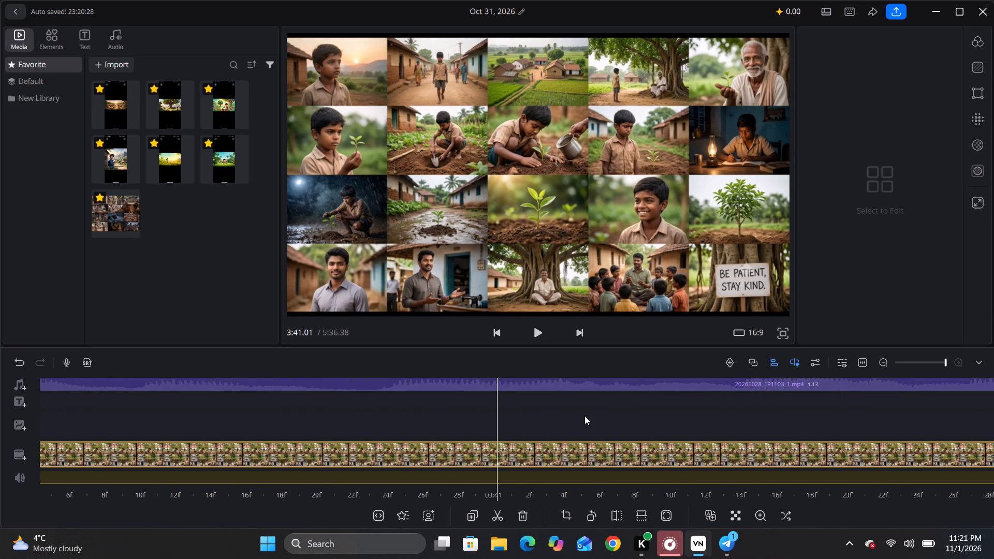
{"action": "key", "text": "space"}
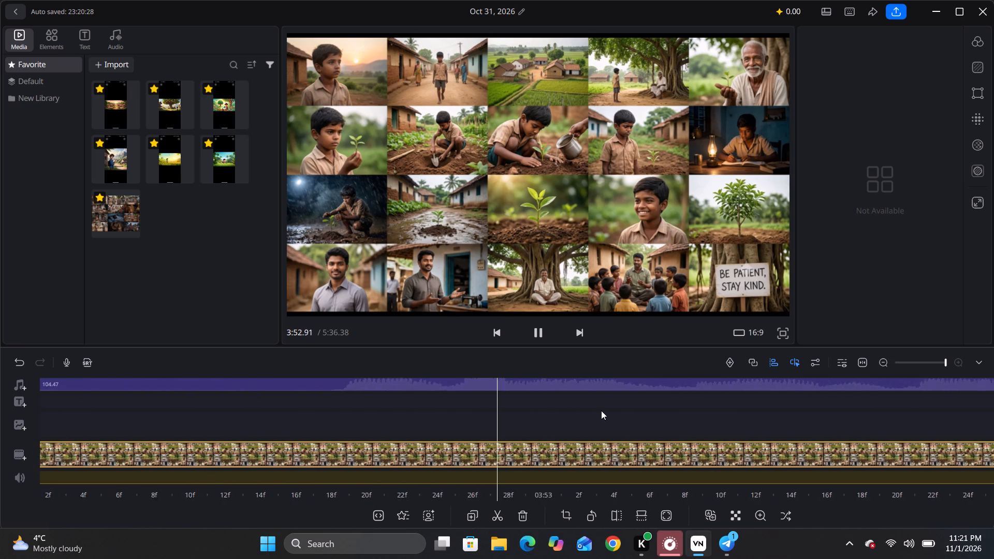
{"action": "key", "text": "space"}
{"action": "key", "text": "space"}
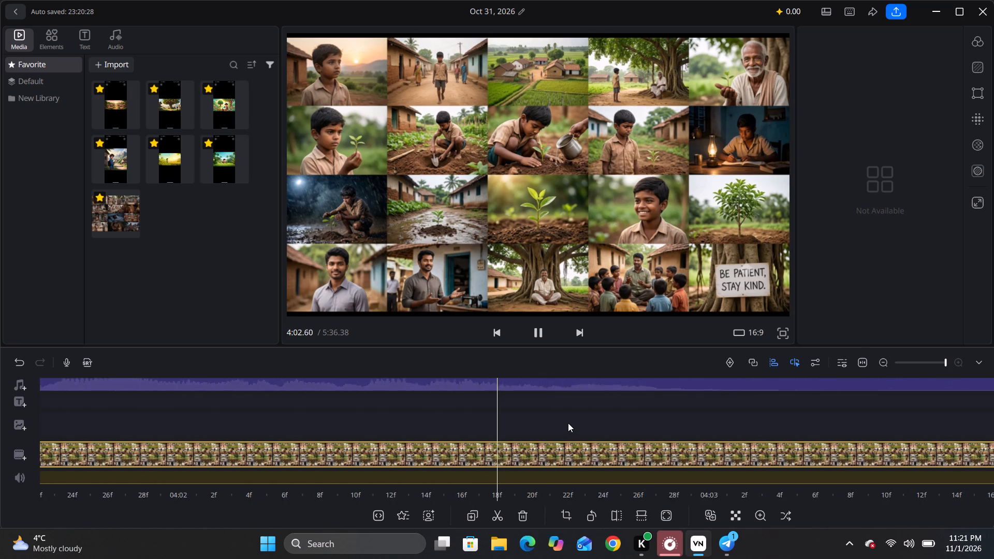
{"action": "key", "text": "space"}
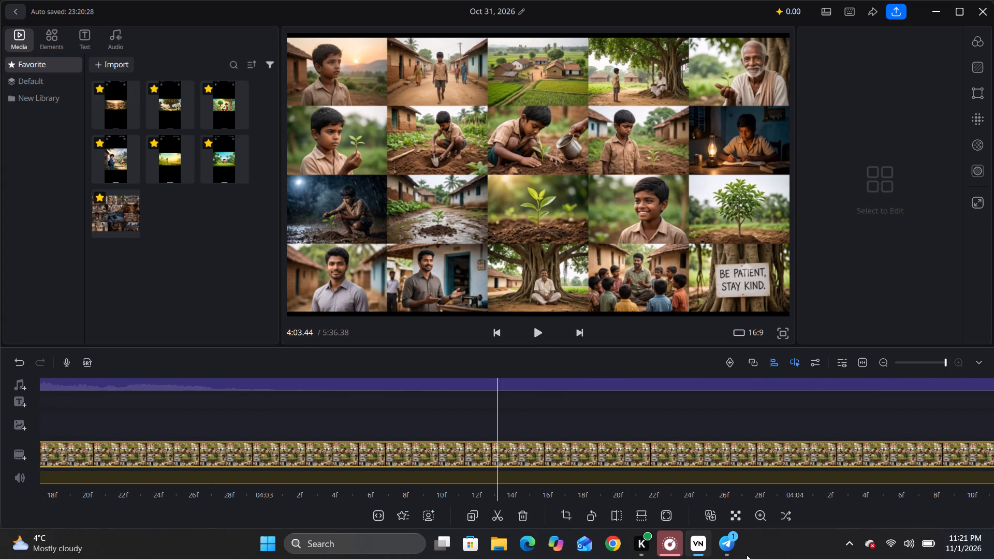
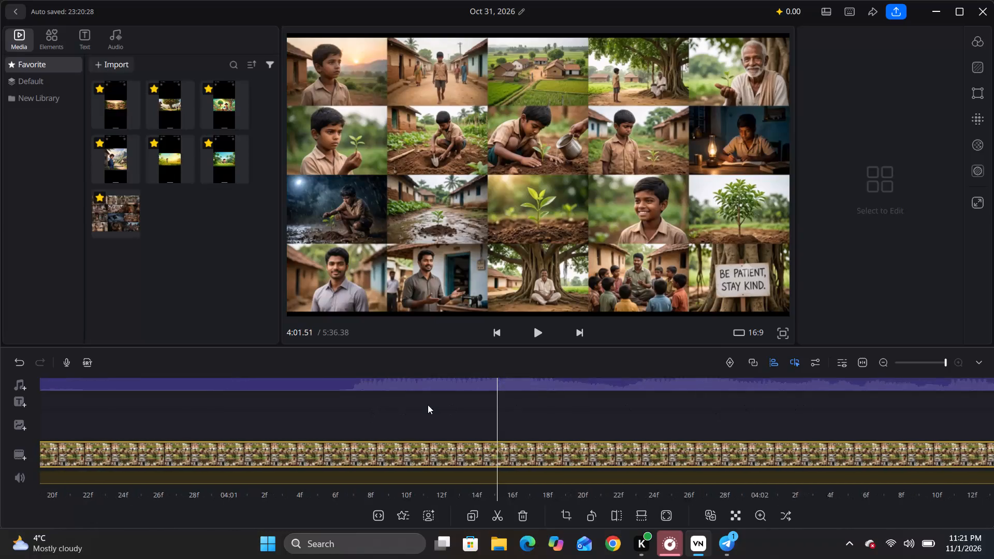
Play the start of the 104.47-second audio clip and split it at 3:54.59, where the waveform goes quiet.
{"action": "left_click_drag", "start_coordinate": [378, 406], "coordinate": [761, 407]}
{"action": "left_click_drag", "start_coordinate": [397, 407], "coordinate": [779, 419]}
{"action": "left_click_drag", "start_coordinate": [485, 416], "coordinate": [809, 419]}
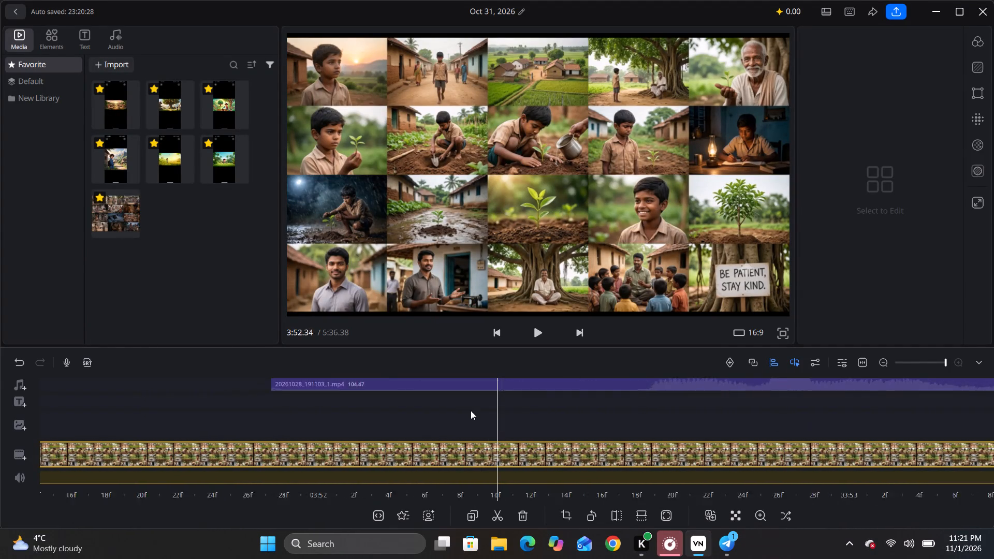
{"action": "left_click_drag", "start_coordinate": [471, 410], "coordinate": [559, 413]}
{"action": "key", "text": "space"}
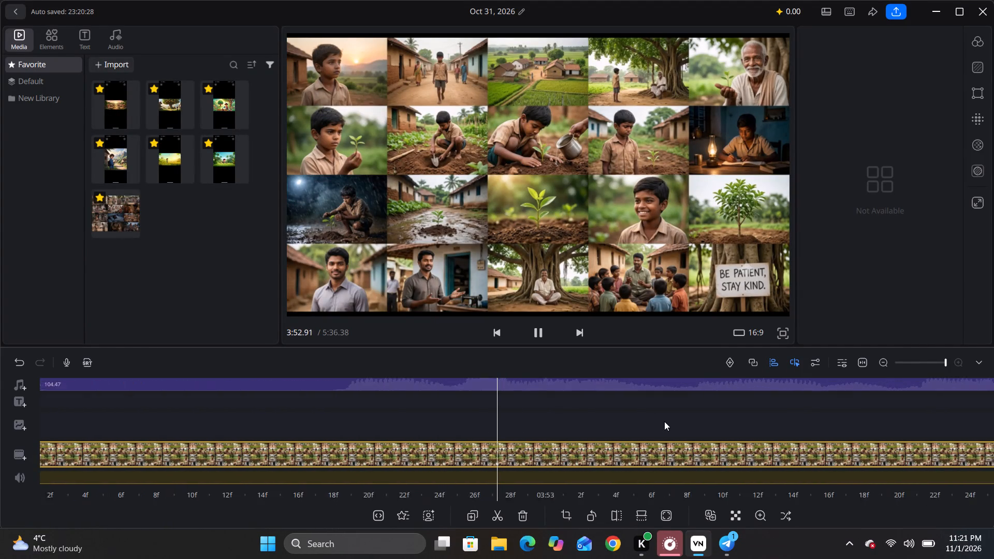
{"action": "key", "text": "space"}
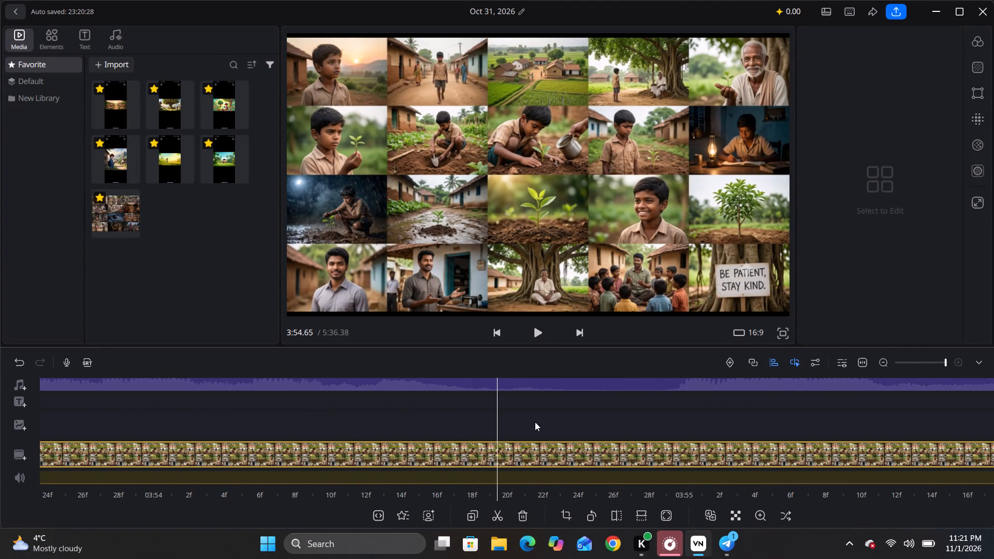
{"action": "left_click_drag", "start_coordinate": [520, 423], "coordinate": [559, 424]}
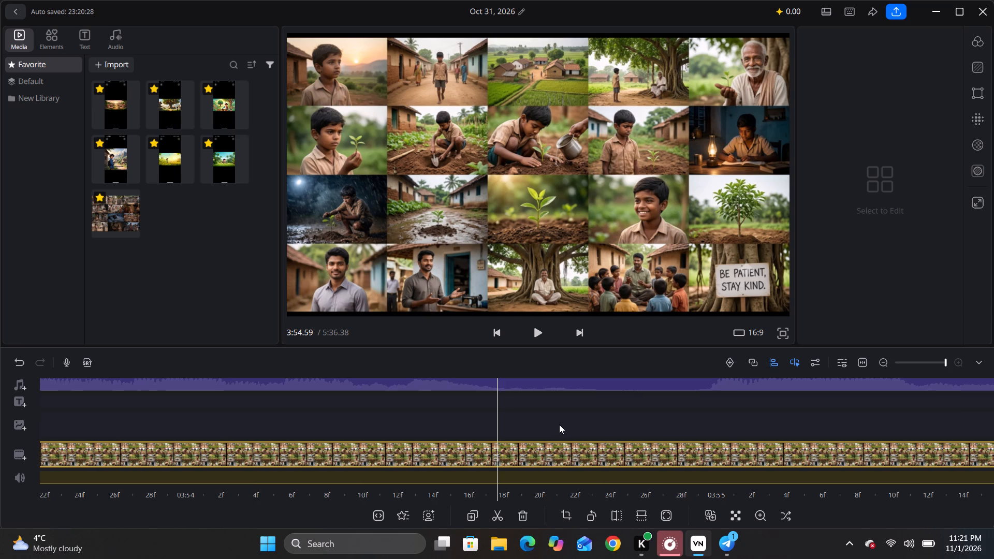
{"action": "key", "text": "ctrl+b"}
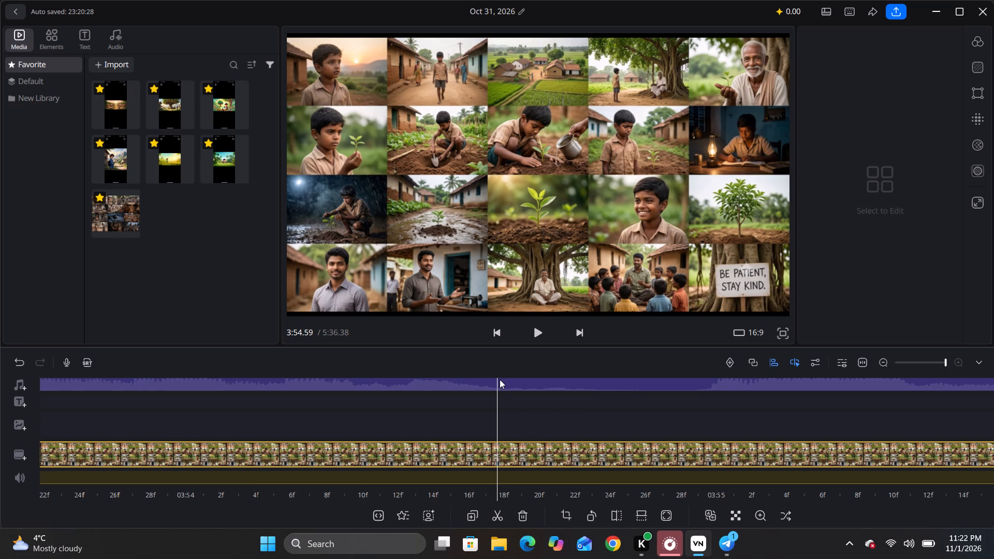
{"action": "left_click", "coordinate": [496, 381]}
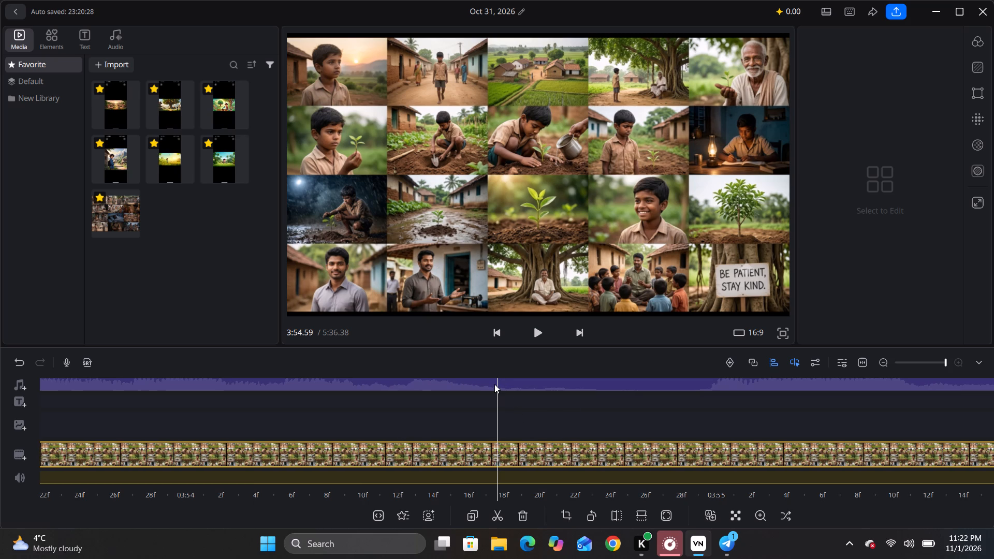
{"action": "left_click", "coordinate": [494, 384]}
{"action": "triple_click", "coordinate": [497, 384]}
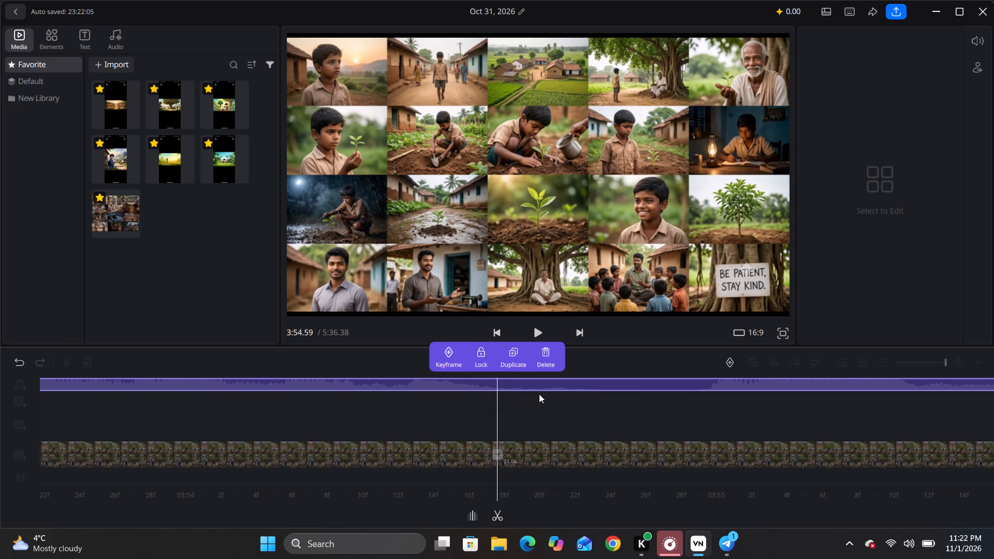
{"action": "key", "text": "ctrl+b"}
Split the 2.68-second audio clip at 3:52.61, just before the sound starts, and delete the silent 0.70-second piece.
{"action": "left_click_drag", "start_coordinate": [367, 402], "coordinate": [735, 418]}
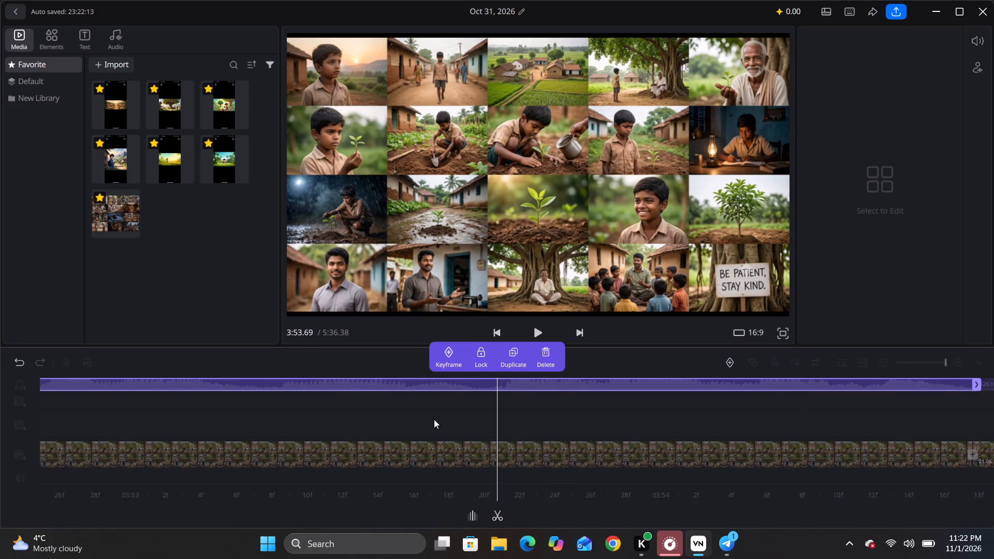
{"action": "left_click_drag", "start_coordinate": [363, 418], "coordinate": [813, 423]}
{"action": "left_click_drag", "start_coordinate": [430, 423], "coordinate": [461, 423]}
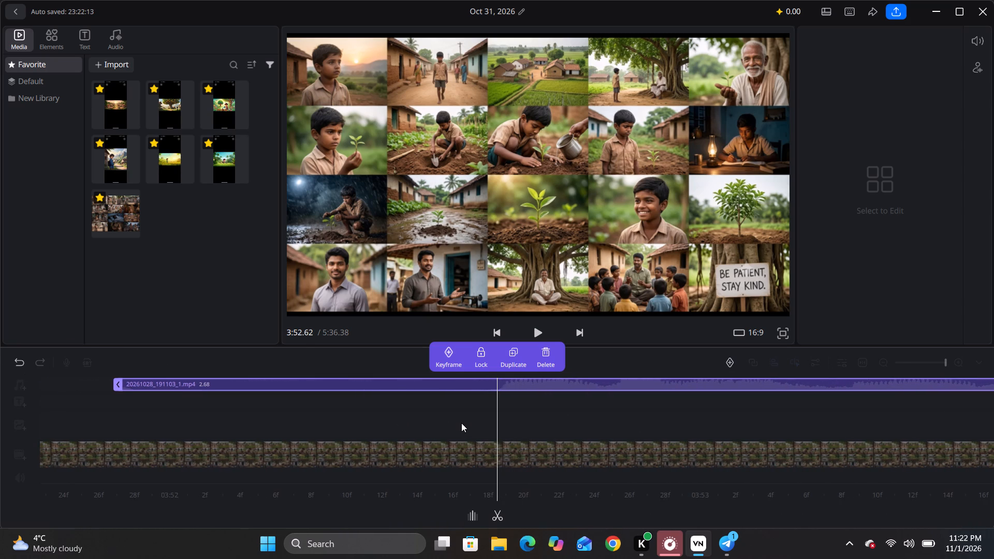
{"action": "left_click_drag", "start_coordinate": [461, 423], "coordinate": [463, 423]}
{"action": "key", "text": "ctrl+b"}
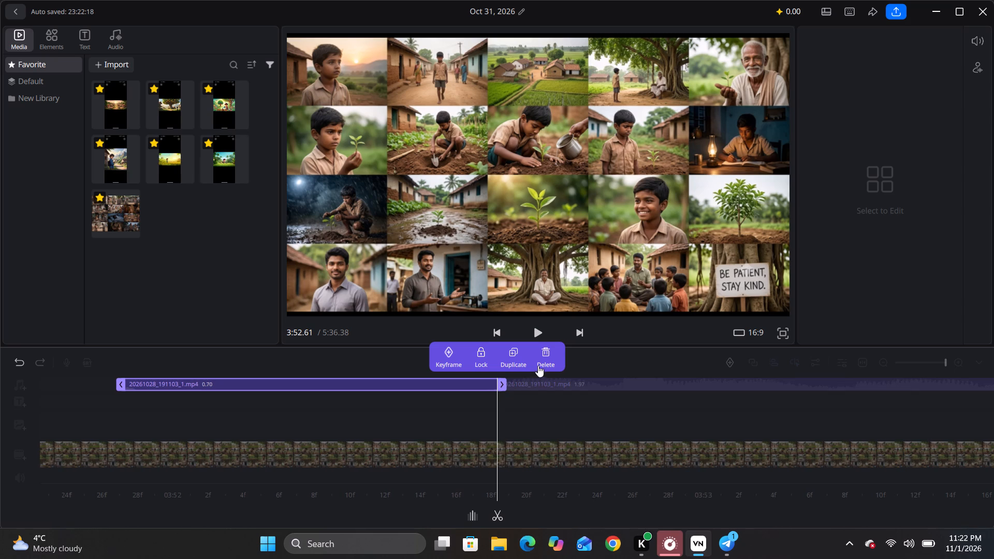
{"action": "left_click", "coordinate": [546, 355]}
Move the 1.97-second audio clip back against the end of the preceding clip, closing the gap at about 3:46.
{"action": "left_click_drag", "start_coordinate": [544, 383], "coordinate": [145, 388]}
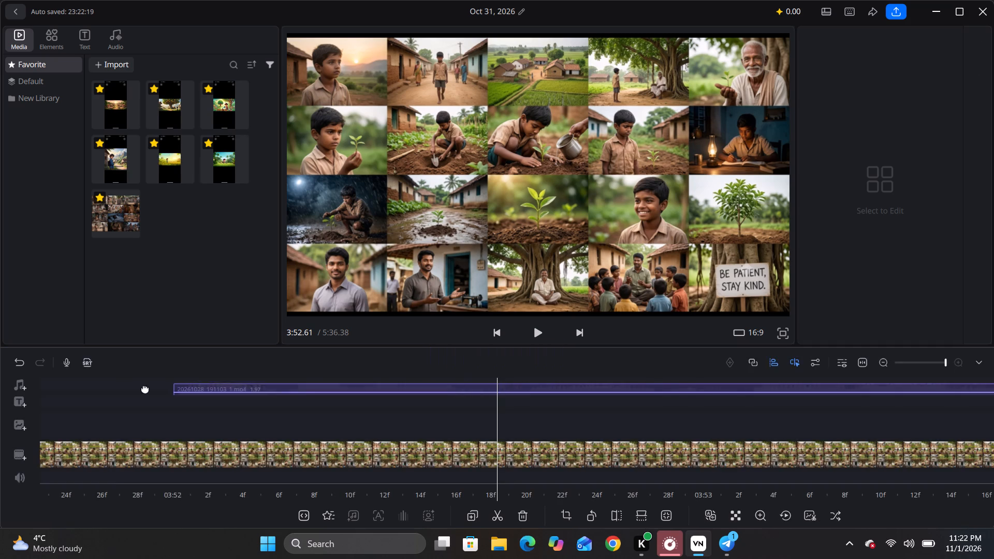
{"action": "left_click_drag", "start_coordinate": [145, 388], "coordinate": [114, 388]}
{"action": "left_click_drag", "start_coordinate": [105, 420], "coordinate": [693, 443]}
{"action": "left_click_drag", "start_coordinate": [708, 381], "coordinate": [584, 381]}
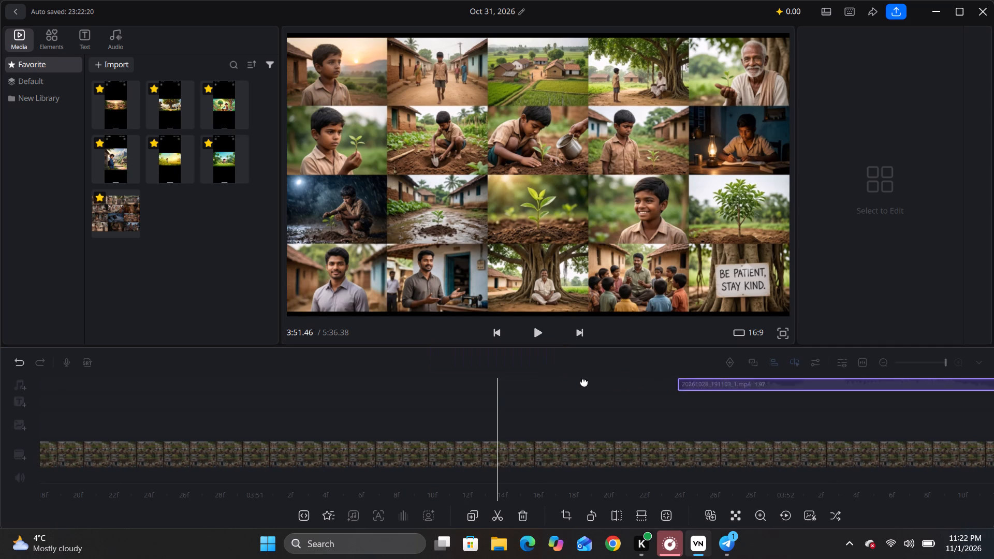
{"action": "left_click_drag", "start_coordinate": [584, 381], "coordinate": [127, 392]}
{"action": "left_click_drag", "start_coordinate": [145, 423], "coordinate": [887, 465]}
{"action": "left_click_drag", "start_coordinate": [879, 386], "coordinate": [265, 389]}
{"action": "left_click_drag", "start_coordinate": [244, 448], "coordinate": [993, 455]}
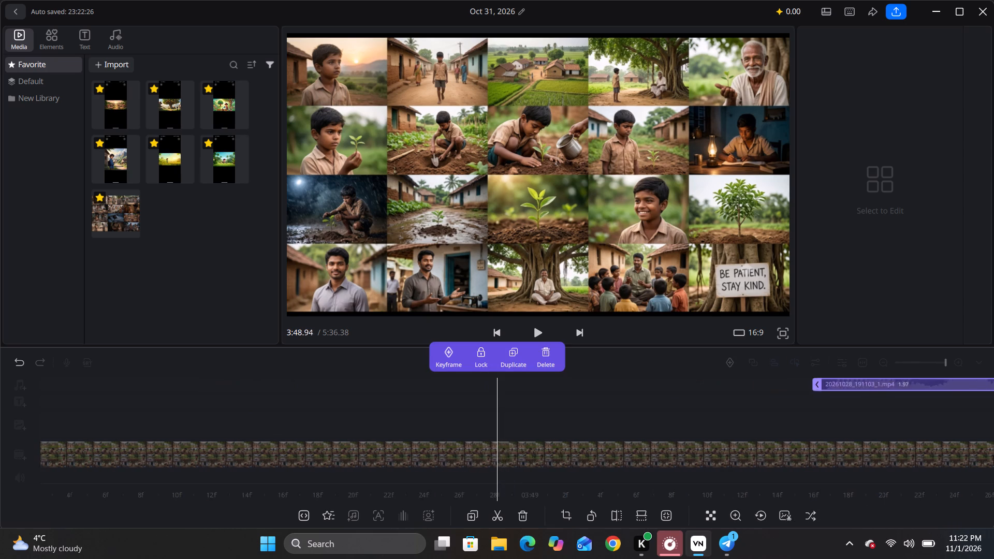
{"action": "left_click_drag", "start_coordinate": [993, 455], "coordinate": [987, 455]}
{"action": "left_click_drag", "start_coordinate": [954, 388], "coordinate": [258, 387]}
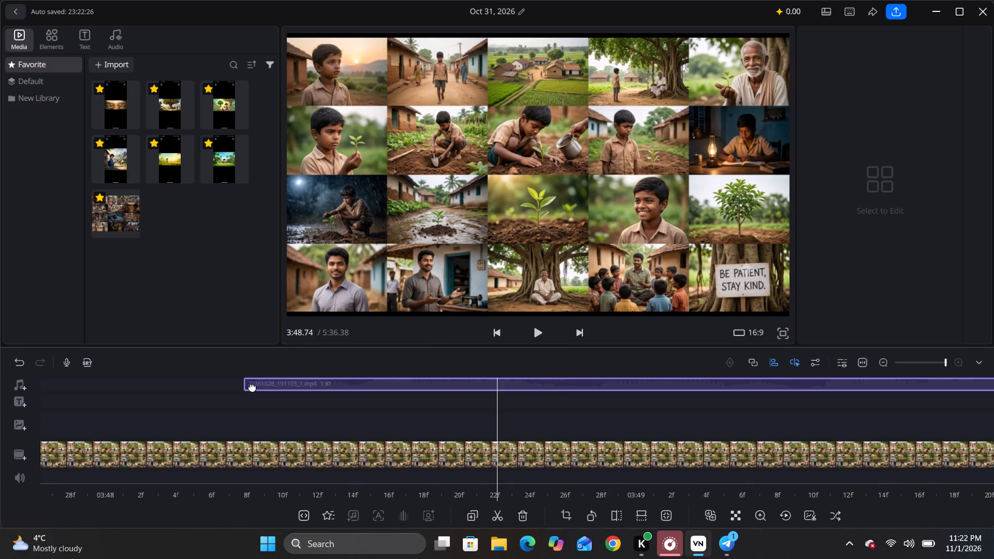
{"action": "left_click_drag", "start_coordinate": [245, 447], "coordinate": [852, 468]}
{"action": "left_click_drag", "start_coordinate": [874, 386], "coordinate": [467, 380]}
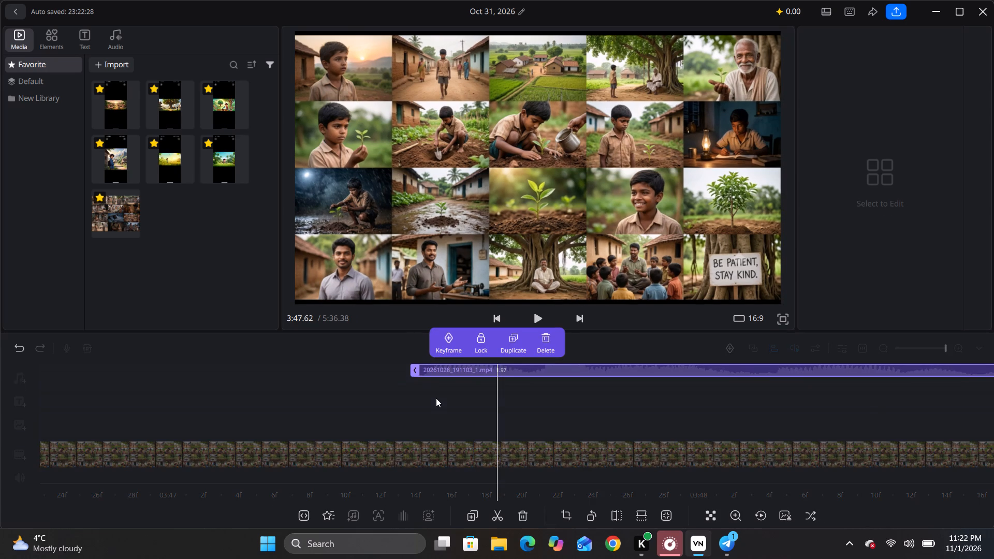
{"action": "left_click_drag", "start_coordinate": [459, 367], "coordinate": [290, 374]}
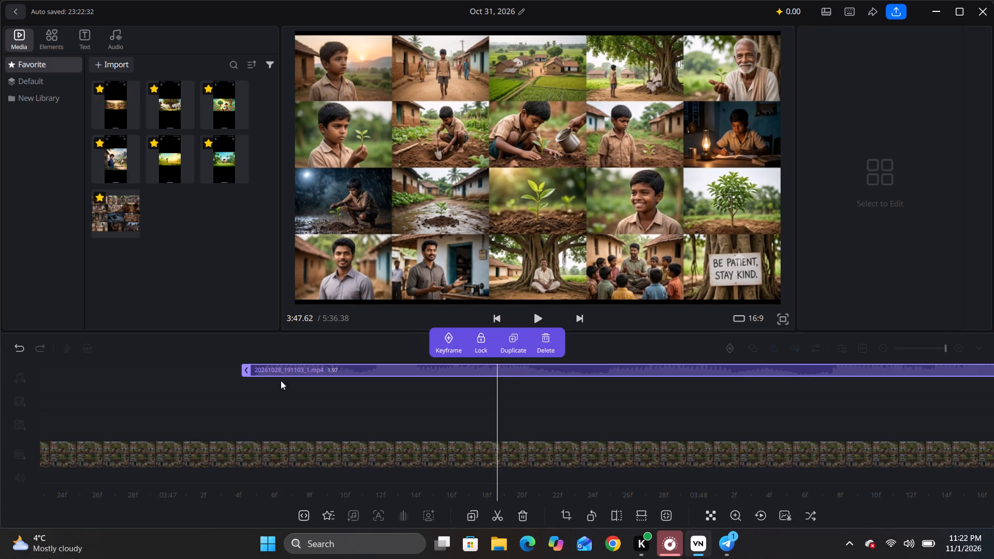
{"action": "left_click_drag", "start_coordinate": [290, 369], "coordinate": [224, 384]}
{"action": "left_click_drag", "start_coordinate": [154, 399], "coordinate": [608, 426]}
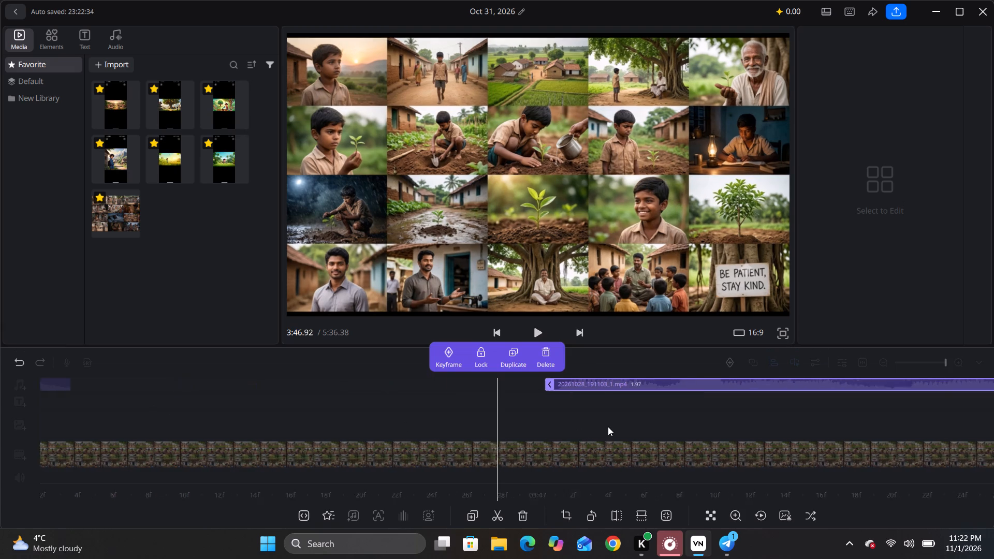
{"action": "left_click_drag", "start_coordinate": [608, 426], "coordinate": [692, 430]}
{"action": "left_click_drag", "start_coordinate": [732, 381], "coordinate": [230, 385]}
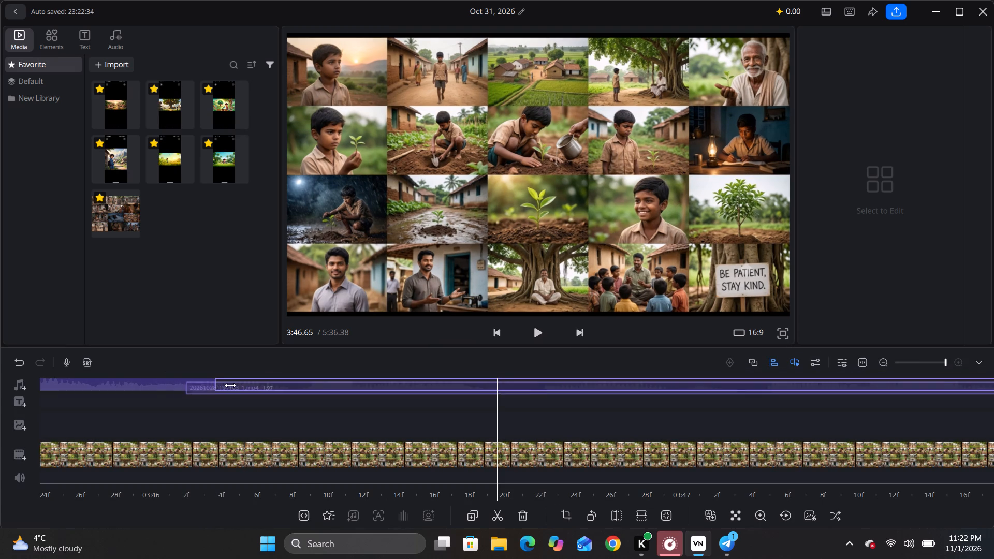
{"action": "left_click_drag", "start_coordinate": [230, 385], "coordinate": [241, 384]}
Play on past the join, split the 101.79-second audio clip at 3:54.97, and delete its short silent opening.
{"action": "left_click_drag", "start_coordinate": [184, 416], "coordinate": [589, 420]}
{"action": "key", "text": "space"}
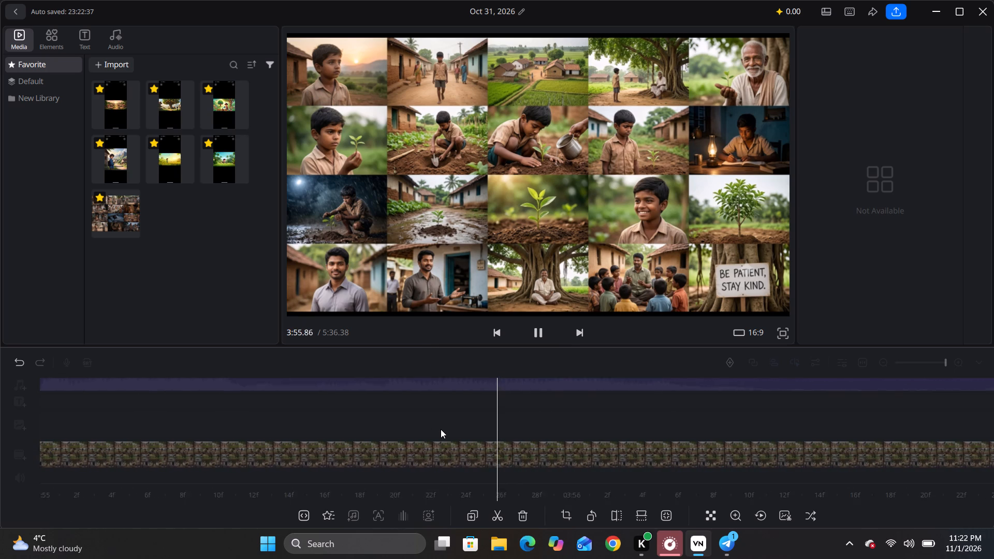
{"action": "key", "text": "space"}
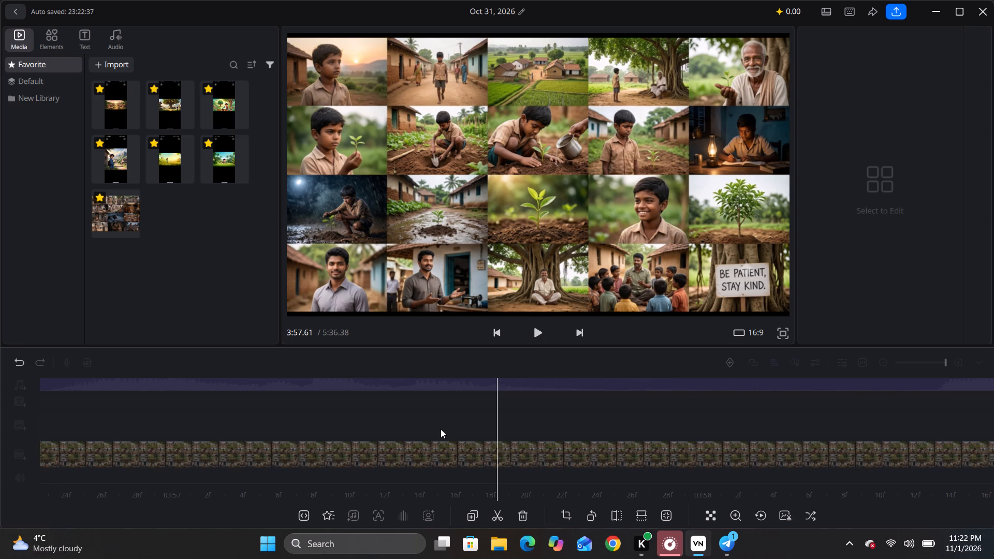
{"action": "left_click_drag", "start_coordinate": [327, 419], "coordinate": [758, 442]}
{"action": "left_click_drag", "start_coordinate": [343, 428], "coordinate": [345, 428]}
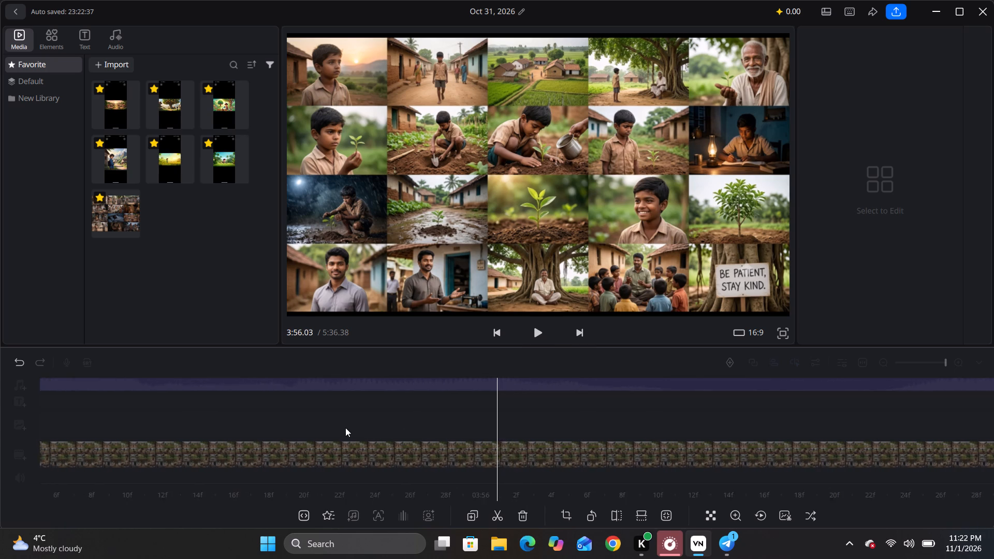
{"action": "left_click_drag", "start_coordinate": [345, 428], "coordinate": [632, 434]}
{"action": "left_click_drag", "start_coordinate": [371, 425], "coordinate": [373, 428]}
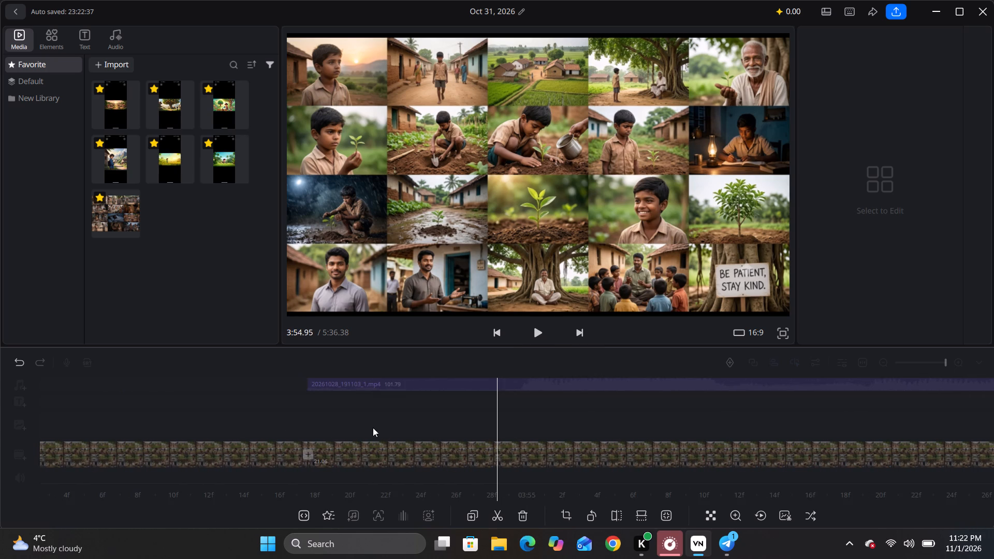
{"action": "left_click_drag", "start_coordinate": [373, 428], "coordinate": [362, 431]}
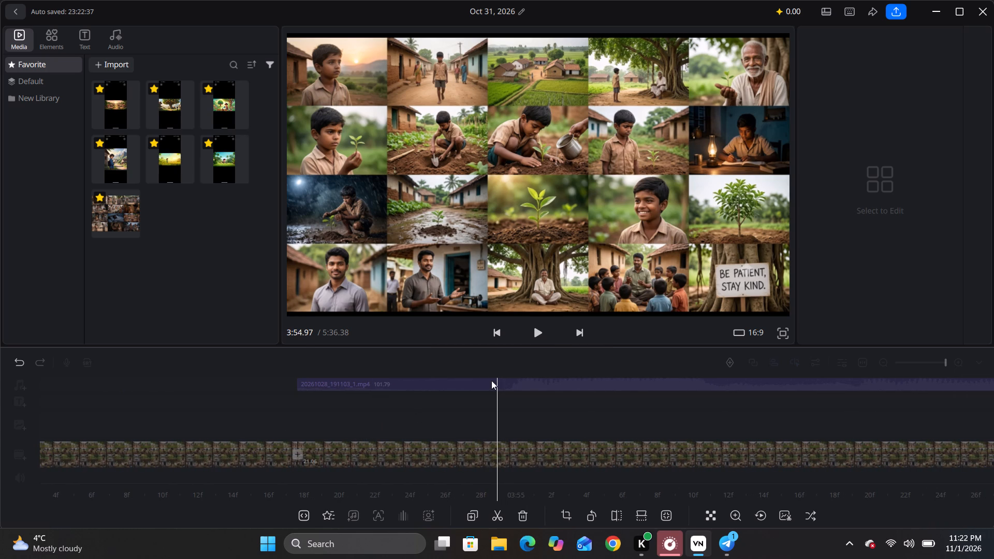
{"action": "left_click", "coordinate": [501, 384]}
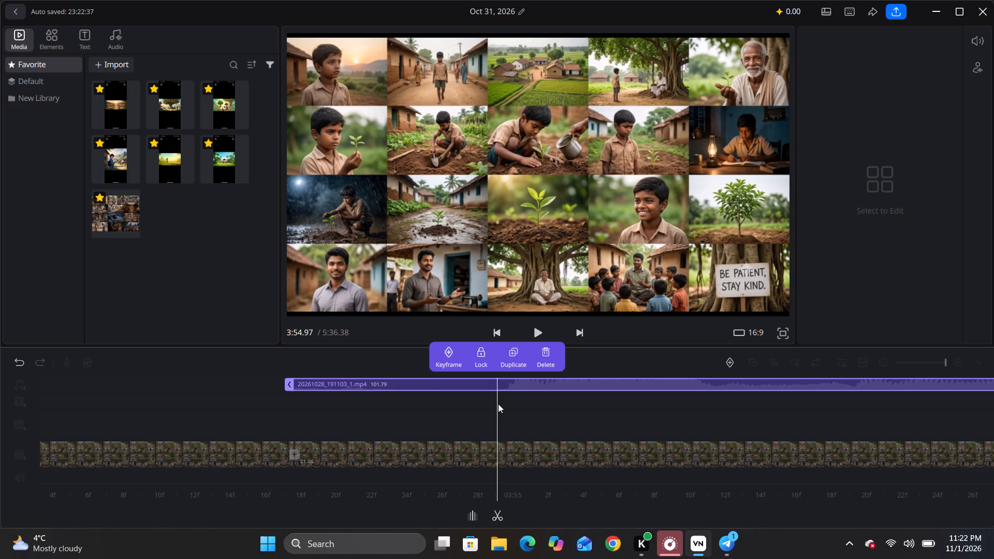
{"action": "key", "text": "ctrl+b"}
{"action": "left_click", "coordinate": [546, 354]}
Move the 101.41-second audio clip back against the end of the 1.97-second clip, closing the gap at about 3:48.
{"action": "left_click_drag", "start_coordinate": [542, 385], "coordinate": [2, 386]}
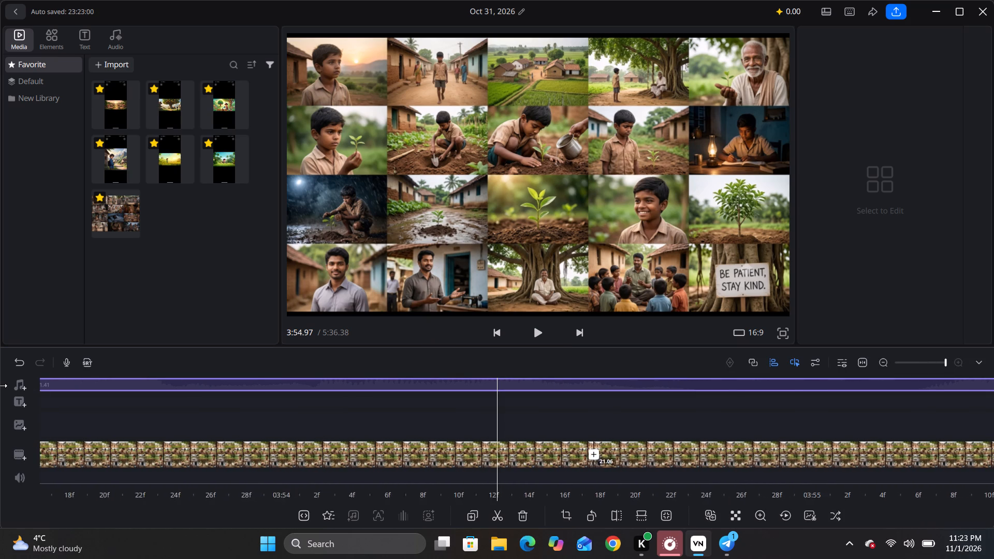
{"action": "left_click_drag", "start_coordinate": [2, 386], "coordinate": [0, 386]}
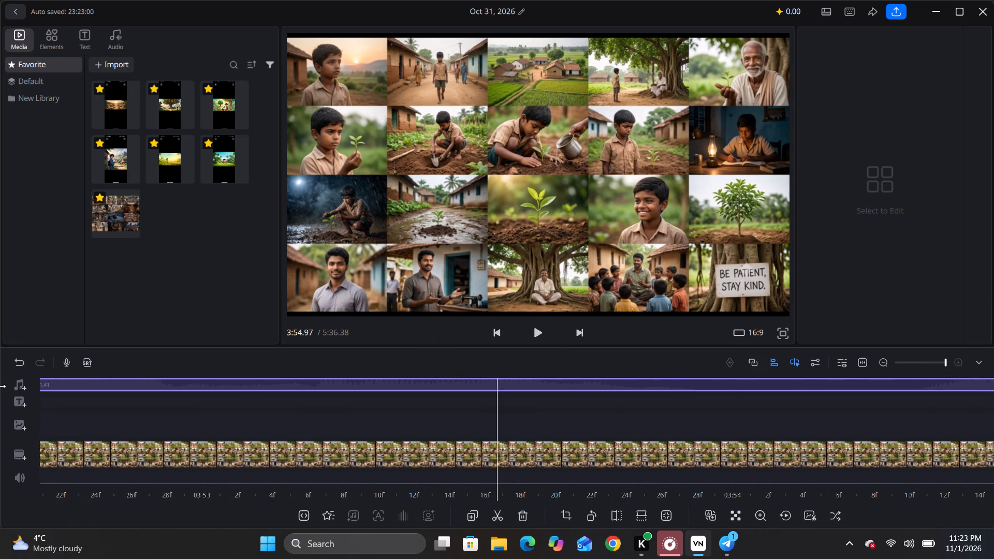
{"action": "left_click_drag", "start_coordinate": [0, 386], "coordinate": [179, 390]}
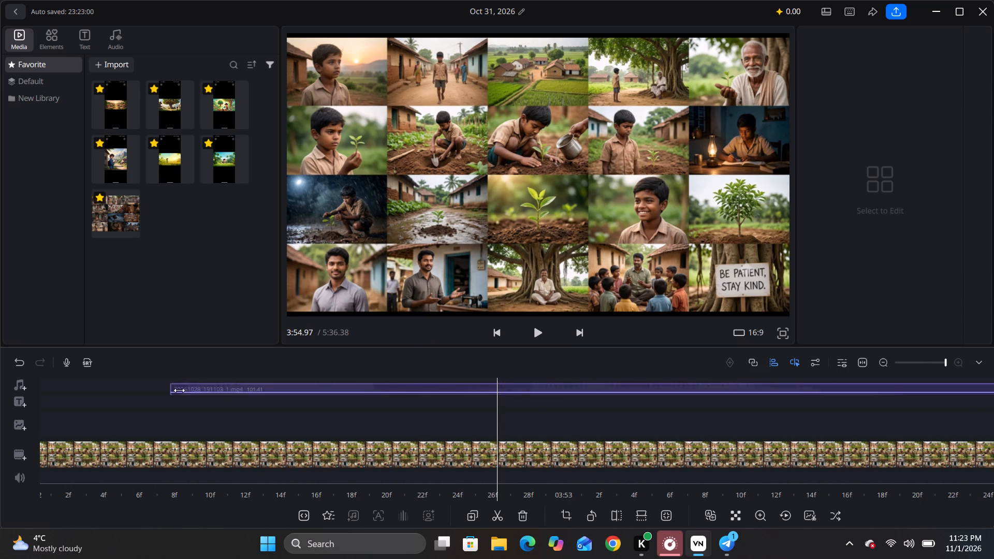
{"action": "left_click_drag", "start_coordinate": [179, 390], "coordinate": [142, 390]}
{"action": "left_click_drag", "start_coordinate": [110, 410], "coordinate": [913, 419]}
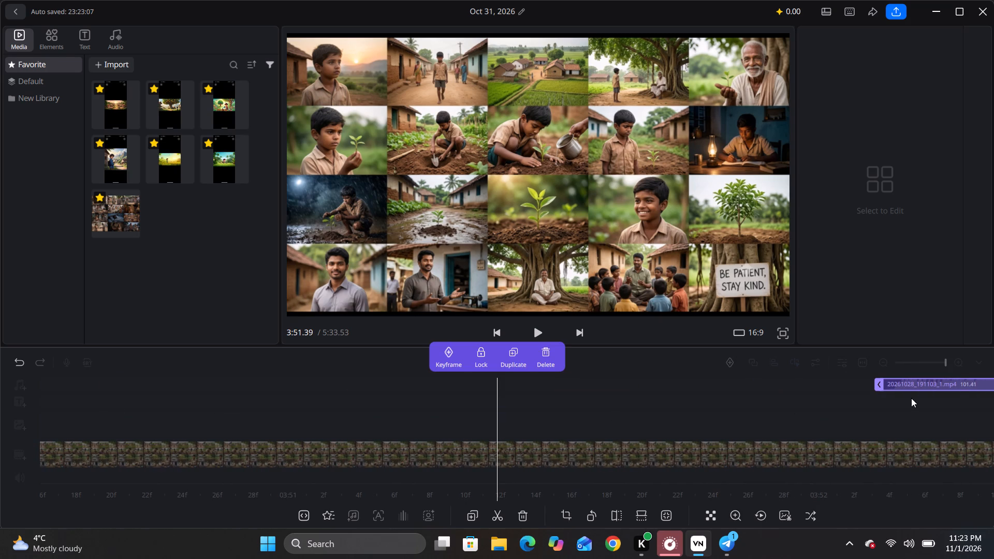
{"action": "left_click_drag", "start_coordinate": [915, 384], "coordinate": [86, 383]}
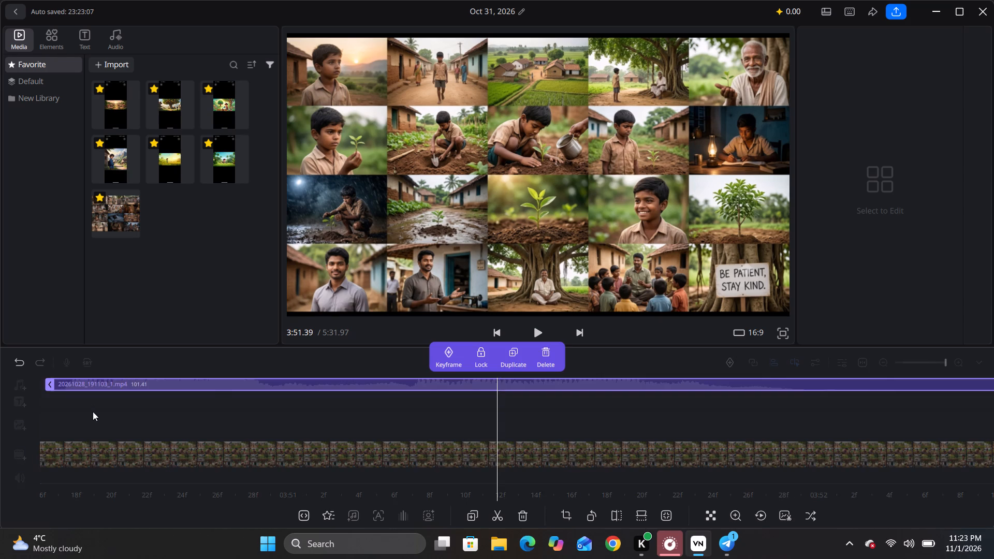
{"action": "left_click_drag", "start_coordinate": [93, 414], "coordinate": [834, 411]}
{"action": "left_click_drag", "start_coordinate": [834, 387], "coordinate": [301, 389]}
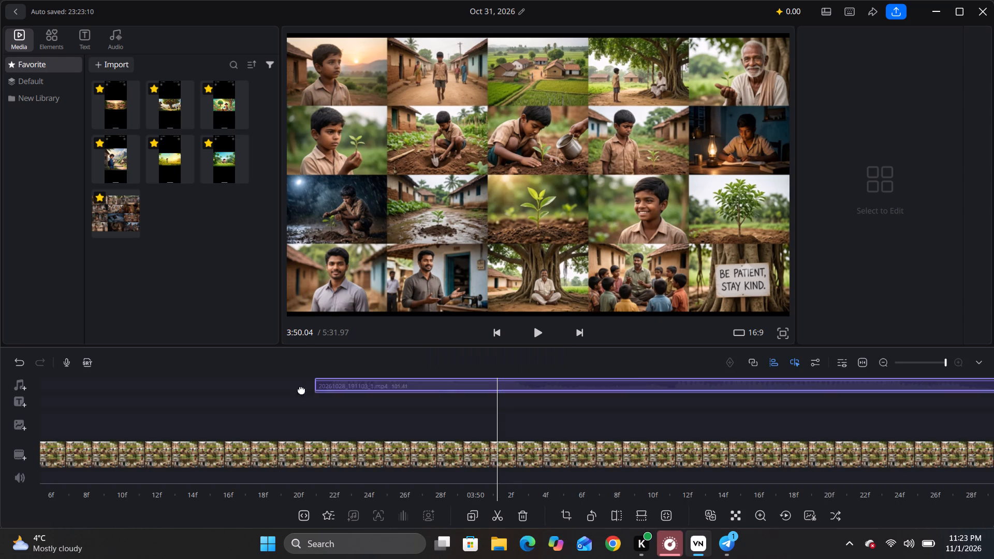
{"action": "left_click_drag", "start_coordinate": [301, 389], "coordinate": [193, 391]}
{"action": "left_click_drag", "start_coordinate": [169, 408], "coordinate": [960, 420]}
{"action": "left_click_drag", "start_coordinate": [968, 386], "coordinate": [663, 386]}
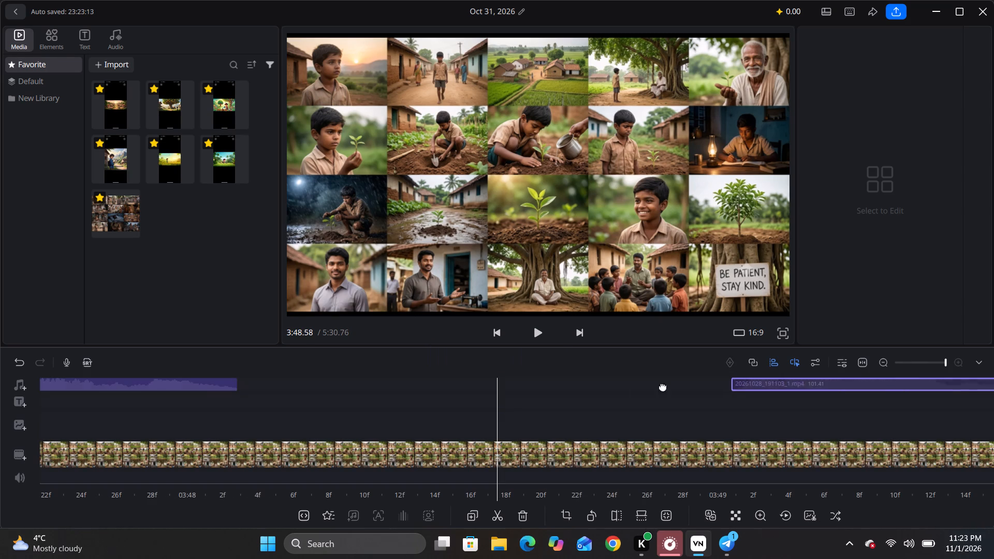
{"action": "left_click_drag", "start_coordinate": [663, 386], "coordinate": [299, 388]}
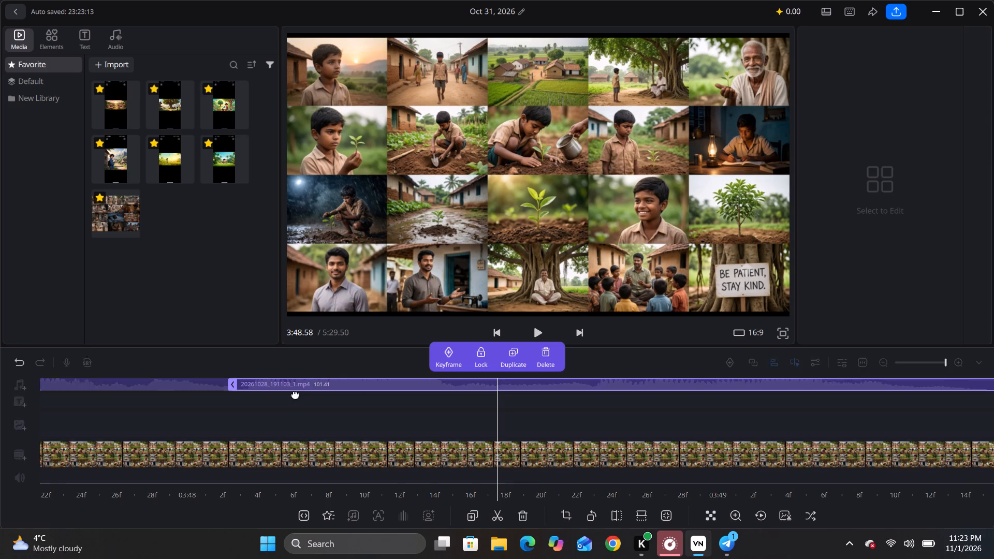
Play across the new join and split the 101.41-second audio clip at about 3:49.4, where its first phrase ends.
{"action": "left_click_drag", "start_coordinate": [278, 409], "coordinate": [993, 418]}
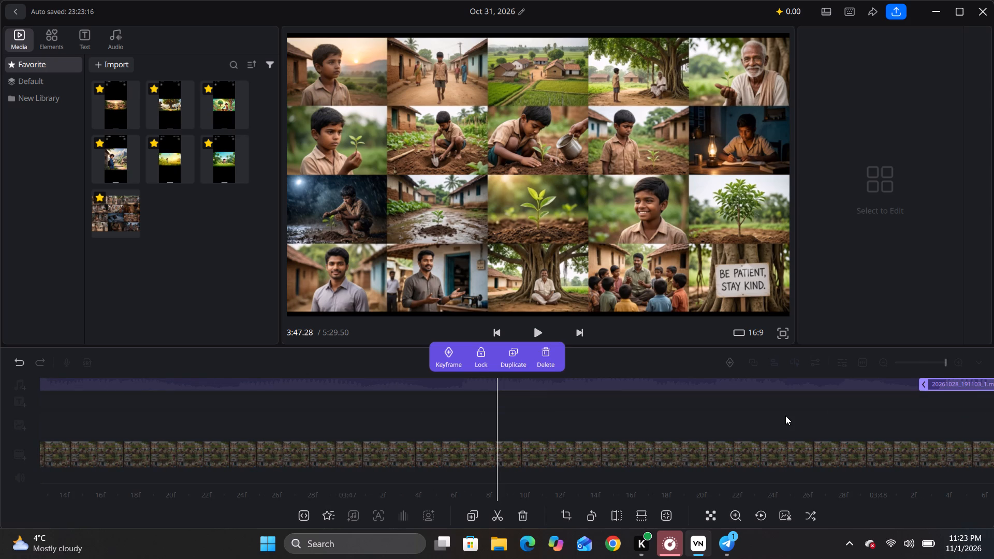
{"action": "key", "text": "space"}
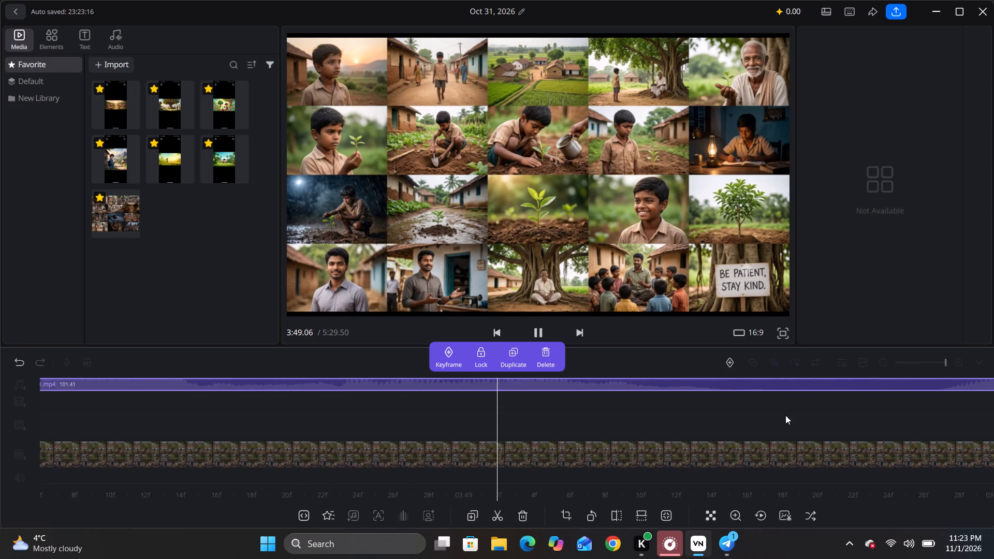
{"action": "key", "text": "space"}
{"action": "left_click_drag", "start_coordinate": [540, 427], "coordinate": [586, 428]}
{"action": "key", "text": "ctrl+b"}
Play on past the cut, split the 100.14-second audio clip at 3:49.92, and delete its silent 0.55-second opening.
{"action": "key", "text": "space"}
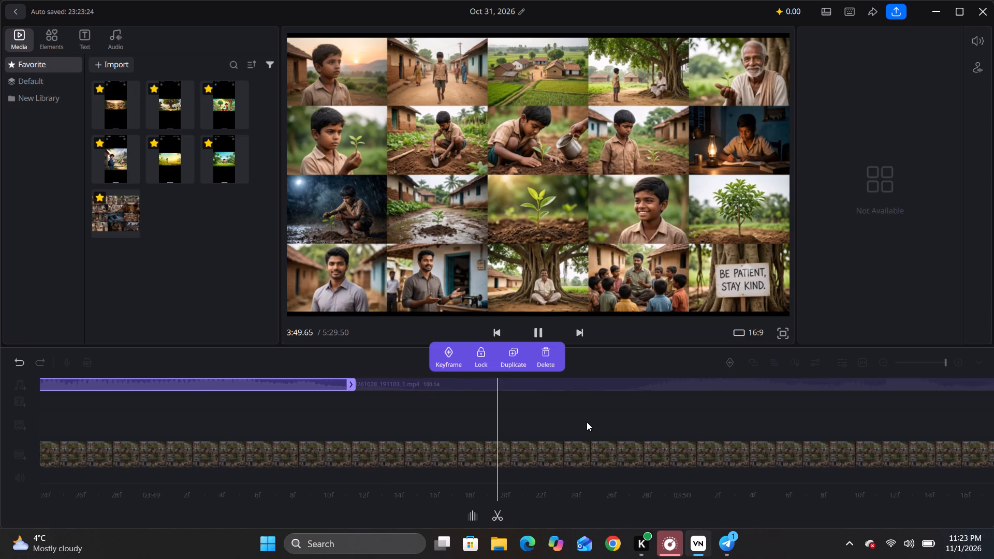
{"action": "key", "text": "space"}
{"action": "key", "text": "space"}
{"action": "key", "text": "space"}
{"action": "left_click_drag", "start_coordinate": [538, 422], "coordinate": [608, 422]}
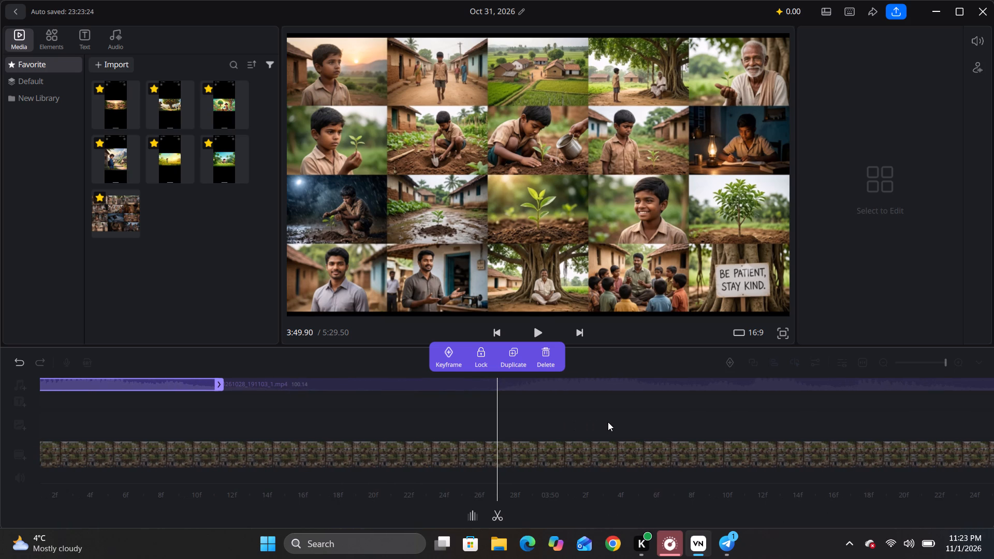
{"action": "left_click_drag", "start_coordinate": [608, 422], "coordinate": [608, 422]}
{"action": "left_click", "coordinate": [500, 386]}
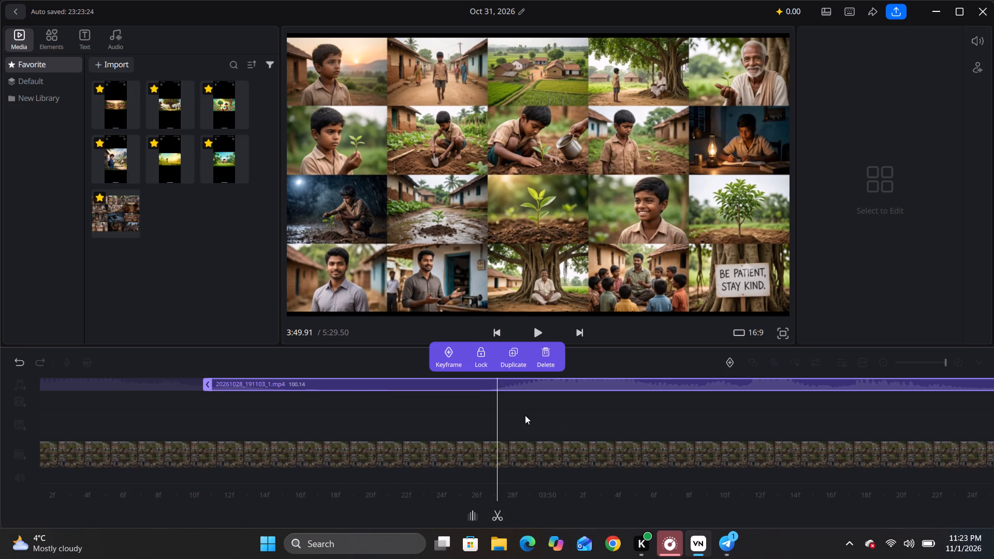
{"action": "left_click_drag", "start_coordinate": [525, 415], "coordinate": [505, 416]}
{"action": "key", "text": "ctrl+b"}
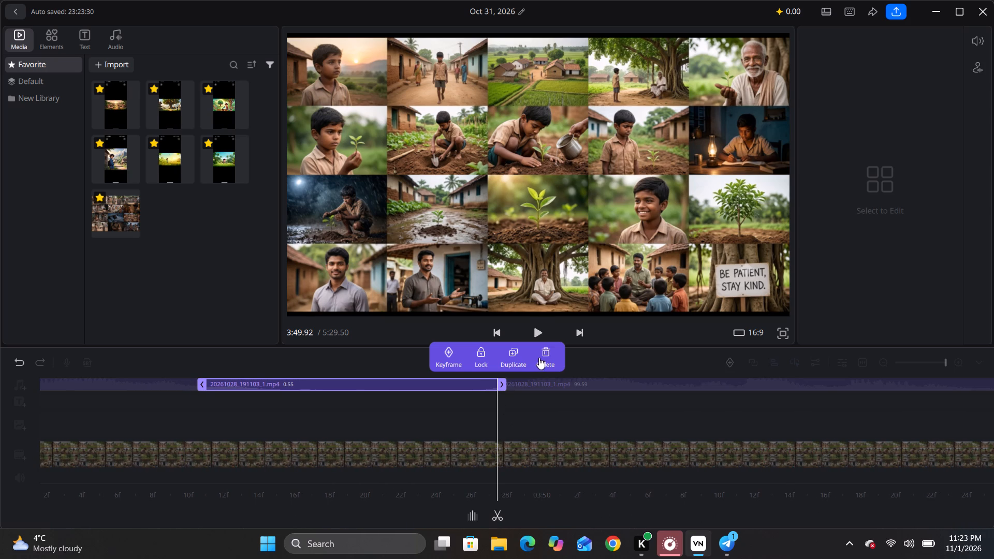
{"action": "left_click", "coordinate": [545, 350]}
Move the 99.59-second audio clip back against the end of the preceding clip, closing the gap at about 3:49.4.
{"action": "left_click_drag", "start_coordinate": [538, 386], "coordinate": [253, 389]}
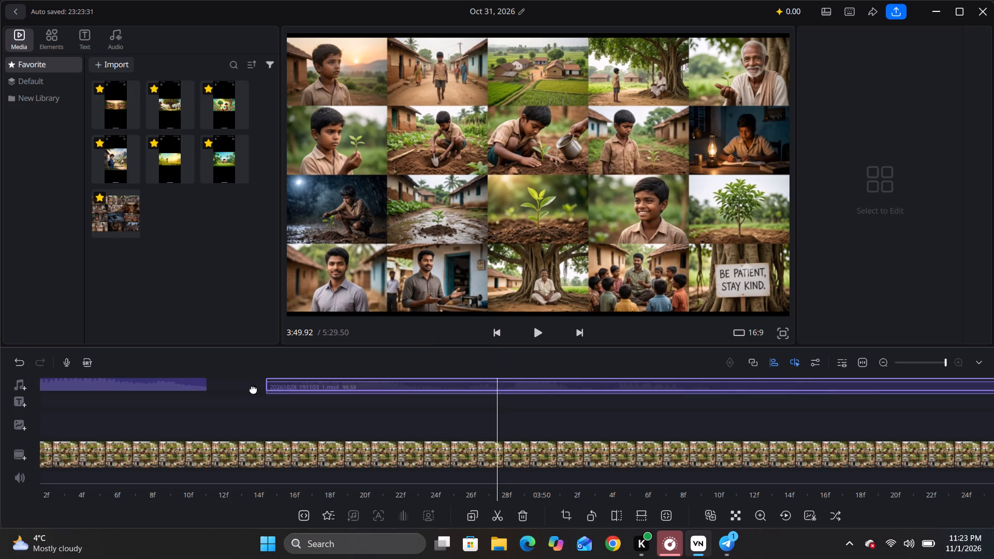
{"action": "left_click_drag", "start_coordinate": [253, 389], "coordinate": [234, 389]}
Play across the new join and split the 99.59-second audio clip at about 3:50.2, where its short phrase ends.
{"action": "left_click_drag", "start_coordinate": [204, 411], "coordinate": [645, 413]}
{"action": "key", "text": "space"}
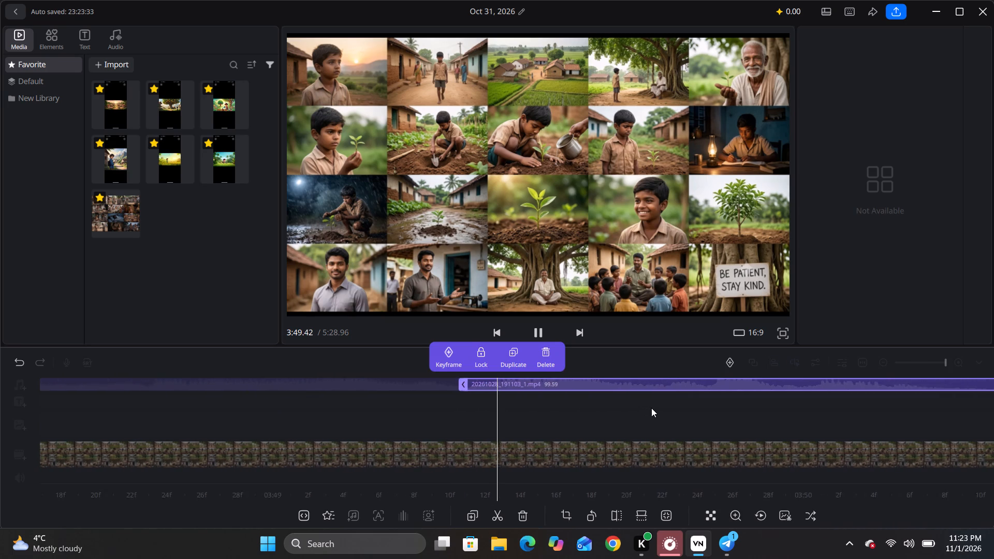
{"action": "key", "text": "space"}
{"action": "left_click_drag", "start_coordinate": [526, 419], "coordinate": [556, 419]}
{"action": "key", "text": "ctrl+b"}
Play on through the next phrase and split the audio clip at 3:53.13, where the phrase ends.
{"action": "key", "text": "space"}
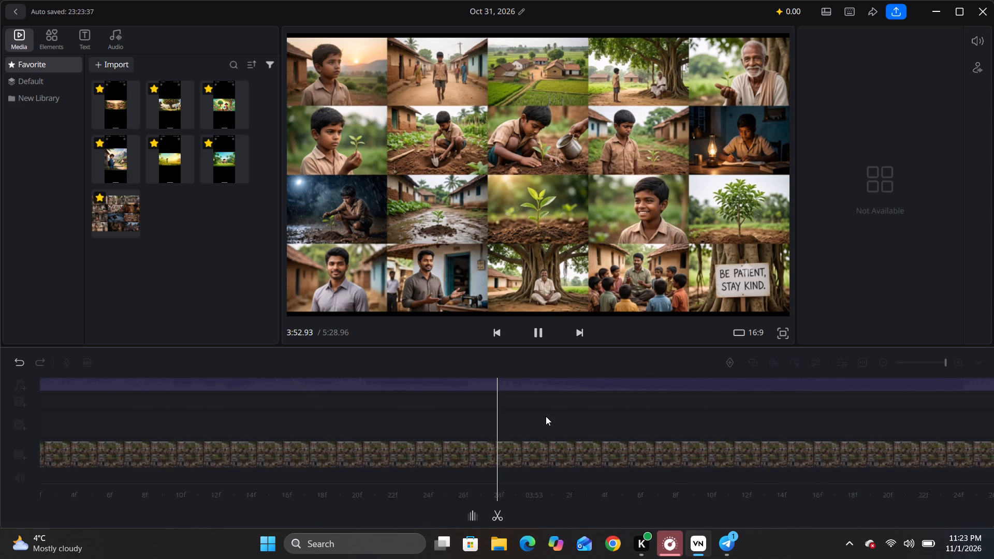
{"action": "key", "text": "space"}
{"action": "left_click_drag", "start_coordinate": [459, 418], "coordinate": [505, 418]}
{"action": "left_click", "coordinate": [499, 381]}
{"action": "key", "text": "ctrl+b"}
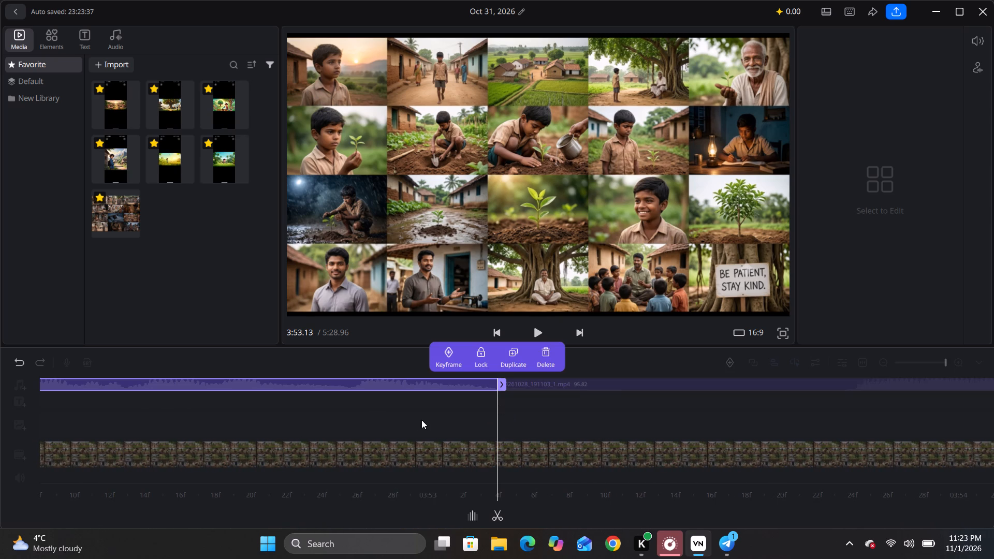
Split the 2.93-second audio clip at 3:51.02, where its waveform rises, and delete the silent 0.82-second opening.
{"action": "left_click_drag", "start_coordinate": [368, 425], "coordinate": [675, 426]}
{"action": "left_click_drag", "start_coordinate": [348, 423], "coordinate": [598, 423]}
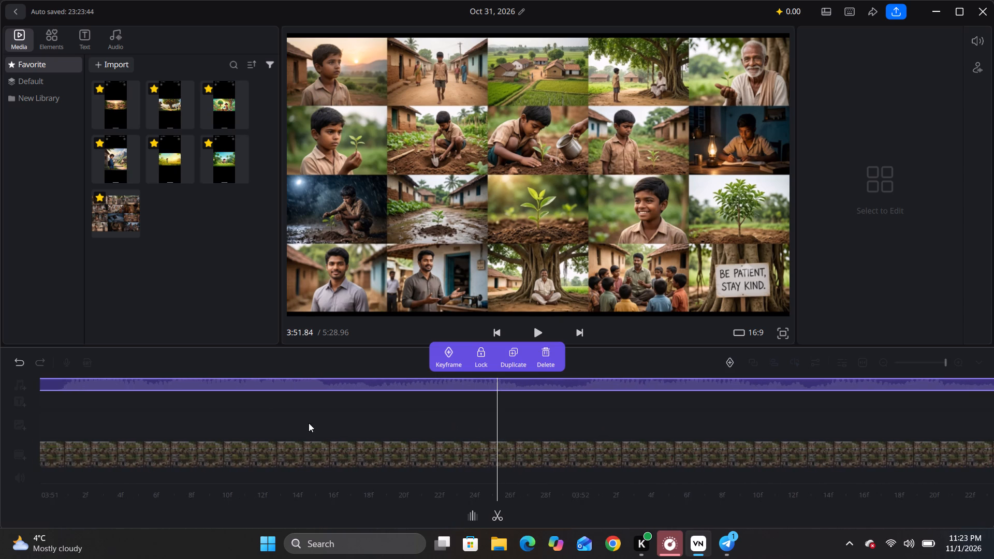
{"action": "left_click_drag", "start_coordinate": [309, 423], "coordinate": [554, 423]}
{"action": "left_click_drag", "start_coordinate": [416, 423], "coordinate": [488, 428]}
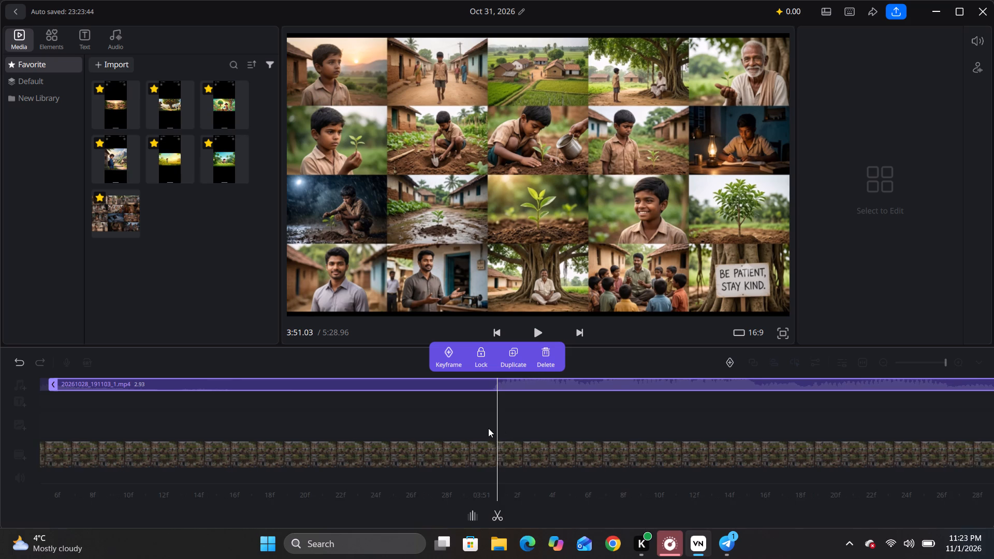
{"action": "left_click_drag", "start_coordinate": [488, 428], "coordinate": [491, 428]}
{"action": "key", "text": "ctrl+b"}
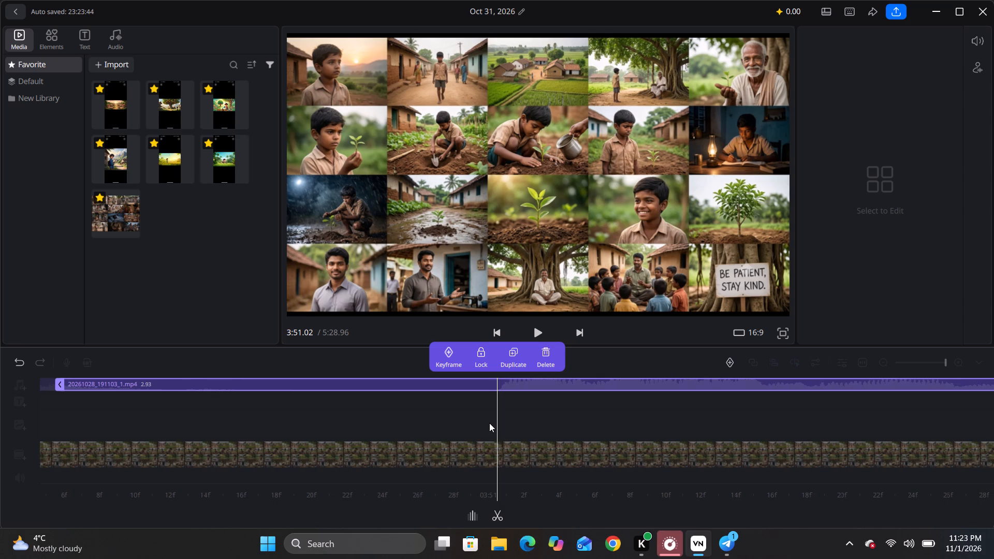
{"action": "left_click", "coordinate": [547, 354]}
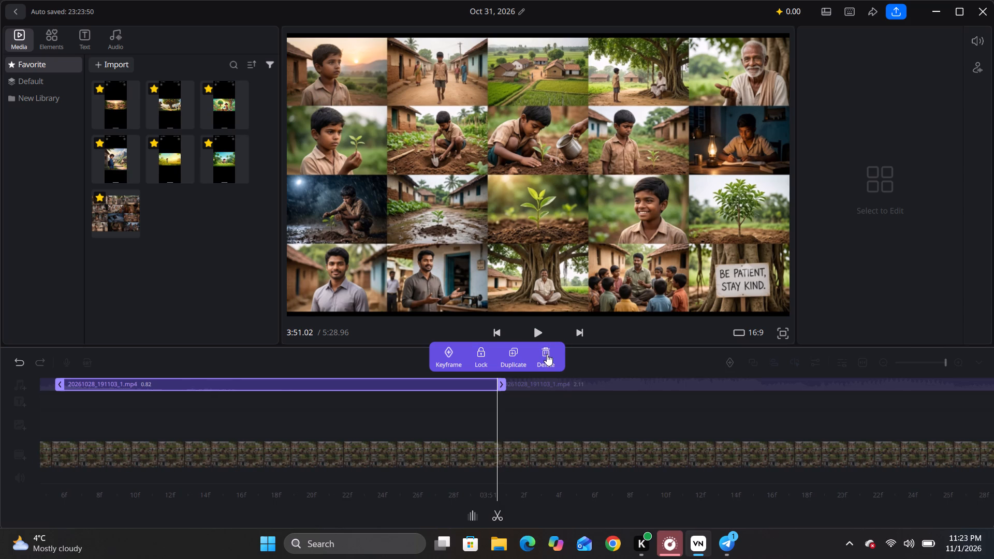
Move the 2.11-second audio clip back against the end of the preceding clip, closing the gap at about 3:50.2.
{"action": "left_click_drag", "start_coordinate": [550, 385], "coordinate": [128, 387]}
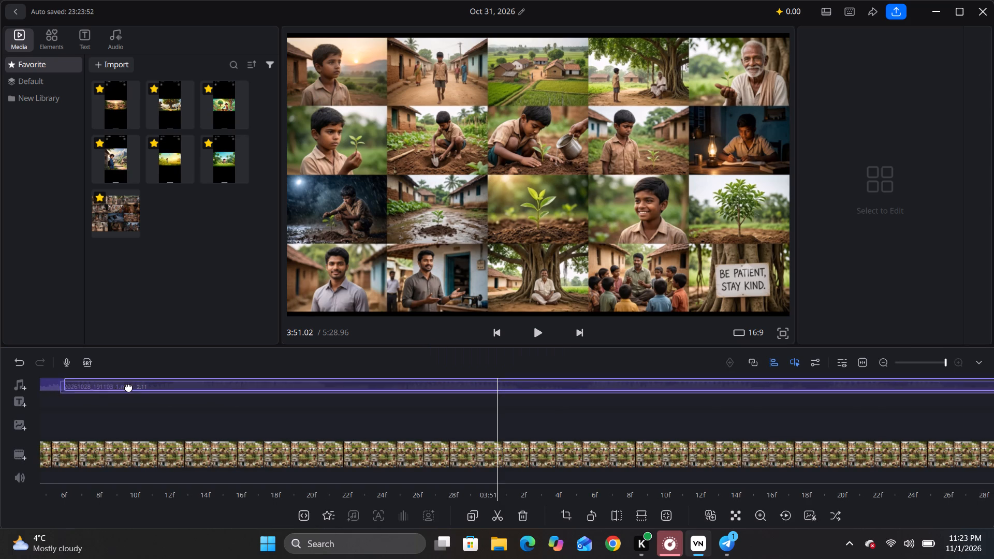
{"action": "left_click_drag", "start_coordinate": [128, 387], "coordinate": [121, 387]}
Play into the 95.82-second audio clip and split both the main video clip and that audio clip at 3:55.47.
{"action": "left_click_drag", "start_coordinate": [503, 417], "coordinate": [342, 422]}
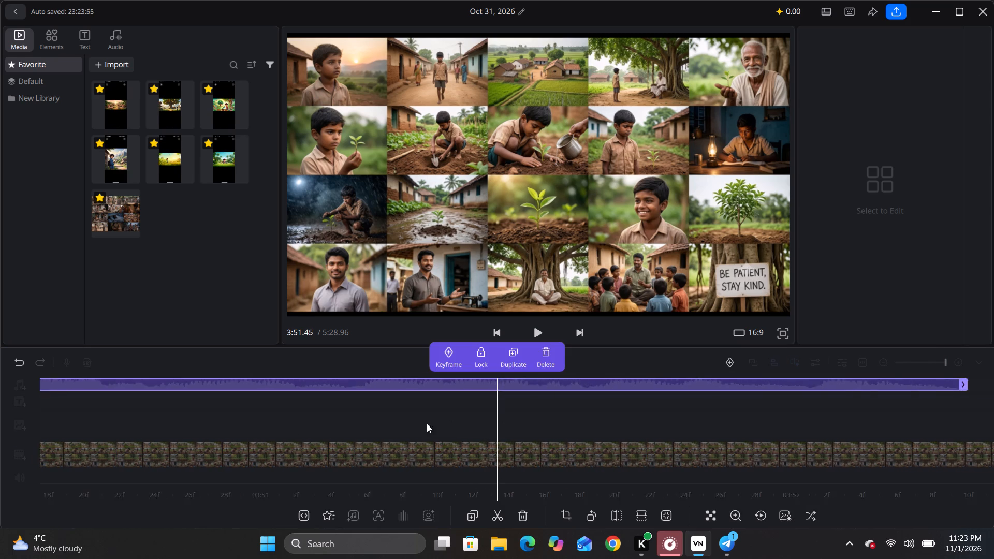
{"action": "left_click_drag", "start_coordinate": [709, 424], "coordinate": [547, 434]}
{"action": "left_click_drag", "start_coordinate": [654, 431], "coordinate": [519, 436]}
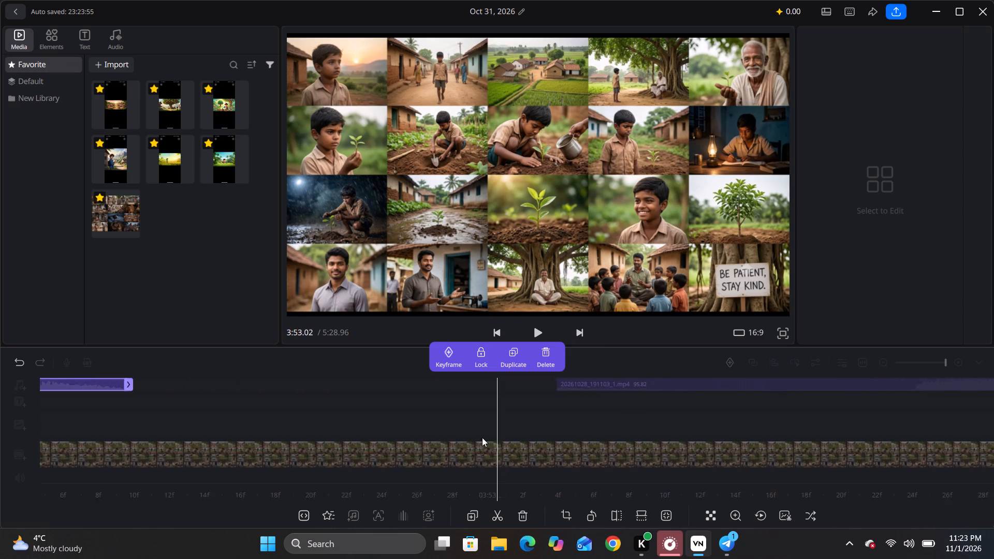
{"action": "key", "text": "space"}
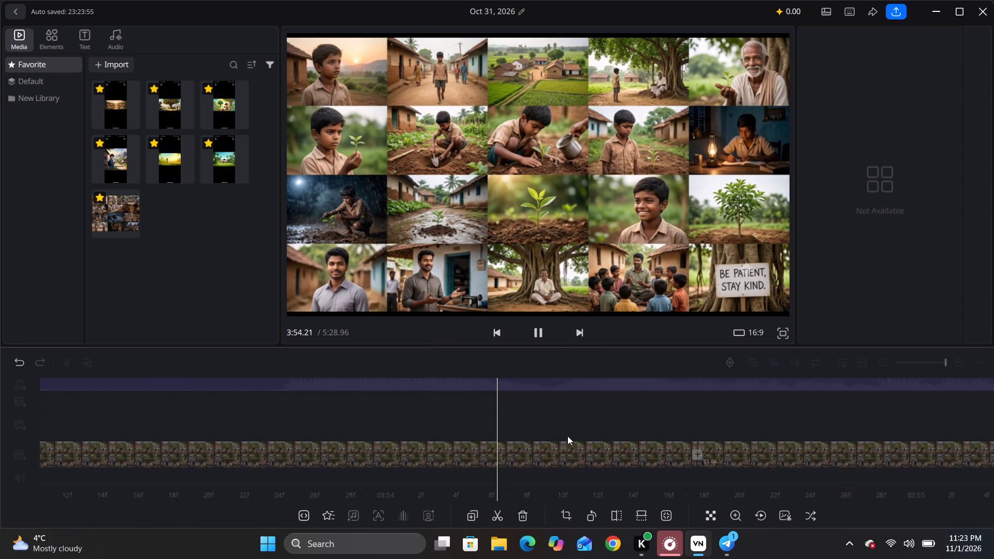
{"action": "key", "text": "space"}
{"action": "left_click_drag", "start_coordinate": [436, 435], "coordinate": [507, 434]}
{"action": "left_click", "coordinate": [499, 379]}
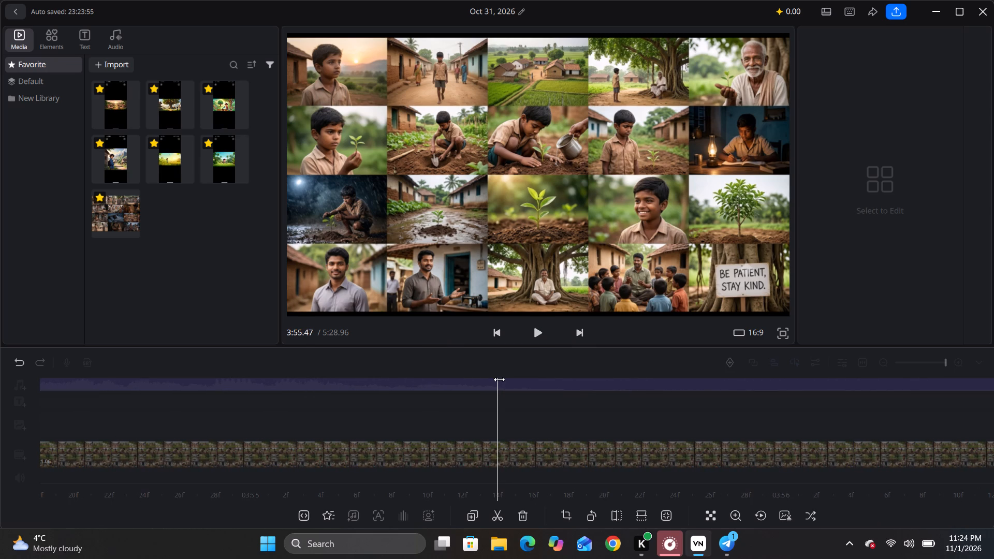
{"action": "left_click_drag", "start_coordinate": [503, 411], "coordinate": [514, 413]}
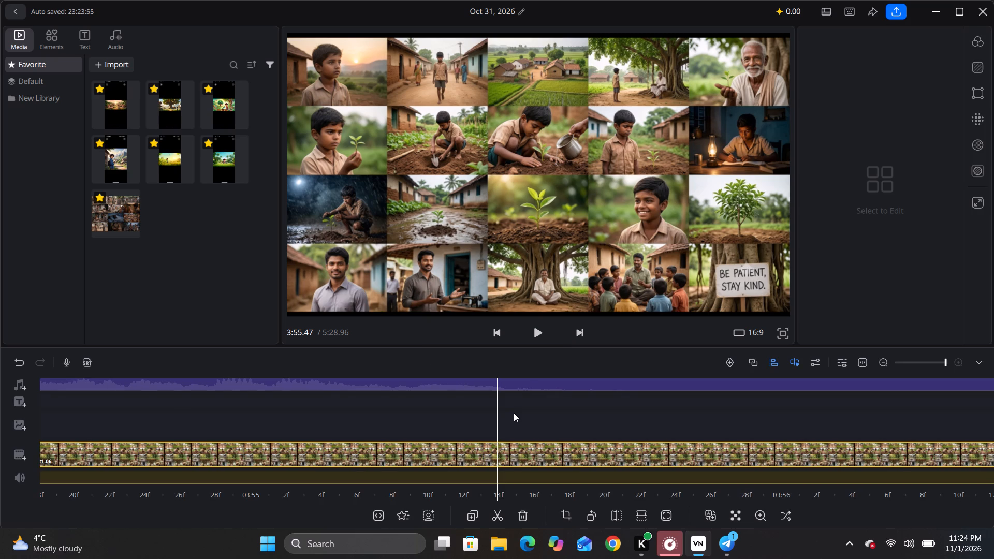
{"action": "left_click_drag", "start_coordinate": [514, 413], "coordinate": [509, 411]}
{"action": "key", "text": "ctrl+b"}
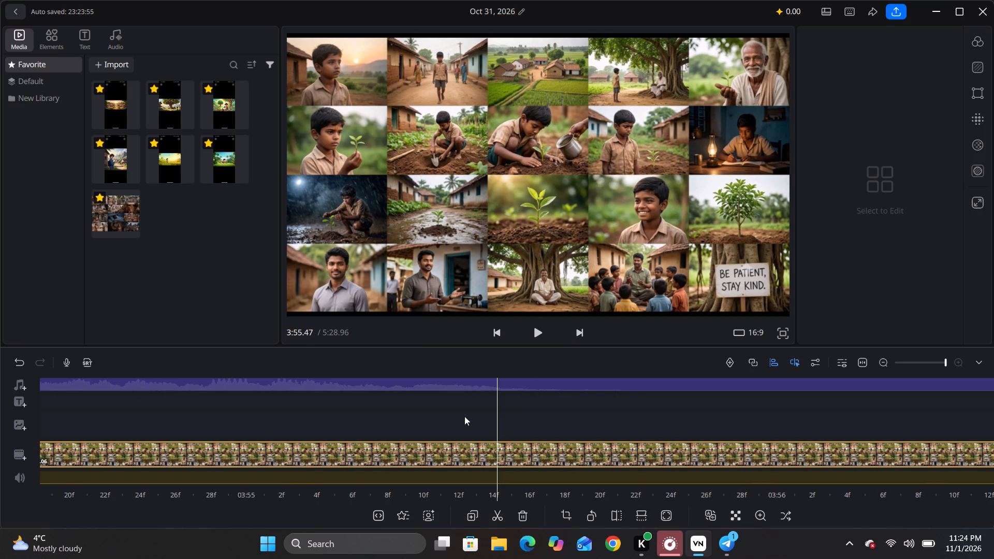
{"action": "left_click", "coordinate": [496, 385]}
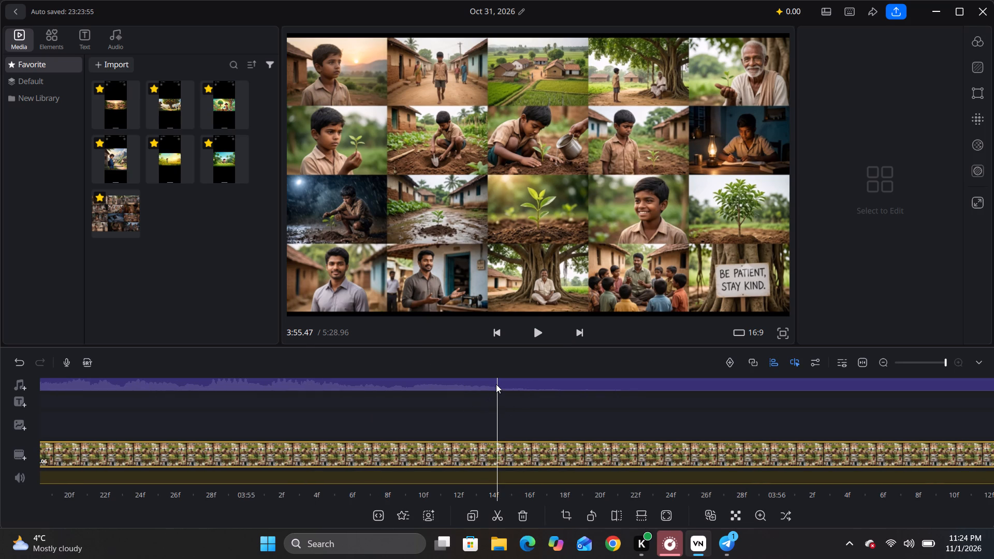
{"action": "left_click", "coordinate": [496, 384]}
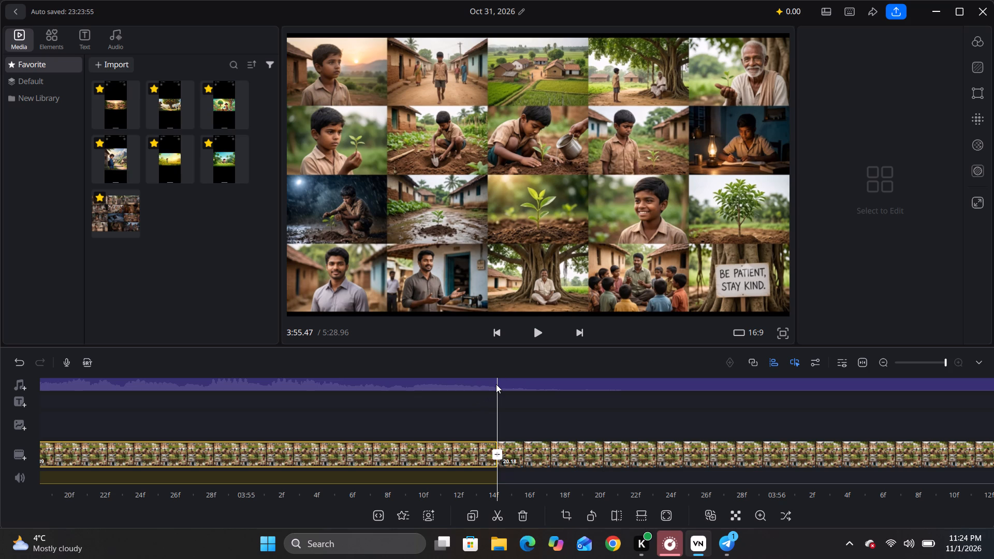
{"action": "key", "text": "ctrl+b"}
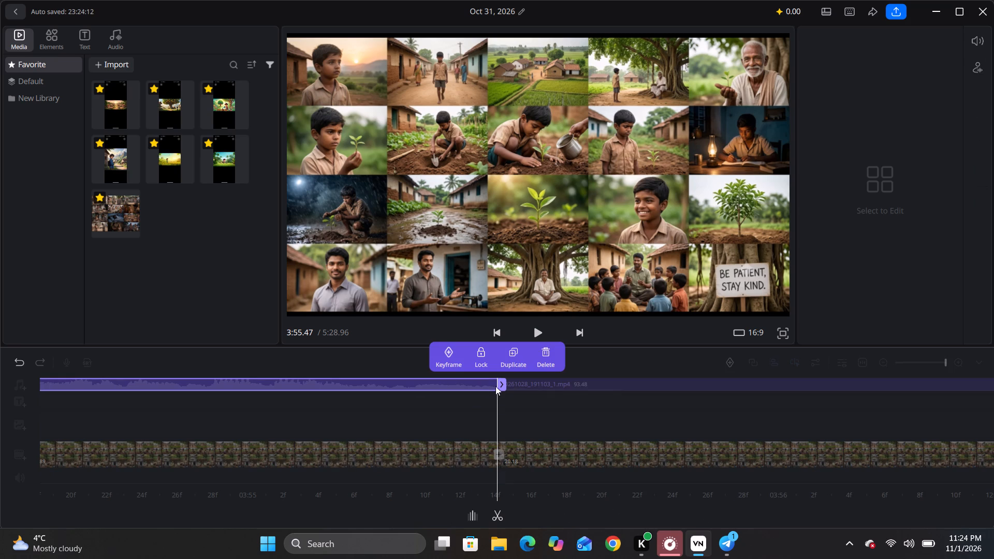
Split the 2.34-second audio clip at 3:53.80, where its waveform rises, and delete the silent 0.67-second opening.
{"action": "left_click_drag", "start_coordinate": [429, 409], "coordinate": [649, 409]}
{"action": "left_click_drag", "start_coordinate": [342, 410], "coordinate": [535, 412]}
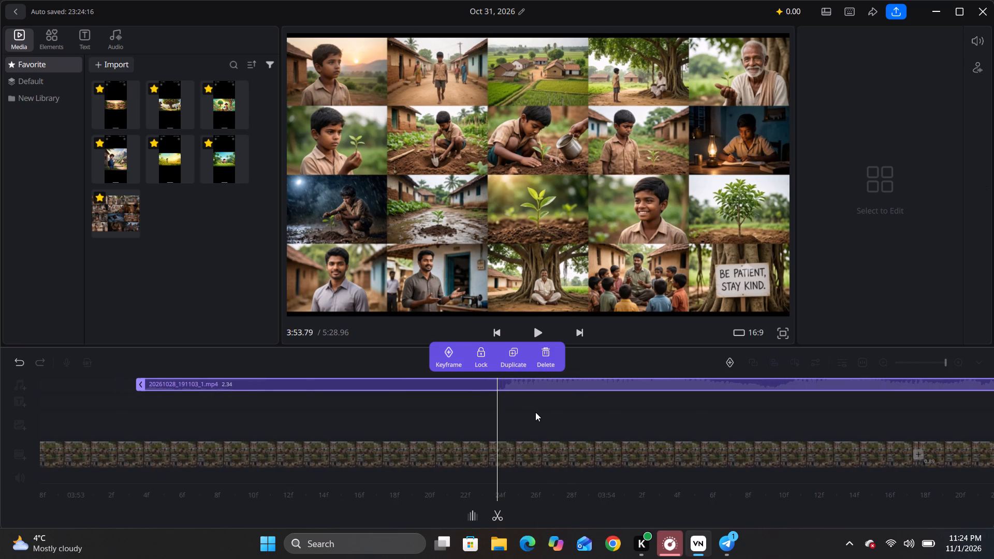
{"action": "left_click_drag", "start_coordinate": [535, 412], "coordinate": [531, 414]}
{"action": "key", "text": "ctrl+b"}
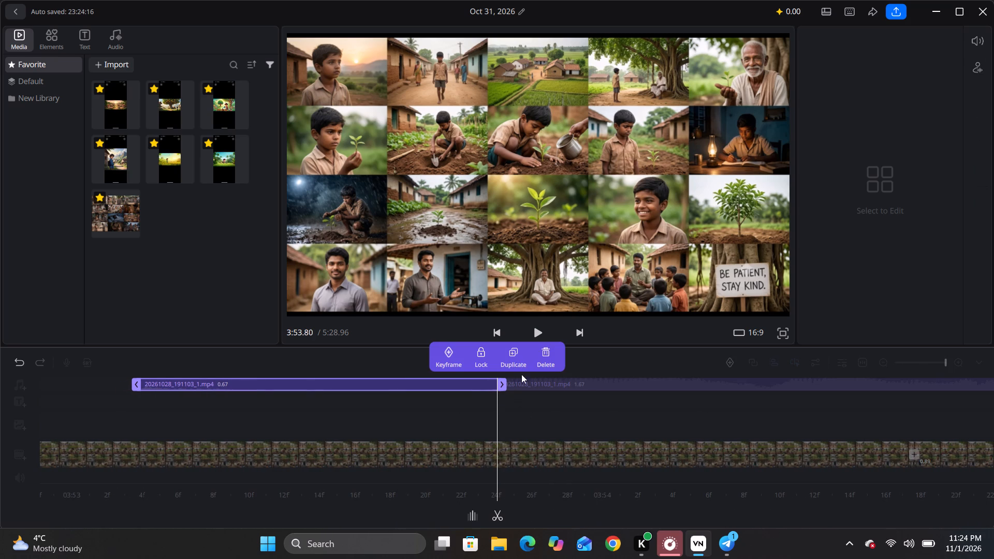
{"action": "left_click", "coordinate": [548, 352]}
Move the 1.67-second audio clip back against the end of the 2.11-second clip, closing the gap at about 3:52.3.
{"action": "left_click_drag", "start_coordinate": [553, 387], "coordinate": [552, 388]}
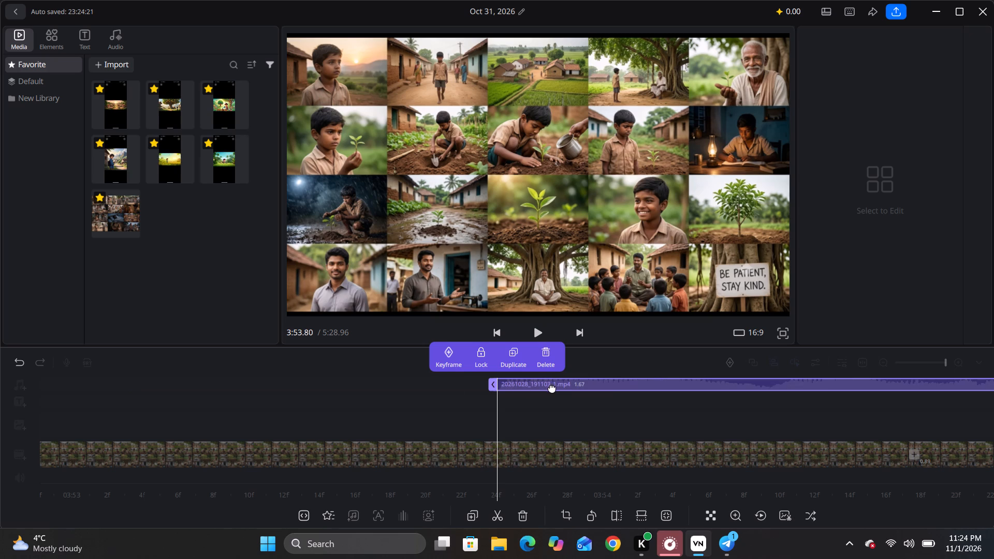
{"action": "left_click_drag", "start_coordinate": [552, 388], "coordinate": [160, 394]}
{"action": "left_click_drag", "start_coordinate": [148, 414], "coordinate": [623, 417]}
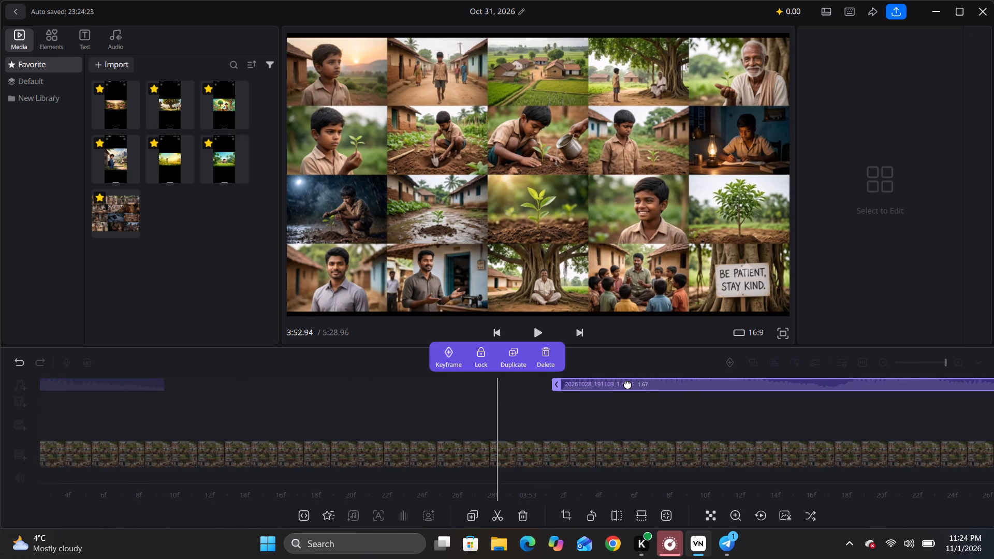
{"action": "left_click_drag", "start_coordinate": [627, 384], "coordinate": [235, 383]}
Play the 93.48-second audio clip up to about 4:07, listening for its phrases and pauses.
{"action": "left_click_drag", "start_coordinate": [674, 410], "coordinate": [430, 413]}
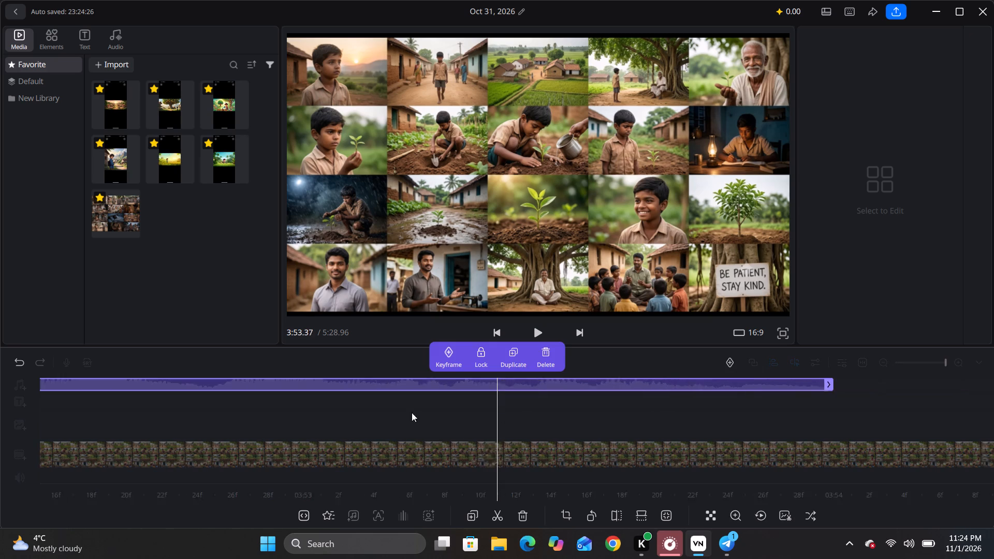
{"action": "left_click_drag", "start_coordinate": [737, 410], "coordinate": [604, 415]}
{"action": "left_click_drag", "start_coordinate": [828, 414], "coordinate": [470, 420]}
{"action": "key", "text": "space"}
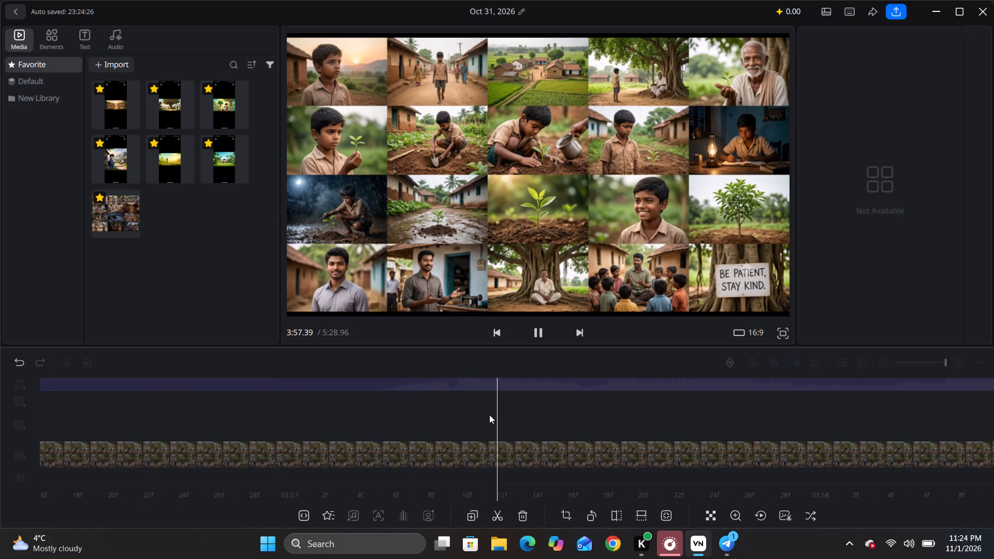
{"action": "key", "text": "space"}
{"action": "key", "text": "space"}
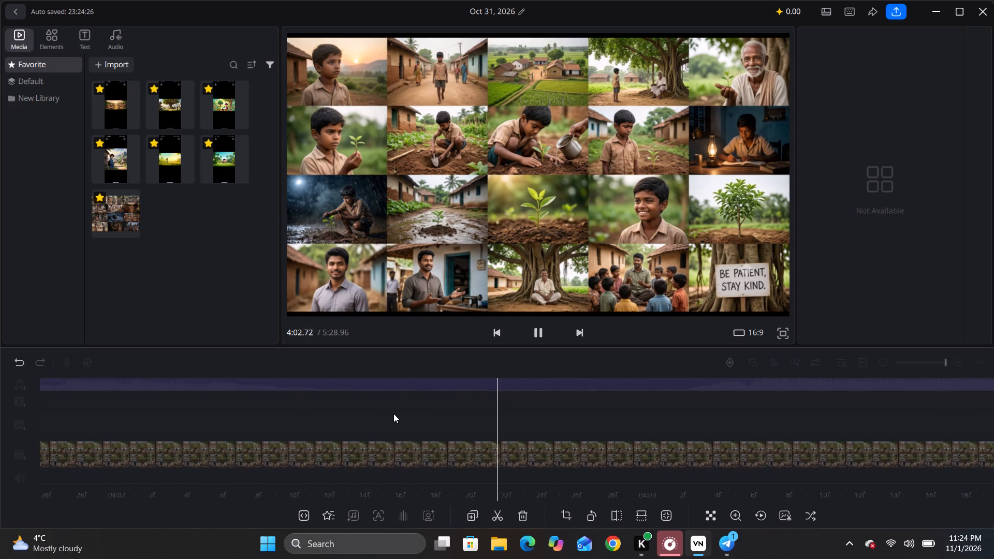
{"action": "key", "text": "space"}
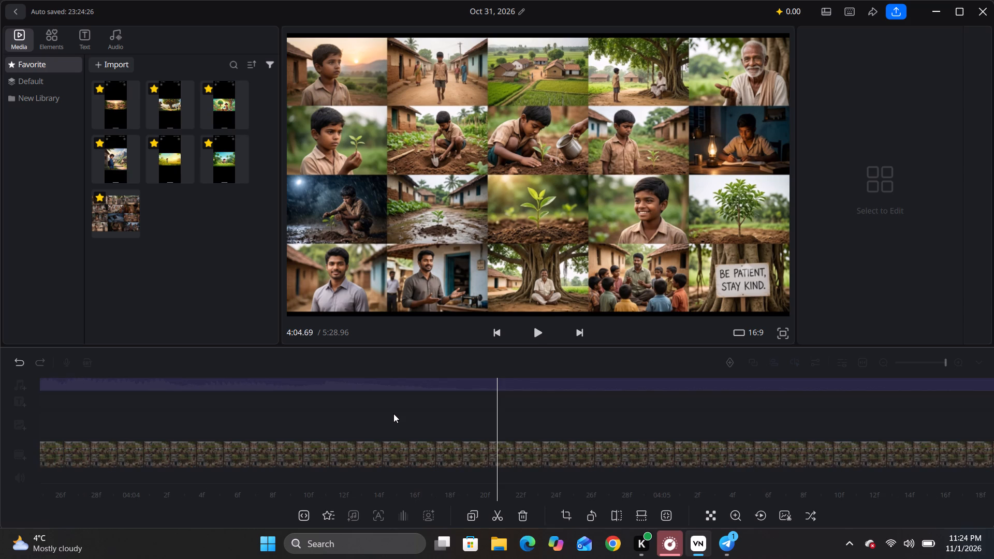
{"action": "key", "text": "space"}
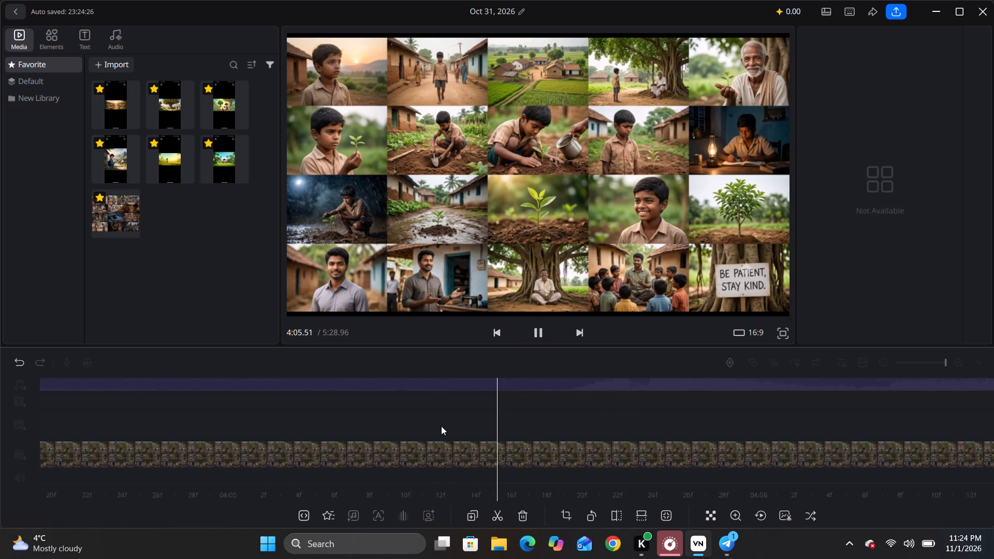
{"action": "key", "text": "space"}
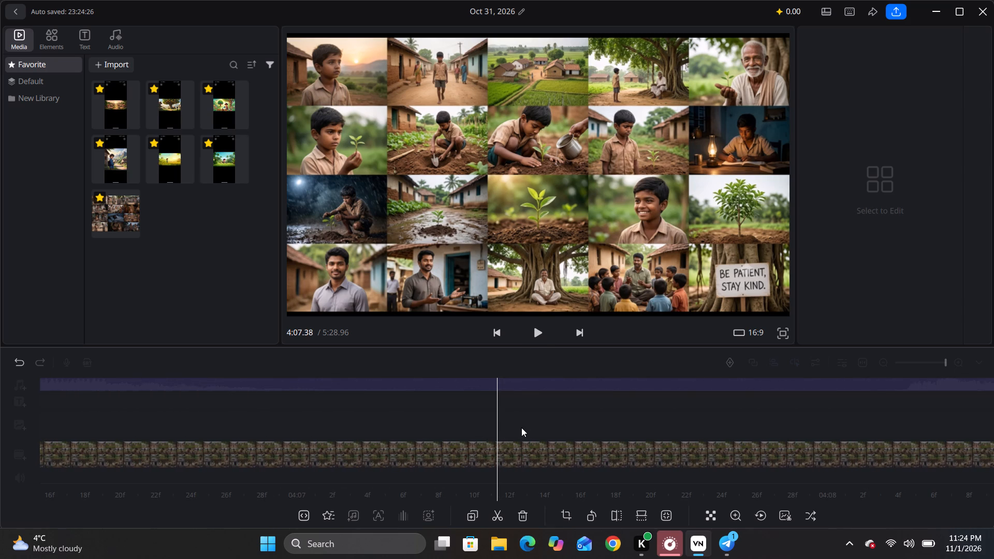
Split the 93.48-second audio clip at 3:57.20, where its waveform rises, and delete the silent opening of about 1.7 seconds.
{"action": "left_click_drag", "start_coordinate": [384, 425], "coordinate": [853, 428]}
{"action": "left_click_drag", "start_coordinate": [423, 429], "coordinate": [668, 429]}
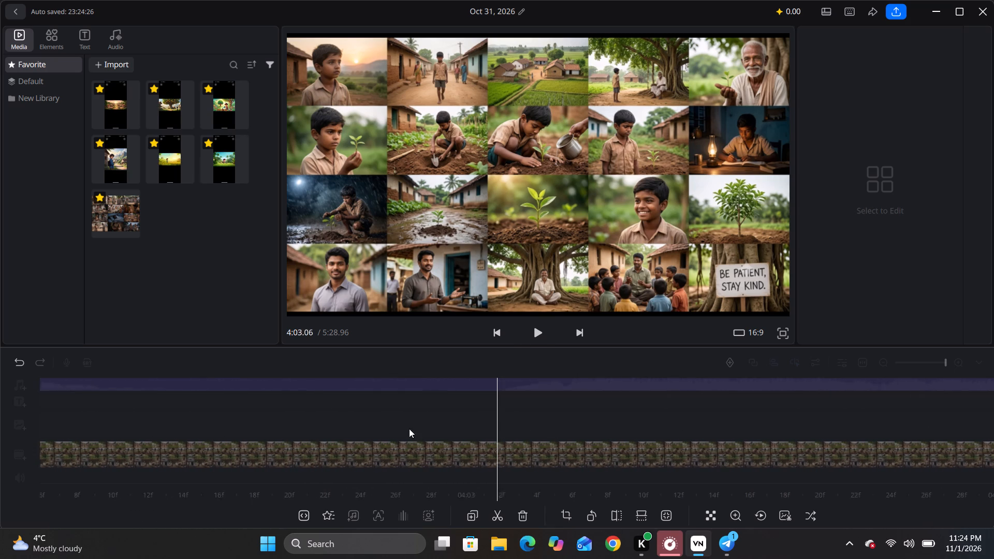
{"action": "left_click_drag", "start_coordinate": [369, 429], "coordinate": [768, 429]}
{"action": "left_click_drag", "start_coordinate": [354, 429], "coordinate": [713, 429]}
{"action": "left_click_drag", "start_coordinate": [371, 421], "coordinate": [602, 421]}
{"action": "left_click_drag", "start_coordinate": [363, 420], "coordinate": [613, 422]}
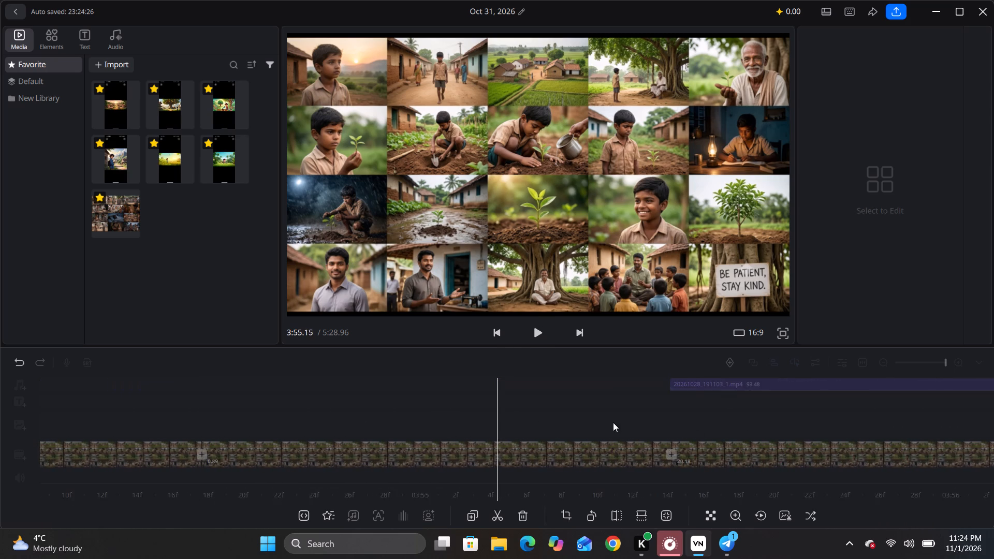
{"action": "left_click_drag", "start_coordinate": [613, 422], "coordinate": [388, 425]}
{"action": "left_click_drag", "start_coordinate": [754, 428], "coordinate": [609, 435]}
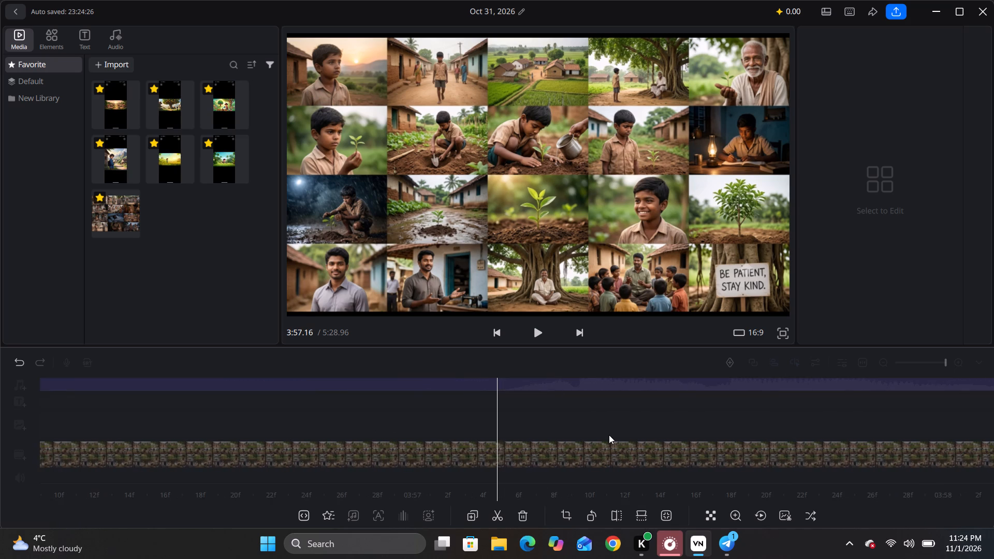
{"action": "left_click_drag", "start_coordinate": [609, 435], "coordinate": [588, 435]}
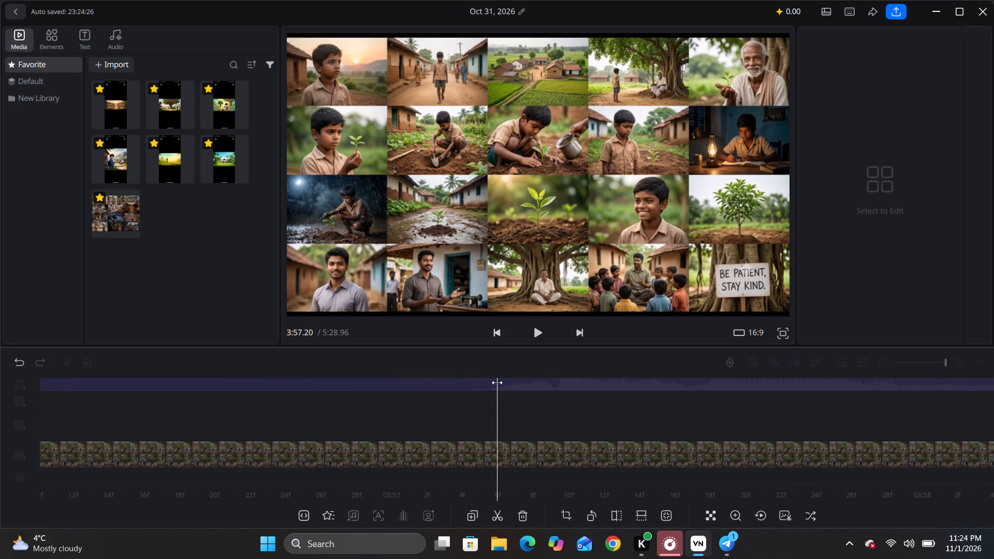
{"action": "left_click", "coordinate": [497, 383]}
{"action": "key", "text": "ctrl+b"}
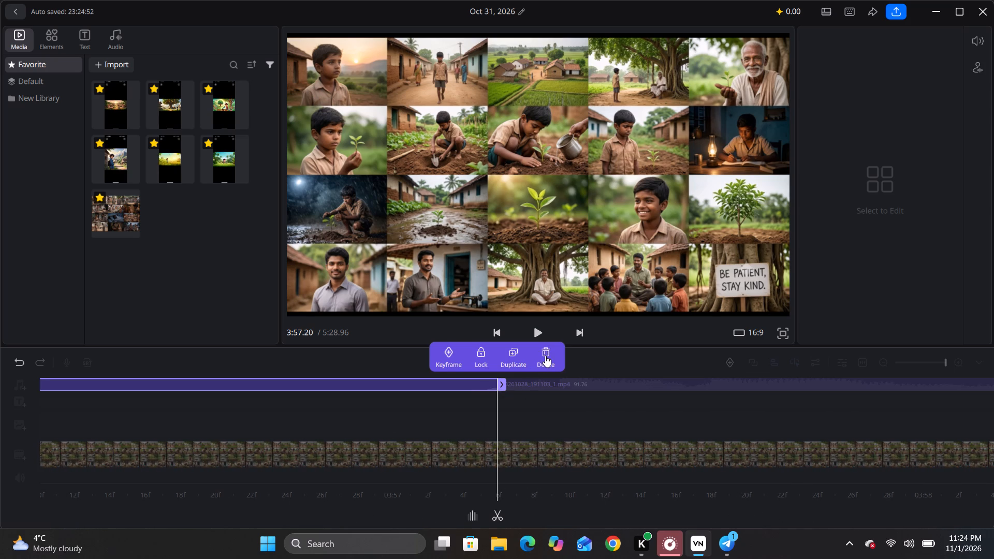
{"action": "left_click", "coordinate": [546, 355]}
Move the 91.76-second audio clip back against the end of the 1.67-second clip, closing the gap at about 3:54.0.
{"action": "left_click_drag", "start_coordinate": [538, 385], "coordinate": [16, 387]}
{"action": "left_click_drag", "start_coordinate": [452, 423], "coordinate": [993, 423]}
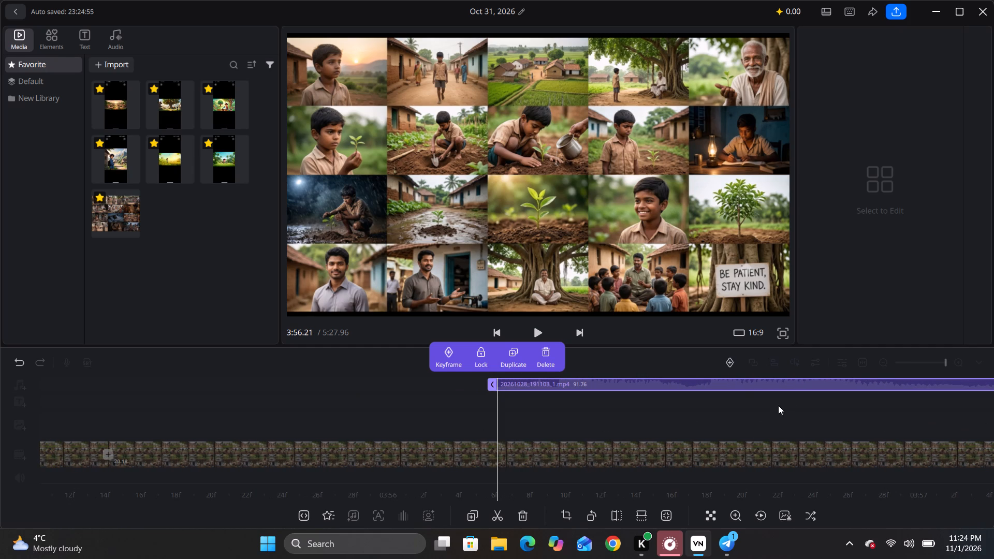
{"action": "left_click_drag", "start_coordinate": [735, 387], "coordinate": [314, 387]}
{"action": "left_click_drag", "start_coordinate": [290, 418], "coordinate": [922, 421]}
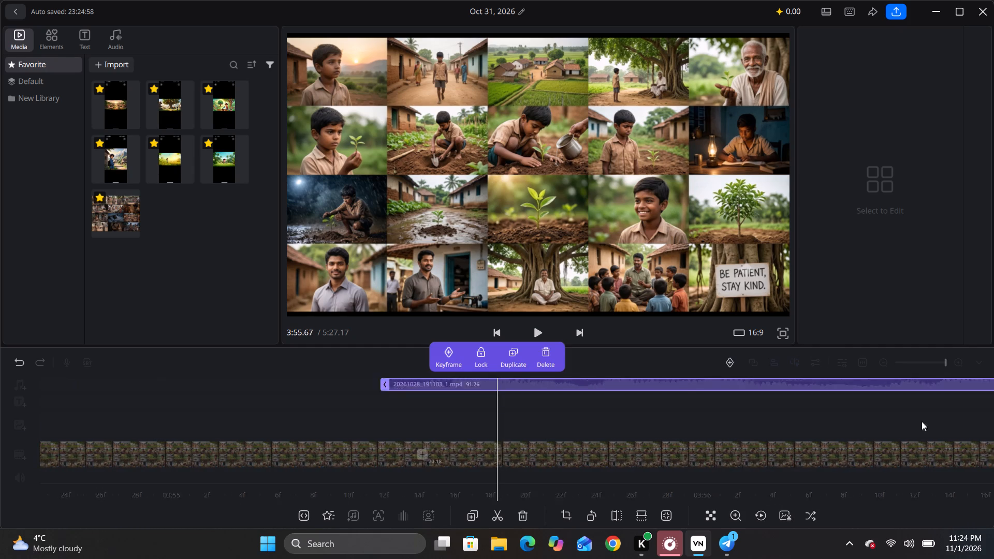
{"action": "left_click_drag", "start_coordinate": [922, 421], "coordinate": [938, 422]}
{"action": "left_click_drag", "start_coordinate": [900, 384], "coordinate": [352, 384]}
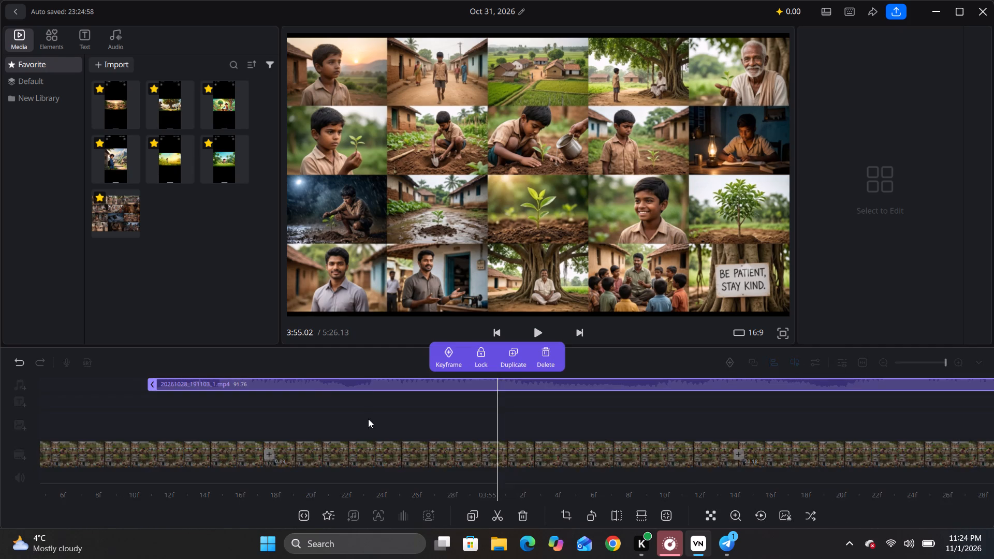
{"action": "left_click_drag", "start_coordinate": [369, 419], "coordinate": [880, 436]}
{"action": "left_click_drag", "start_coordinate": [838, 385], "coordinate": [702, 385]}
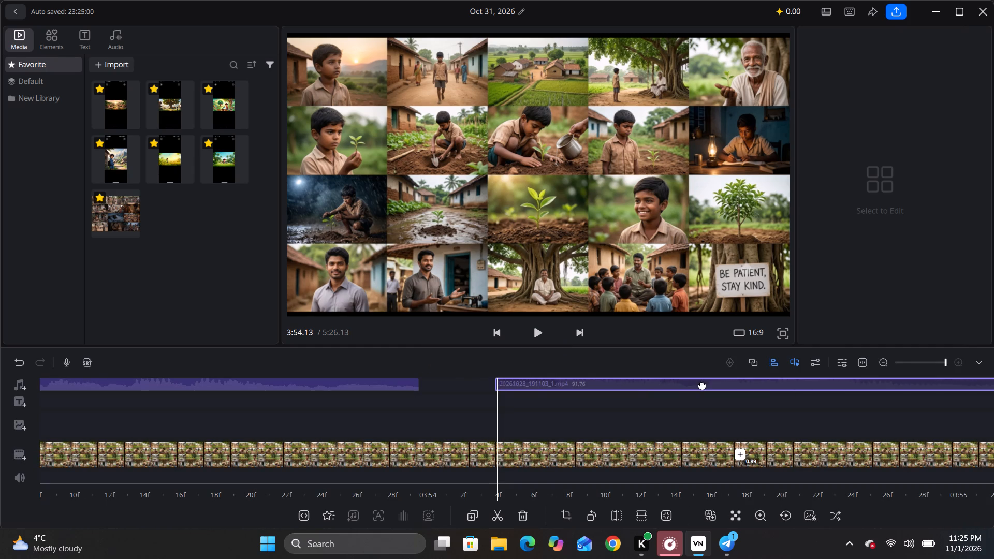
{"action": "left_click_drag", "start_coordinate": [702, 385], "coordinate": [627, 385]}
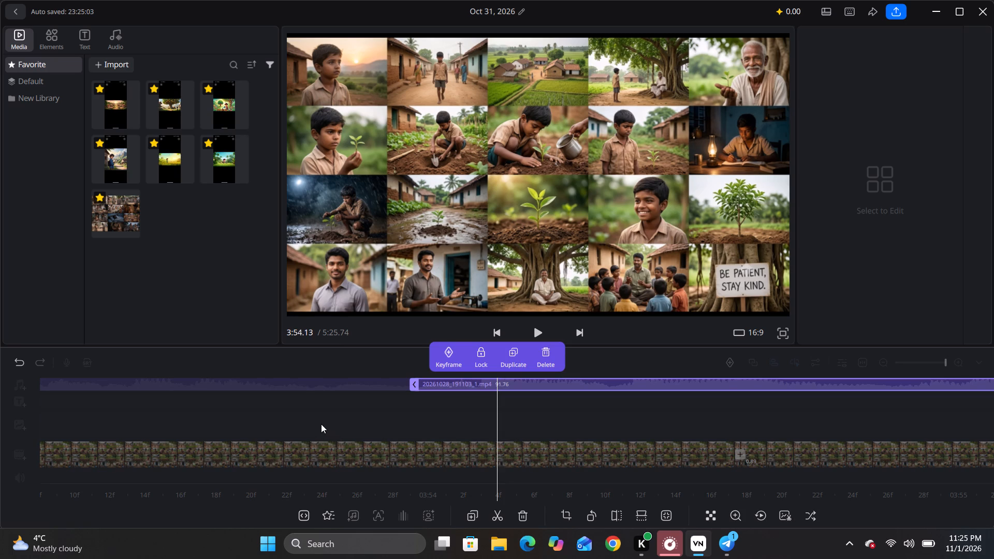
Play the 91.76-second audio clip to the end of its first phrase and split it at 3:59.10.
{"action": "left_click_drag", "start_coordinate": [321, 424], "coordinate": [666, 426]}
{"action": "key", "text": "space"}
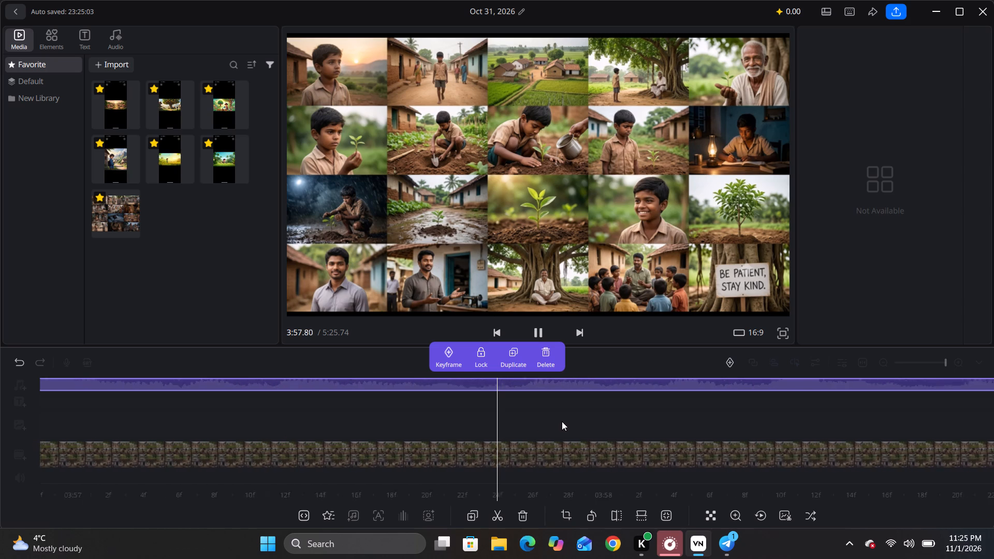
{"action": "key", "text": "space"}
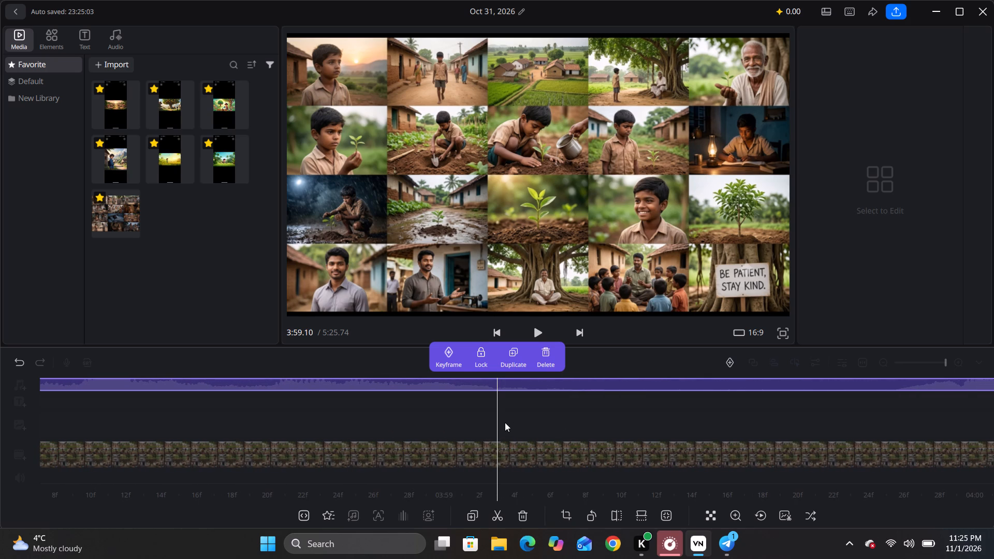
{"action": "key", "text": "ctrl+b"}
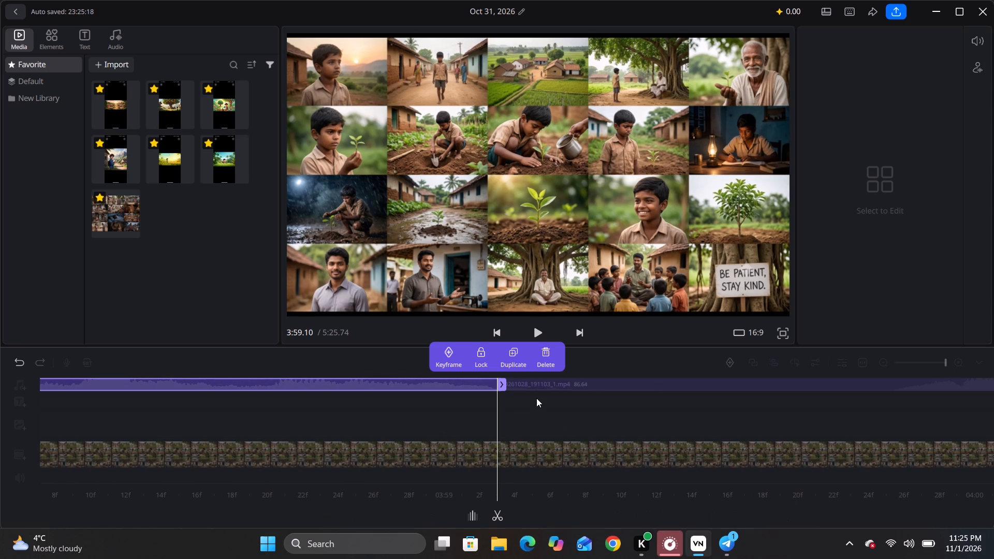
Split the 86.64-second audio clip at 3:59.85, where its waveform rises, and delete the silent 0.75-second opening.
{"action": "key", "text": "space"}
{"action": "key", "text": "space"}
{"action": "left_click", "coordinate": [586, 385]}
{"action": "left_click_drag", "start_coordinate": [611, 423], "coordinate": [499, 431]}
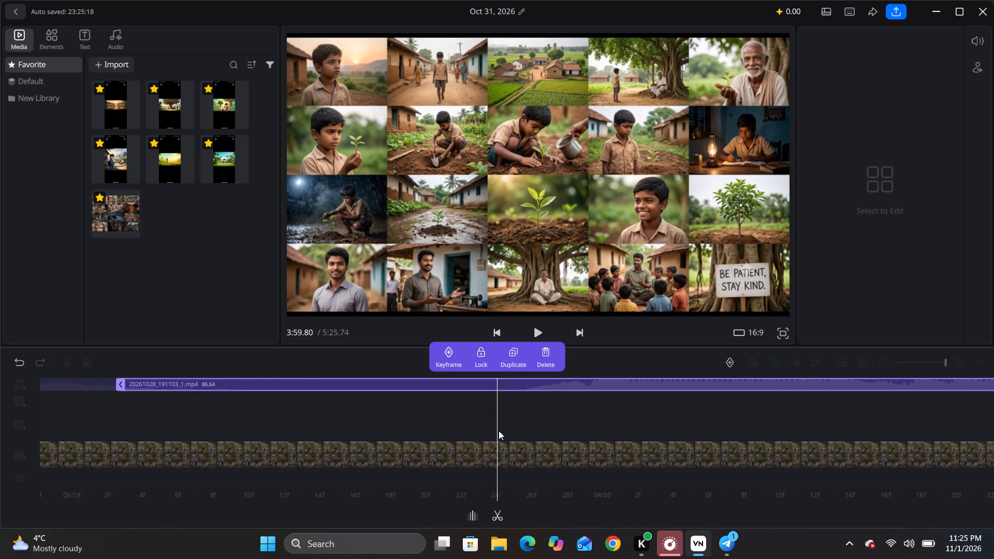
{"action": "left_click_drag", "start_coordinate": [499, 431], "coordinate": [490, 432]}
{"action": "left_click_drag", "start_coordinate": [491, 431], "coordinate": [471, 431]}
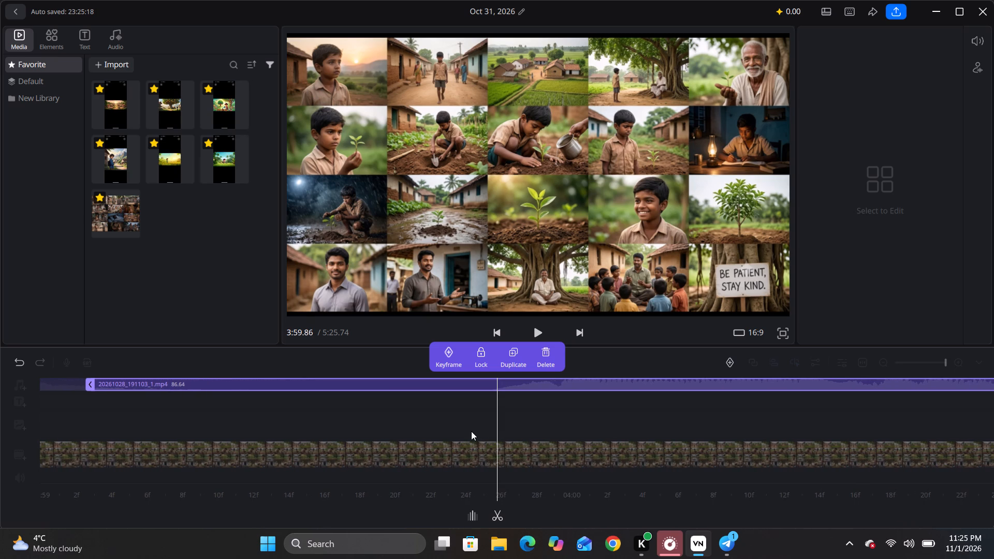
{"action": "left_click_drag", "start_coordinate": [471, 431], "coordinate": [477, 430]}
{"action": "key", "text": "ctrl+b"}
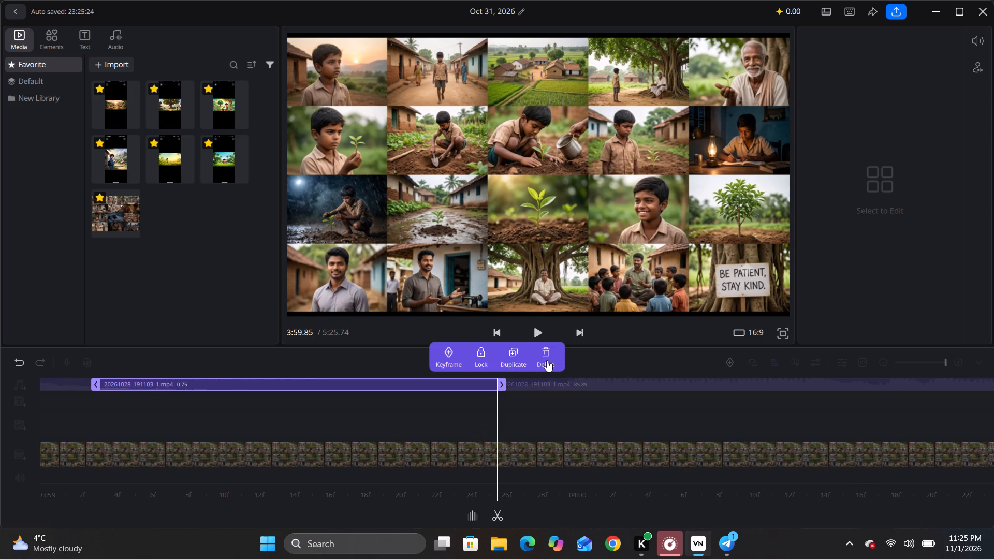
{"action": "left_click", "coordinate": [548, 352]}
Move the 85.89-second audio clip back against the preceding audio clip, closing the gap at about 3:59.1.
{"action": "left_click_drag", "start_coordinate": [556, 384], "coordinate": [165, 391]}
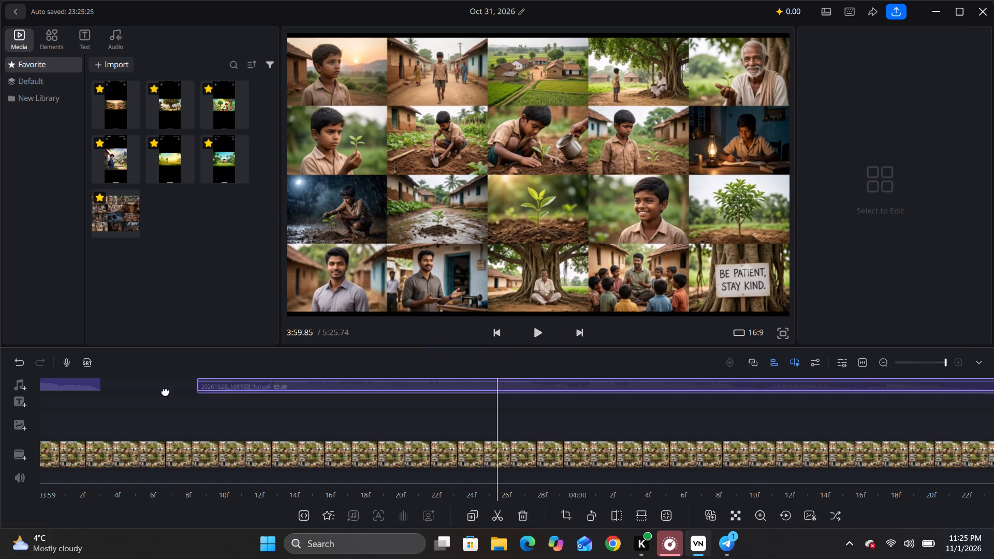
{"action": "left_click_drag", "start_coordinate": [165, 391], "coordinate": [149, 384]}
Play across the closed gap to the end of the following phrase and split the 85.89-second audio clip at 4:00.57.
{"action": "left_click_drag", "start_coordinate": [75, 416], "coordinate": [659, 421]}
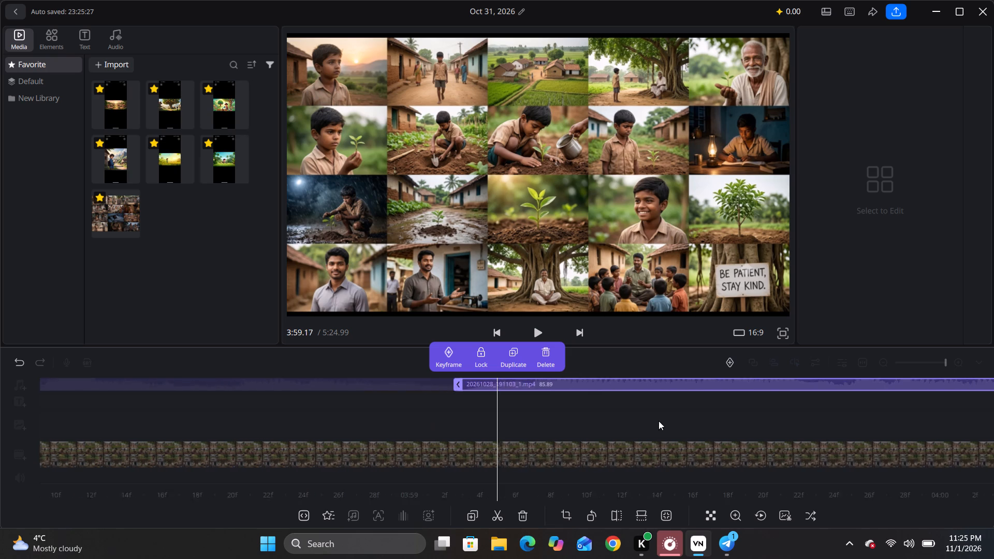
{"action": "left_click_drag", "start_coordinate": [659, 421], "coordinate": [778, 421]}
{"action": "key", "text": "space"}
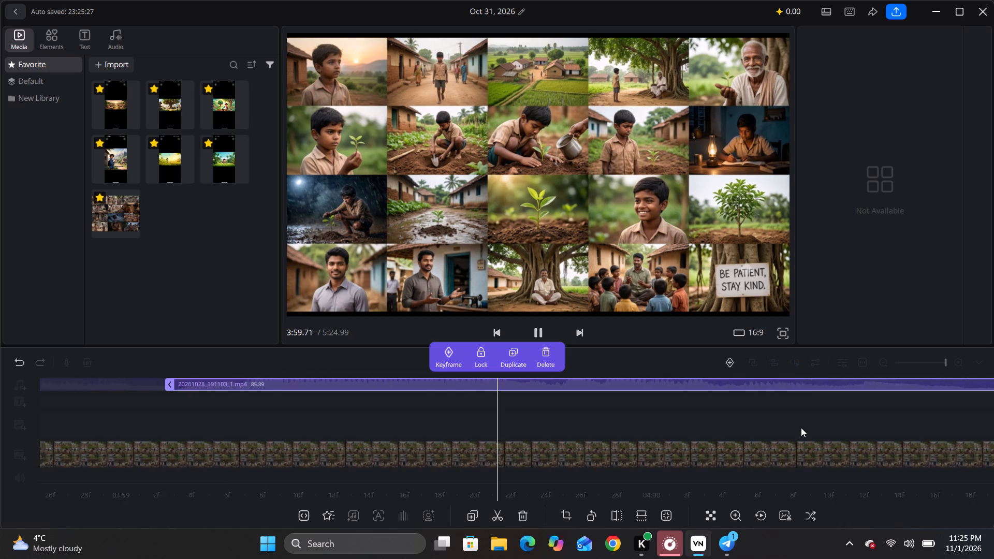
{"action": "key", "text": "space"}
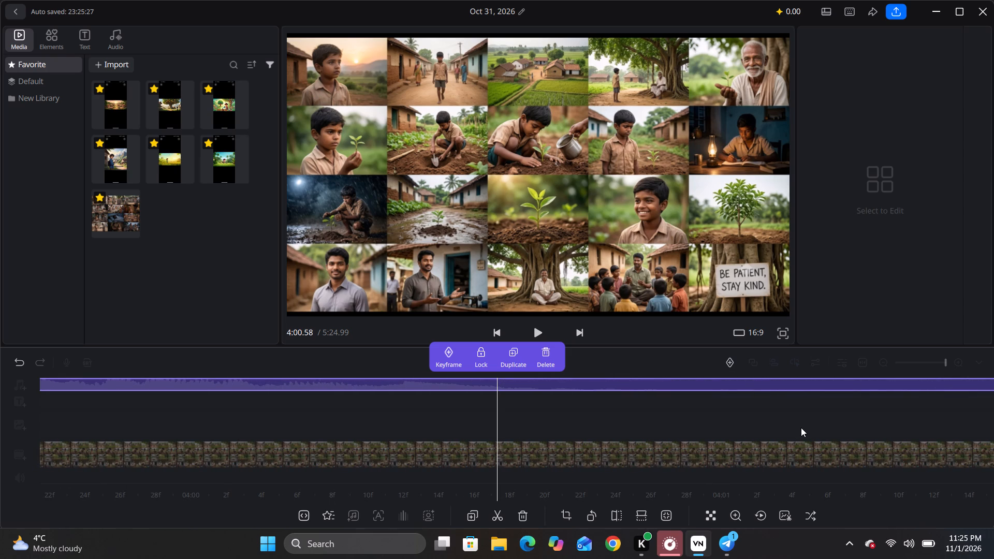
{"action": "key", "text": "Left"}
{"action": "key", "text": "Right"}
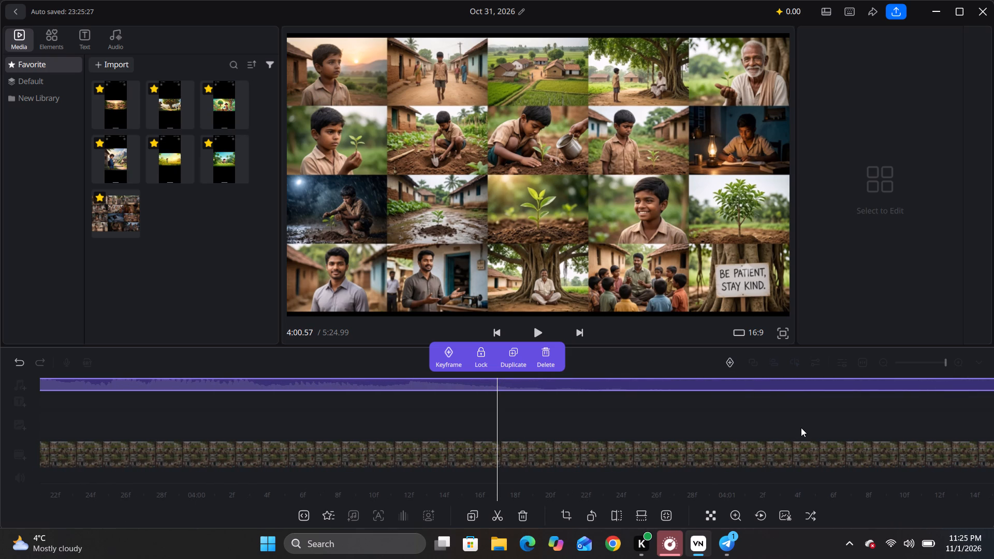
{"action": "key", "text": "ctrl+b"}
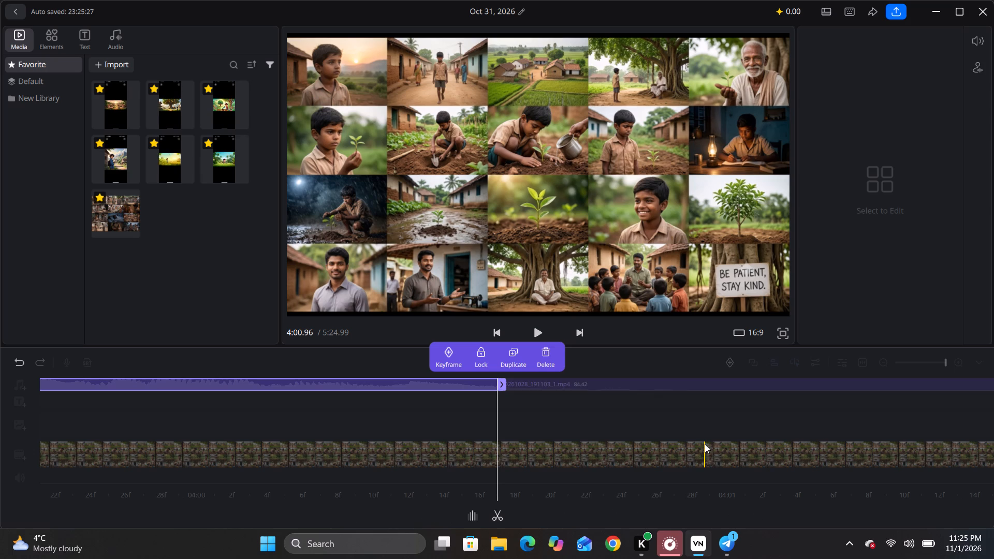
Split the 84.42-second audio clip at 4:01.69, where its waveform rises, and delete the silent opening of about 1.1 seconds.
{"action": "key", "text": "space"}
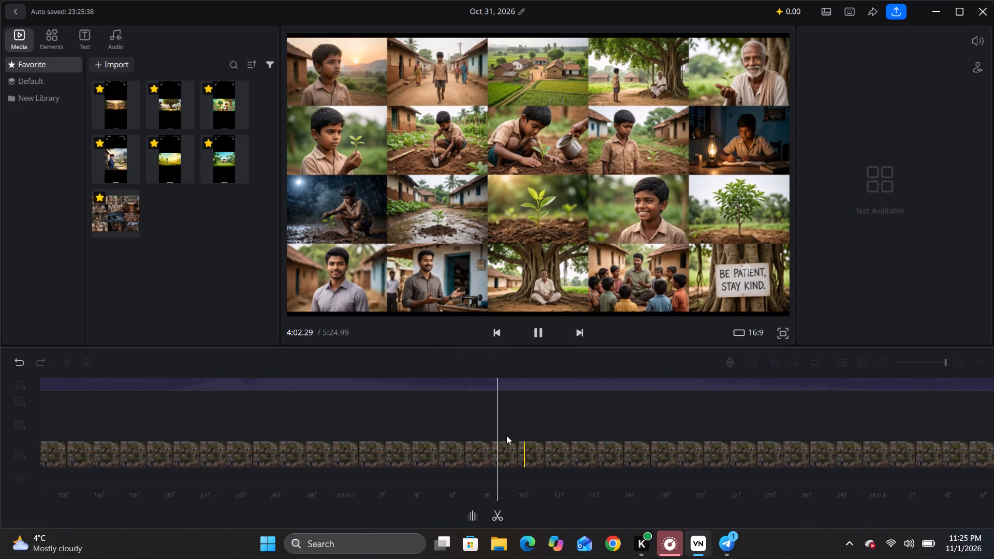
{"action": "key", "text": "space"}
{"action": "left_click_drag", "start_coordinate": [337, 424], "coordinate": [773, 464]}
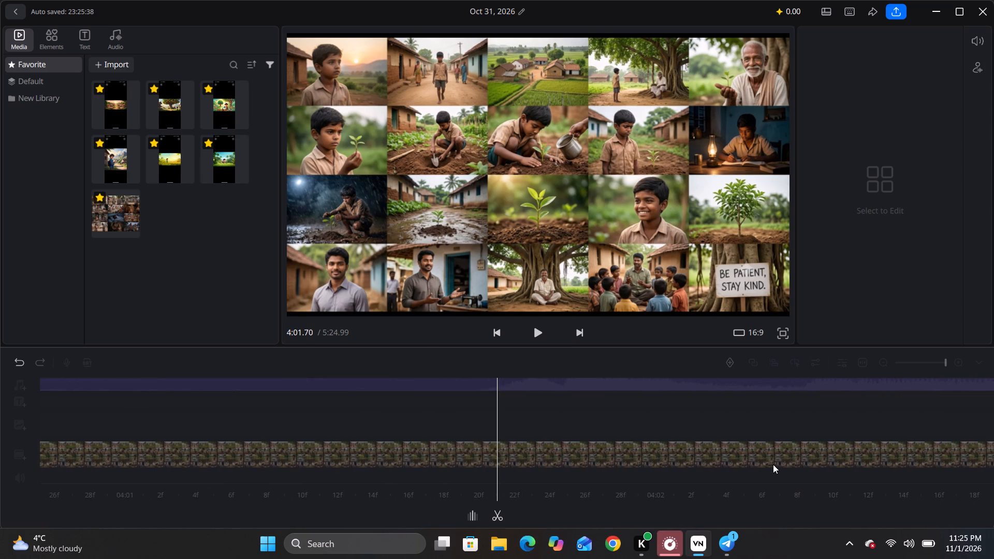
{"action": "left_click_drag", "start_coordinate": [773, 464], "coordinate": [785, 460]}
{"action": "left_click", "coordinate": [501, 381]}
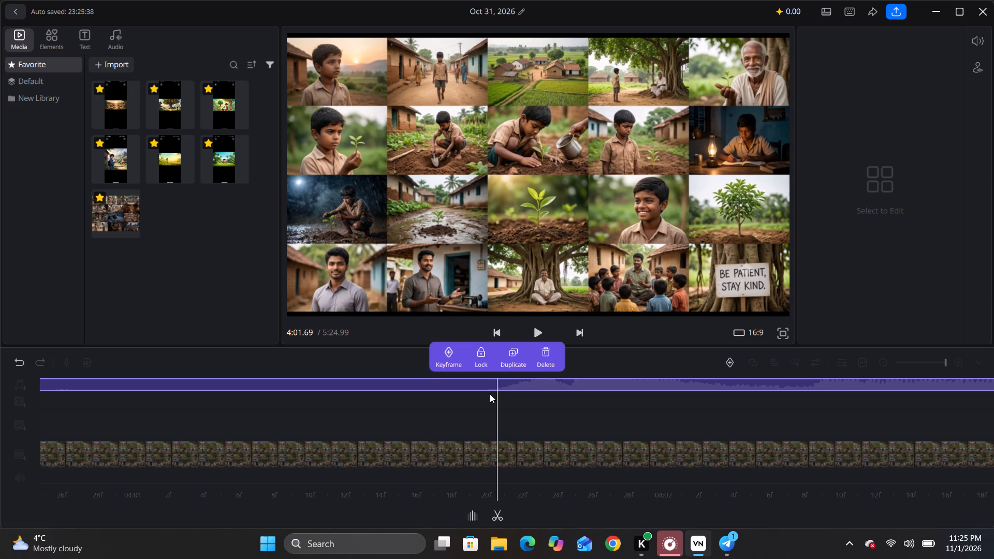
{"action": "key", "text": "ctrl+b"}
{"action": "left_click", "coordinate": [544, 349]}
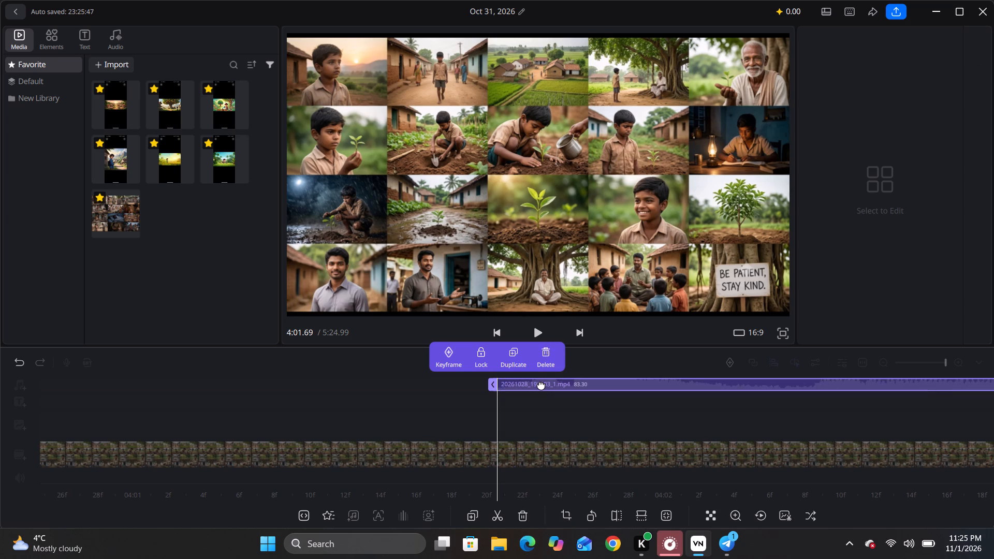
Move the 83.30-second audio clip back against the end of the preceding audio clip, closing the gap at about 4:00.6.
{"action": "left_click_drag", "start_coordinate": [542, 385], "coordinate": [186, 390]}
{"action": "left_click_drag", "start_coordinate": [150, 438], "coordinate": [762, 481]}
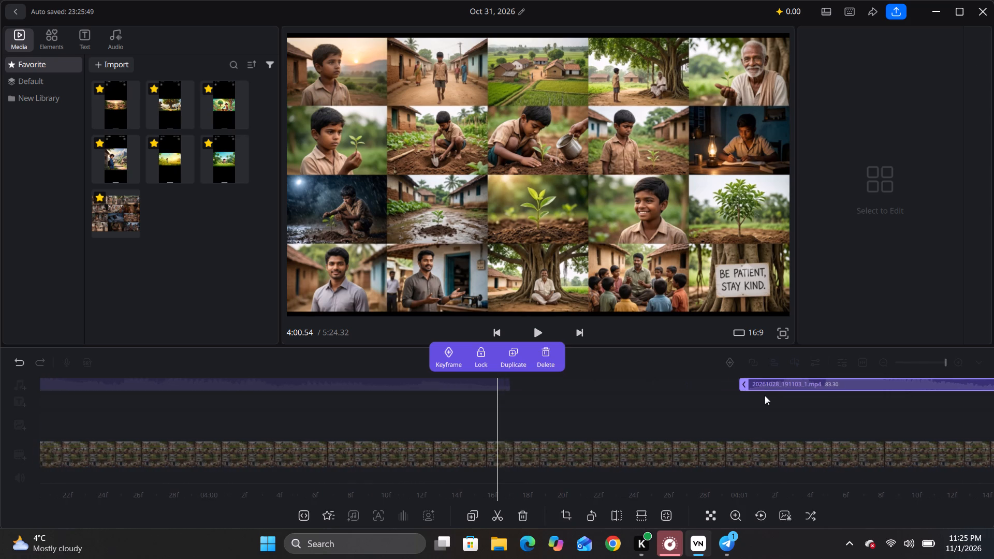
{"action": "left_click_drag", "start_coordinate": [777, 386], "coordinate": [538, 386]}
Play across the closed gap and split the 83.30-second audio clip at 4:01.79, where its phrase fades out.
{"action": "left_click_drag", "start_coordinate": [463, 407], "coordinate": [722, 430]}
{"action": "key", "text": "space"}
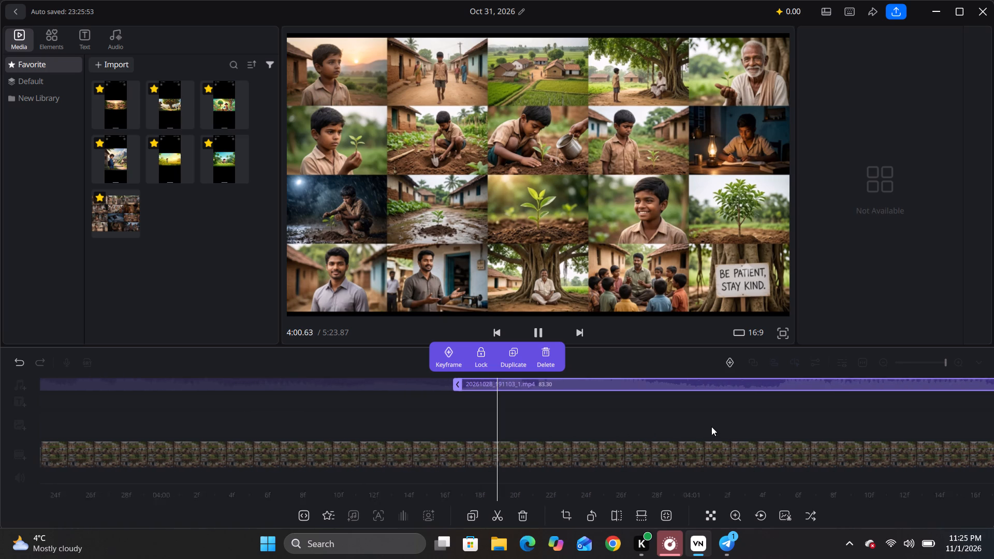
{"action": "key", "text": "space"}
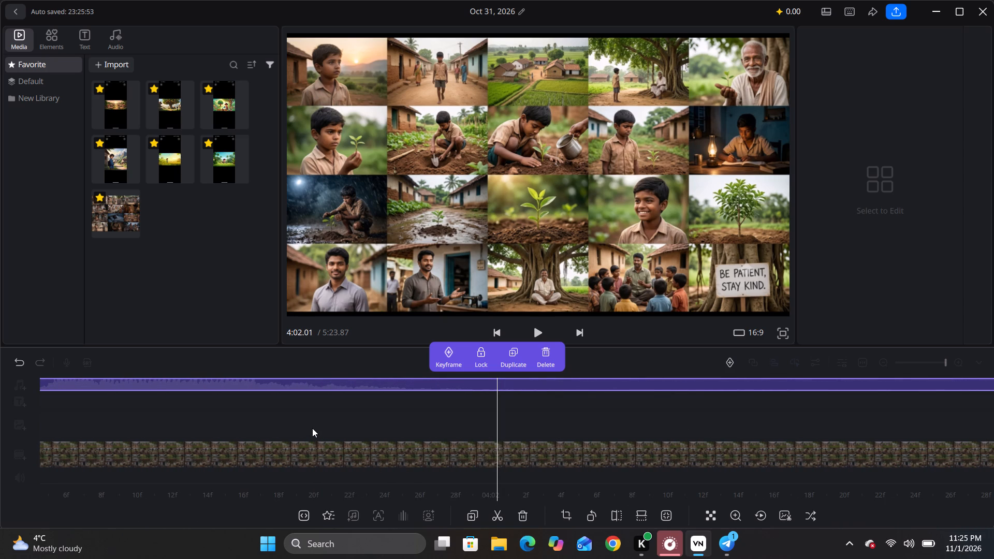
{"action": "left_click_drag", "start_coordinate": [312, 428], "coordinate": [448, 443]}
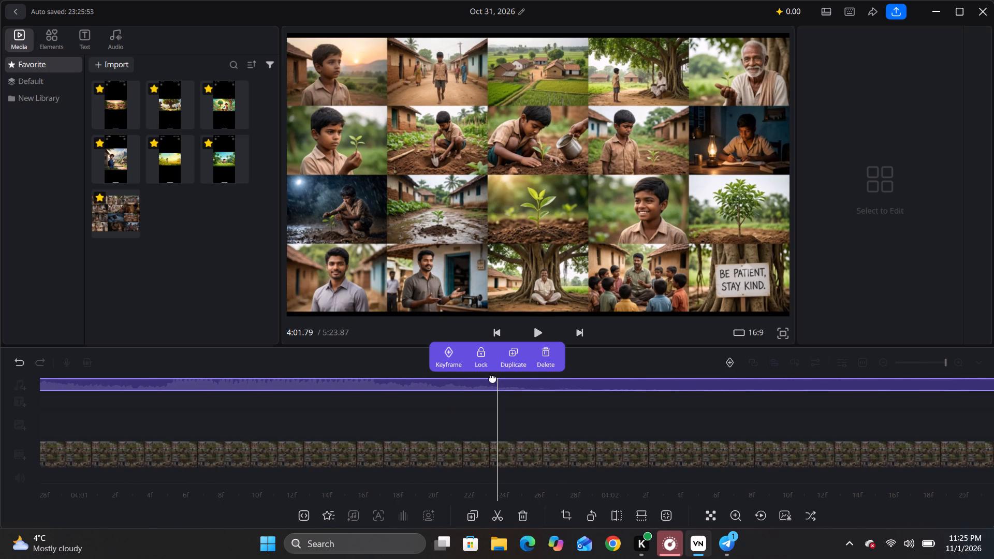
{"action": "left_click", "coordinate": [497, 385]}
{"action": "key", "text": "ctrl+b"}
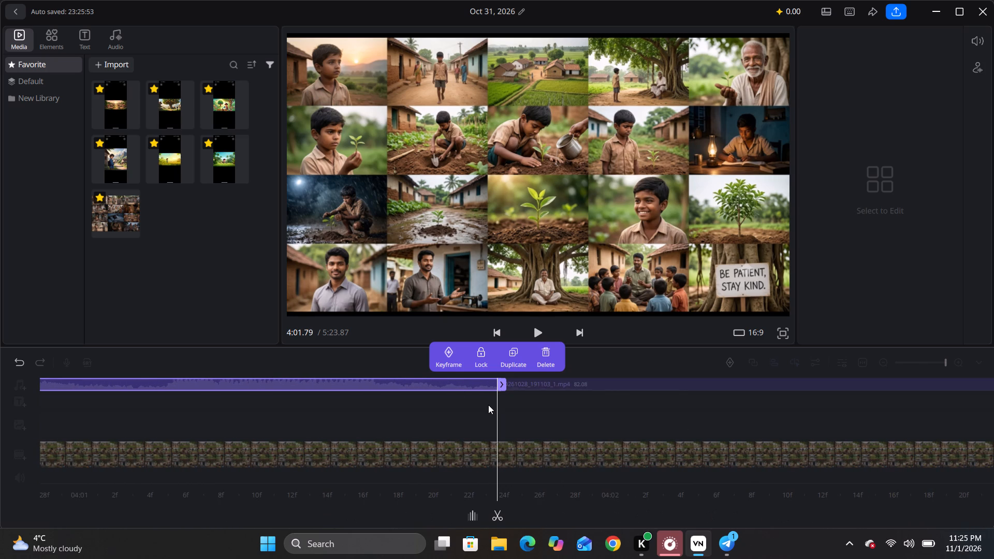
Play the 82.08-second audio clip to the end of its first phrase and split it at 4:04.70.
{"action": "key", "text": "space"}
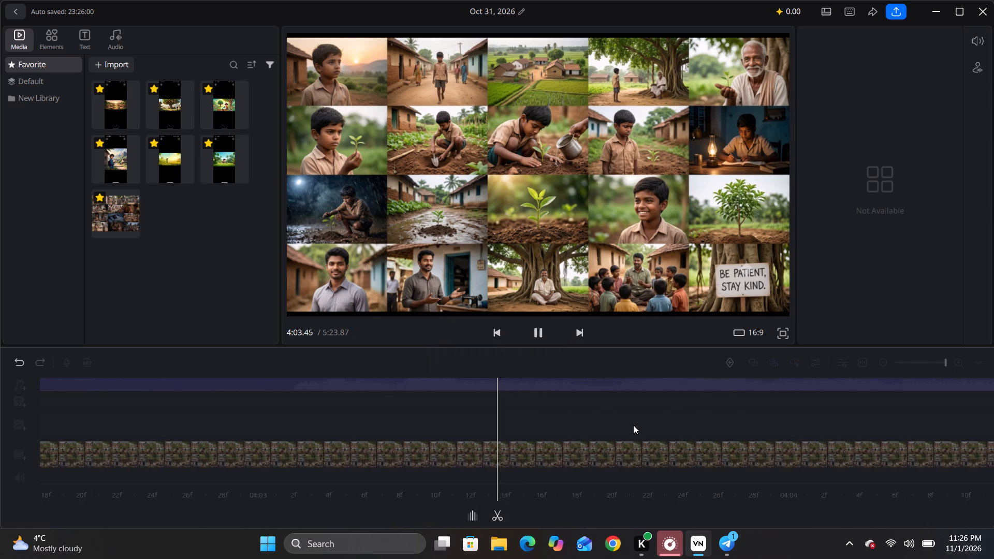
{"action": "key", "text": "space"}
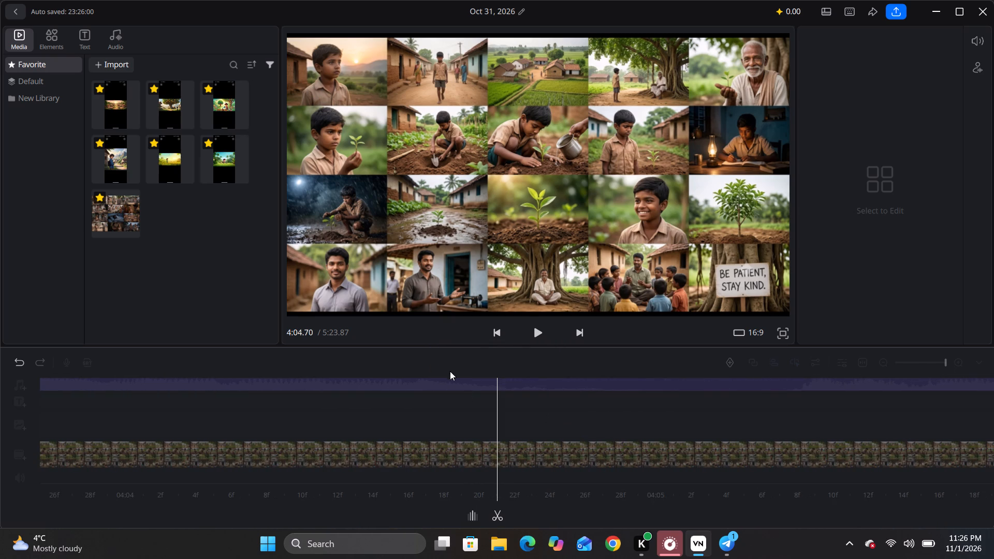
{"action": "left_click", "coordinate": [499, 385]}
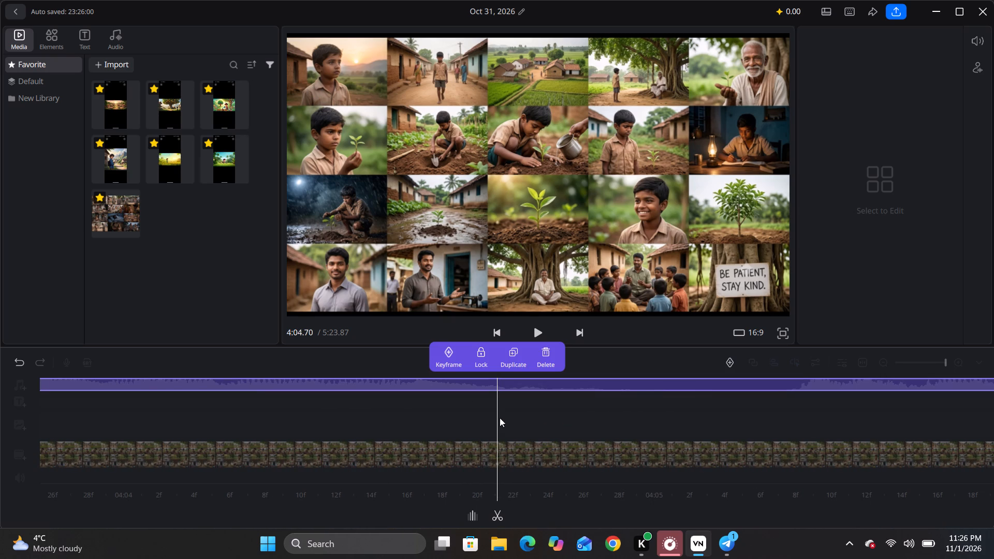
{"action": "key", "text": "ctrl+b"}
Split the audio clip before the 4:04.70 cut at 4:03.06, where its waveform rises, and delete the silent opening of about 1.3 seconds.
{"action": "left_click_drag", "start_coordinate": [370, 414], "coordinate": [722, 426]}
{"action": "left_click_drag", "start_coordinate": [344, 419], "coordinate": [620, 419]}
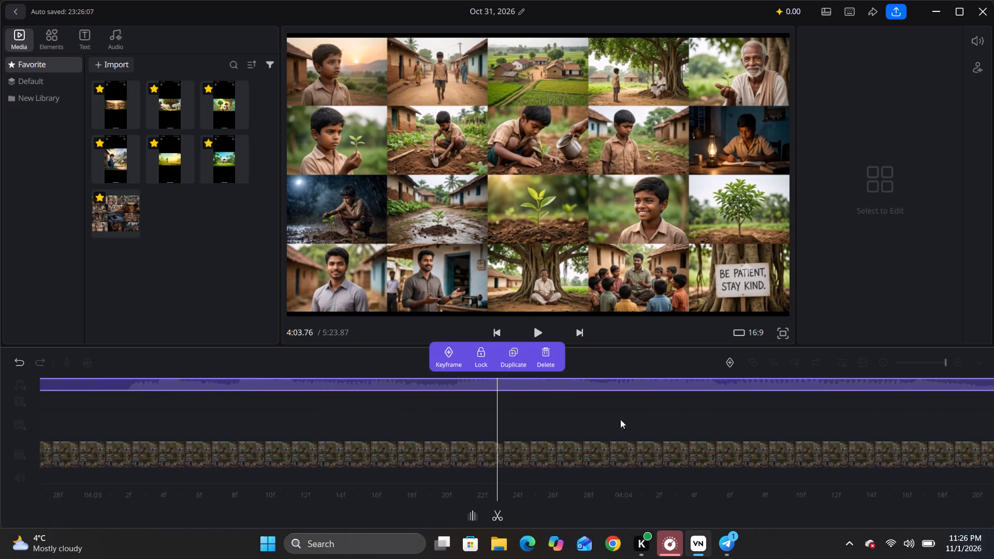
{"action": "left_click_drag", "start_coordinate": [620, 419], "coordinate": [728, 434]}
{"action": "left_click_drag", "start_coordinate": [731, 434], "coordinate": [741, 434]}
{"action": "left_click", "coordinate": [751, 434]}
{"action": "left_click_drag", "start_coordinate": [751, 434], "coordinate": [764, 431]}
{"action": "left_click", "coordinate": [573, 388]}
{"action": "left_click_drag", "start_coordinate": [562, 422], "coordinate": [654, 423]}
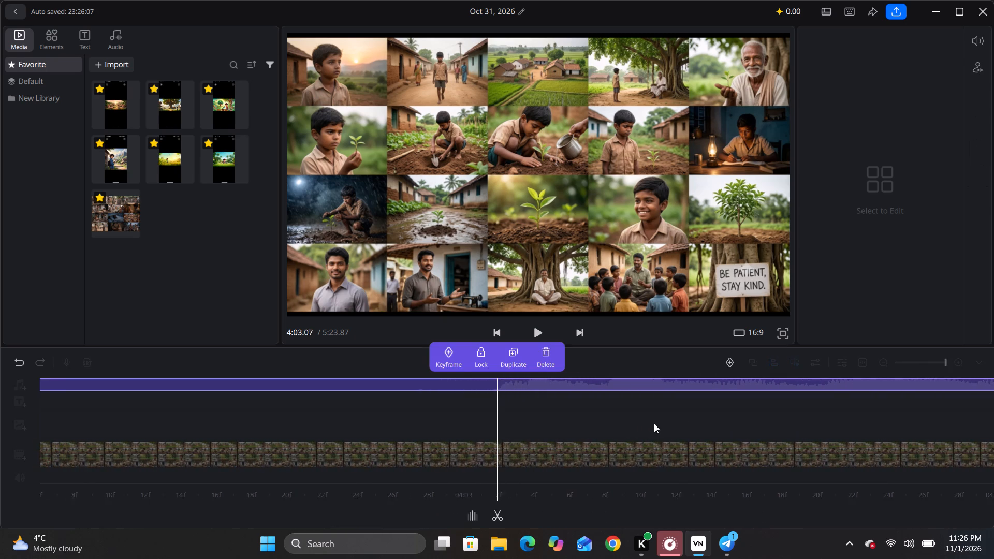
{"action": "left_click_drag", "start_coordinate": [654, 423], "coordinate": [655, 431]}
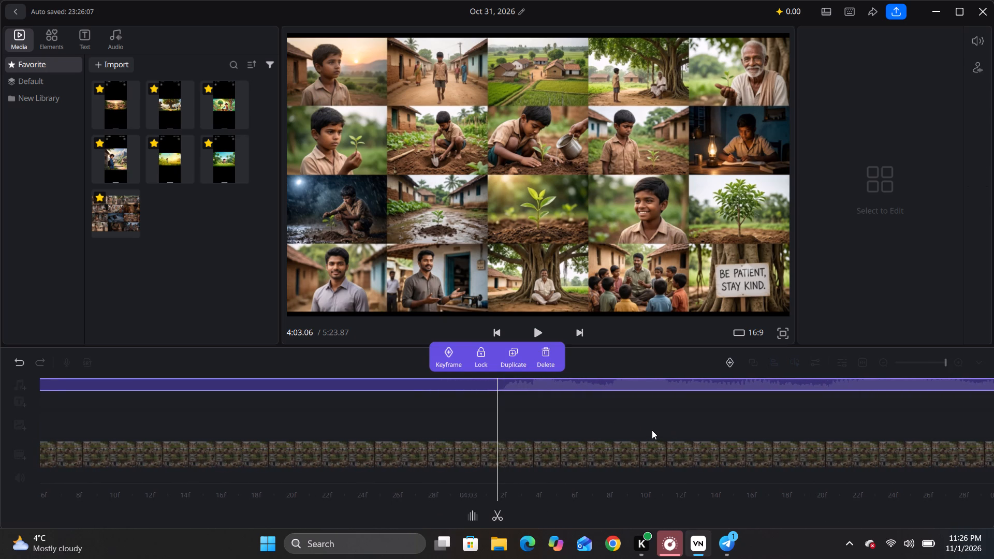
{"action": "key", "text": "ctrl+b"}
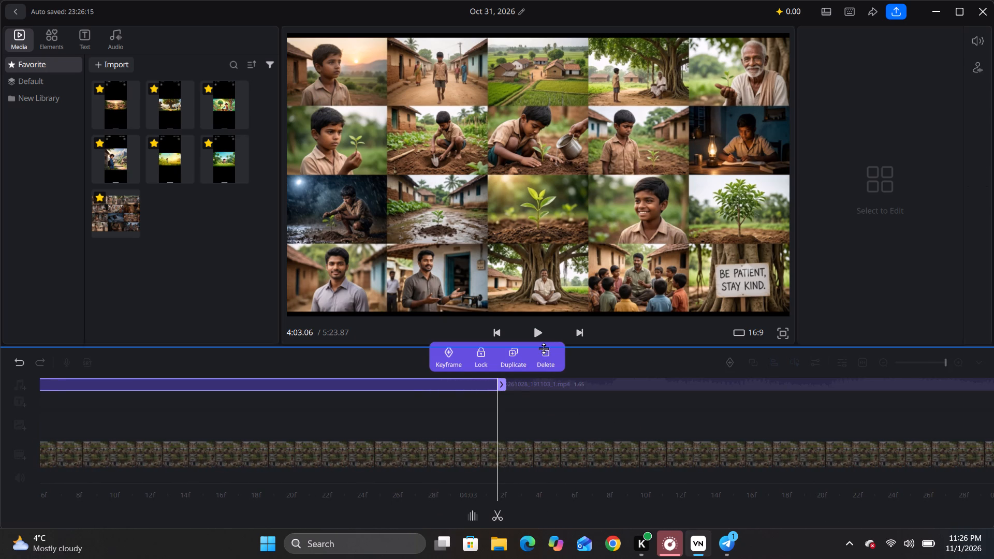
{"action": "left_click", "coordinate": [544, 348]}
{"action": "left_click", "coordinate": [547, 352]}
Move the 1.65-second audio clip back against the end of the preceding audio clip, closing the gap at about 4:01.8.
{"action": "left_click_drag", "start_coordinate": [557, 384], "coordinate": [173, 390]}
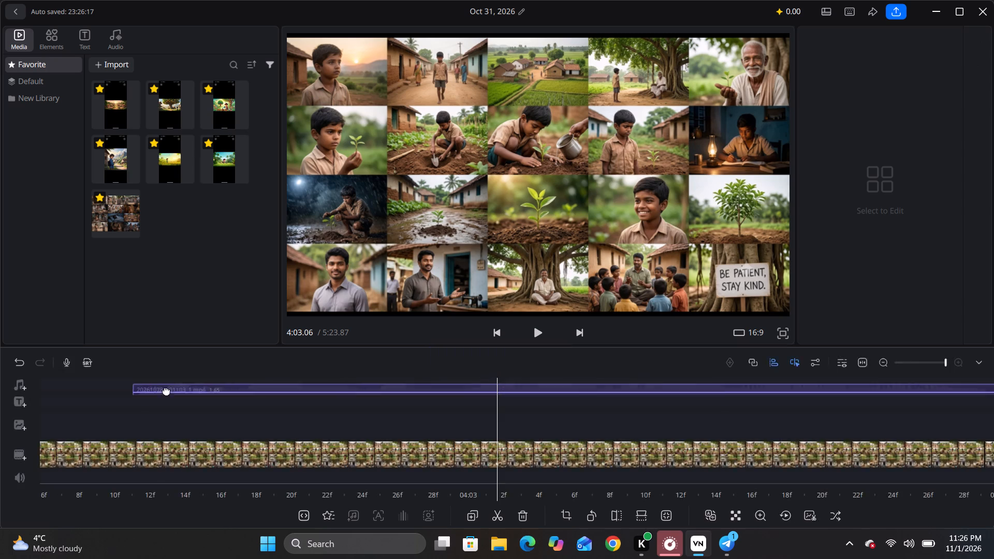
{"action": "left_click_drag", "start_coordinate": [163, 418], "coordinate": [678, 421]}
{"action": "left_click_drag", "start_coordinate": [677, 383], "coordinate": [655, 385]}
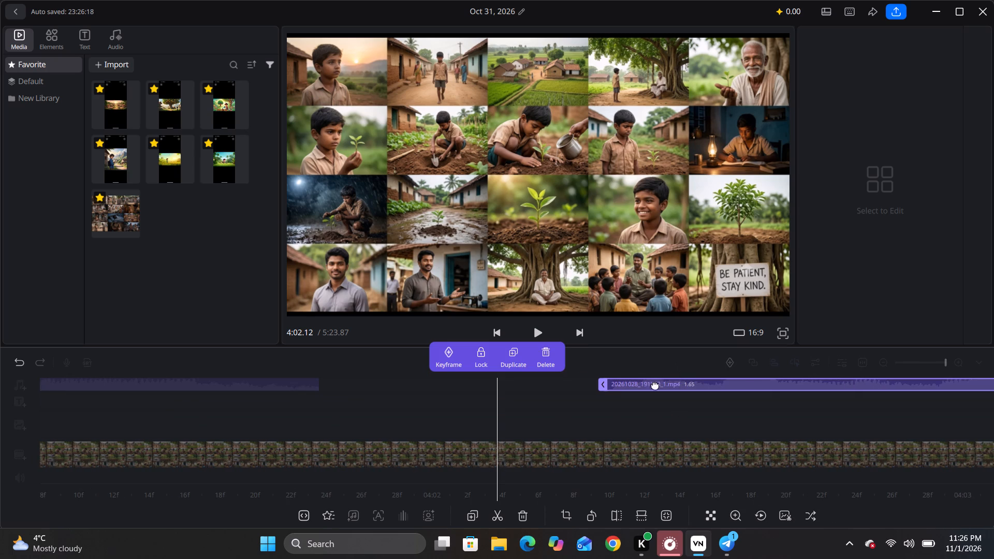
{"action": "left_click_drag", "start_coordinate": [655, 385], "coordinate": [375, 380]}
Play from just before the closed gap through the following phrases and split the long audio clip at 4:08.83, where its phrase fades out.
{"action": "left_click_drag", "start_coordinate": [343, 401], "coordinate": [565, 406]}
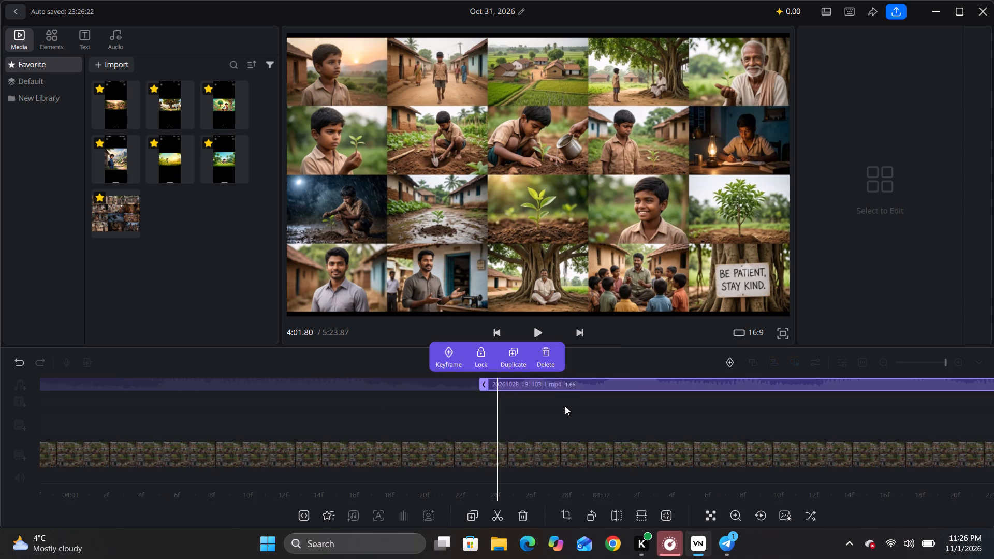
{"action": "left_click_drag", "start_coordinate": [565, 406], "coordinate": [615, 407]}
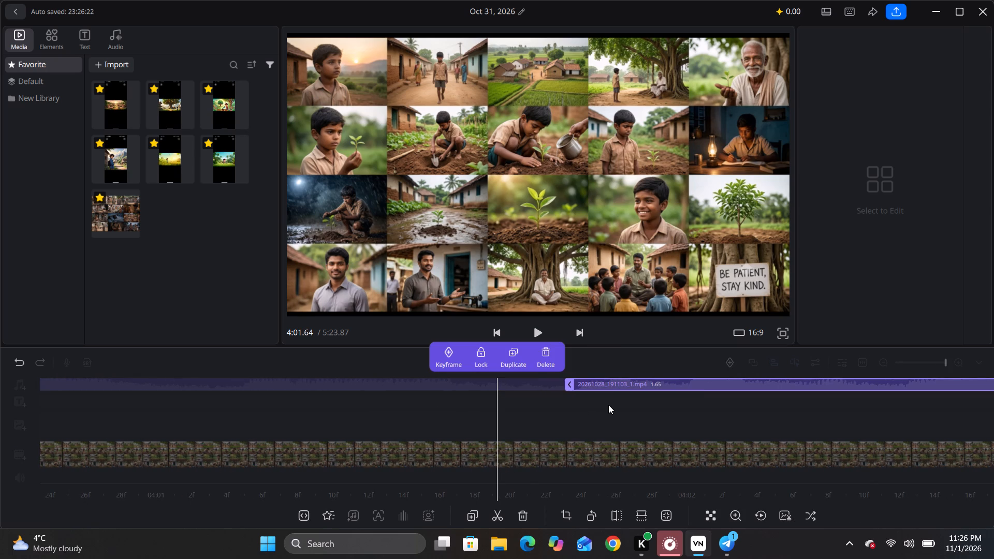
{"action": "key", "text": "space"}
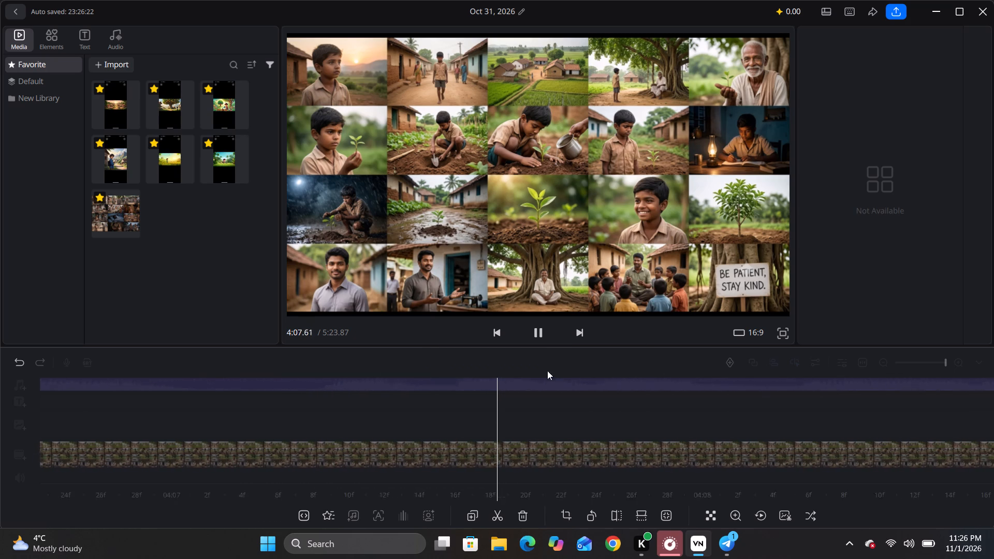
{"action": "left_click", "coordinate": [537, 335]}
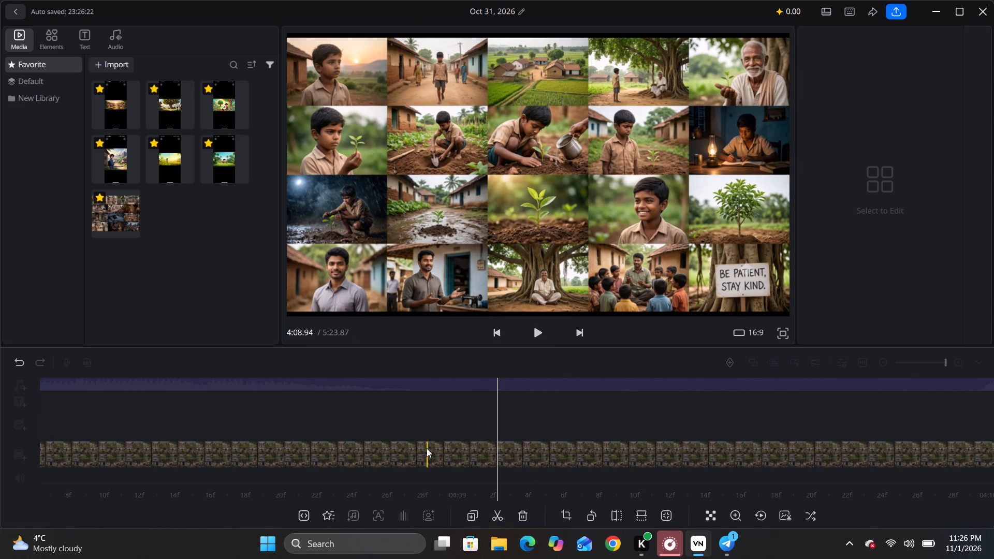
{"action": "left_click_drag", "start_coordinate": [390, 415], "coordinate": [535, 418]}
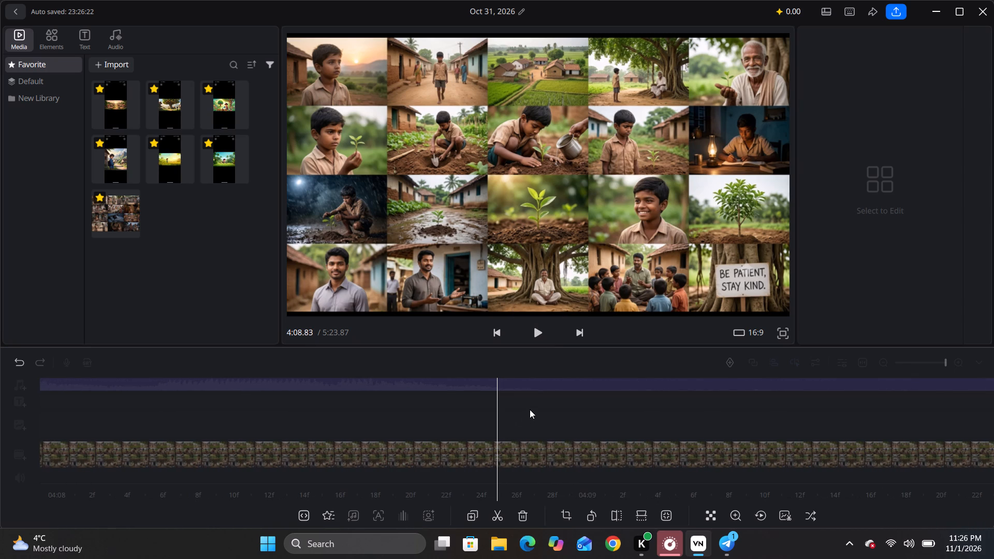
{"action": "left_click", "coordinate": [497, 379]}
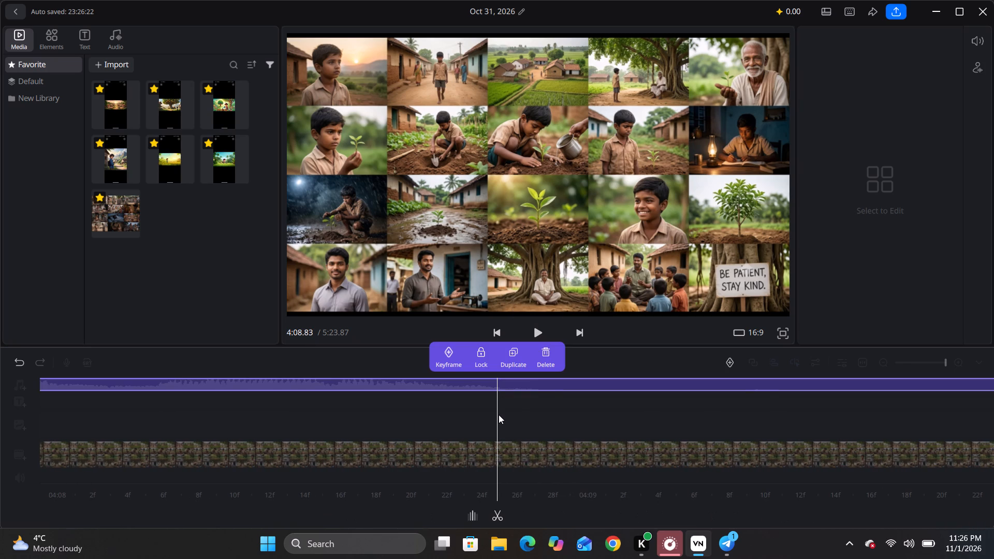
{"action": "key", "text": "ctrl+b"}
Isolate the short pause between the two phrases by splitting the audio clip at 4:07.27 and at 4:07.03.
{"action": "left_click_drag", "start_coordinate": [370, 422], "coordinate": [612, 422]}
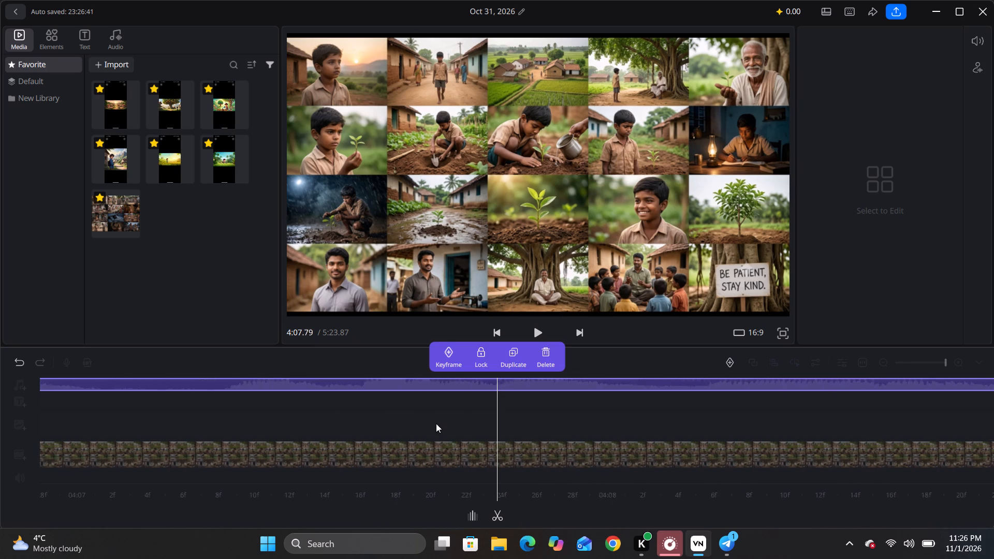
{"action": "left_click_drag", "start_coordinate": [418, 424], "coordinate": [477, 430]}
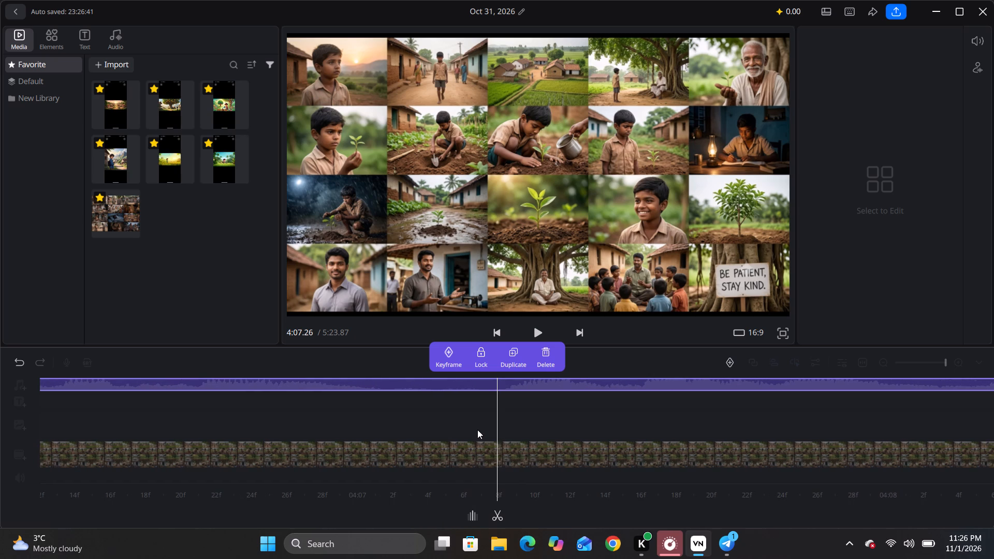
{"action": "left_click_drag", "start_coordinate": [477, 430], "coordinate": [475, 431]}
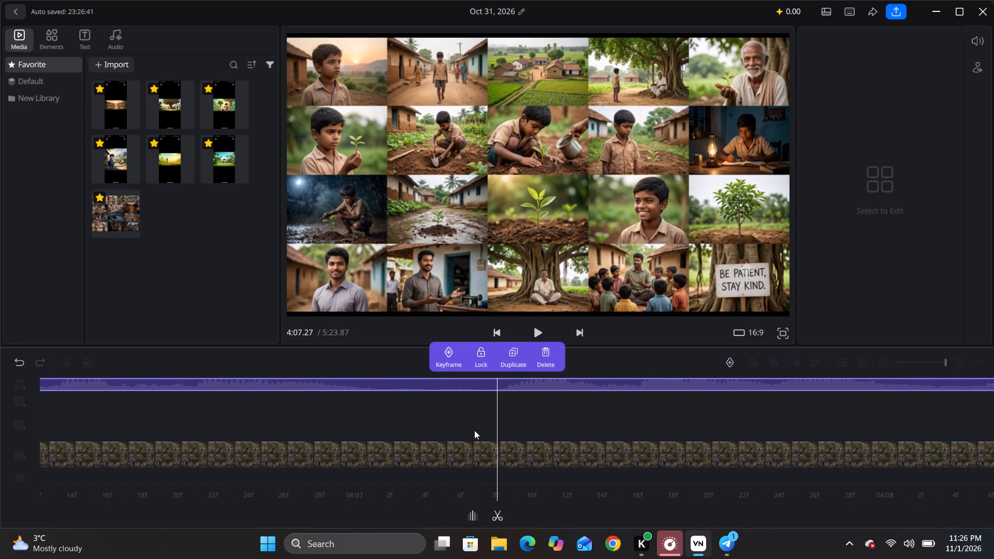
{"action": "key", "text": "ctrl+b"}
{"action": "left_click_drag", "start_coordinate": [416, 426], "coordinate": [543, 431]}
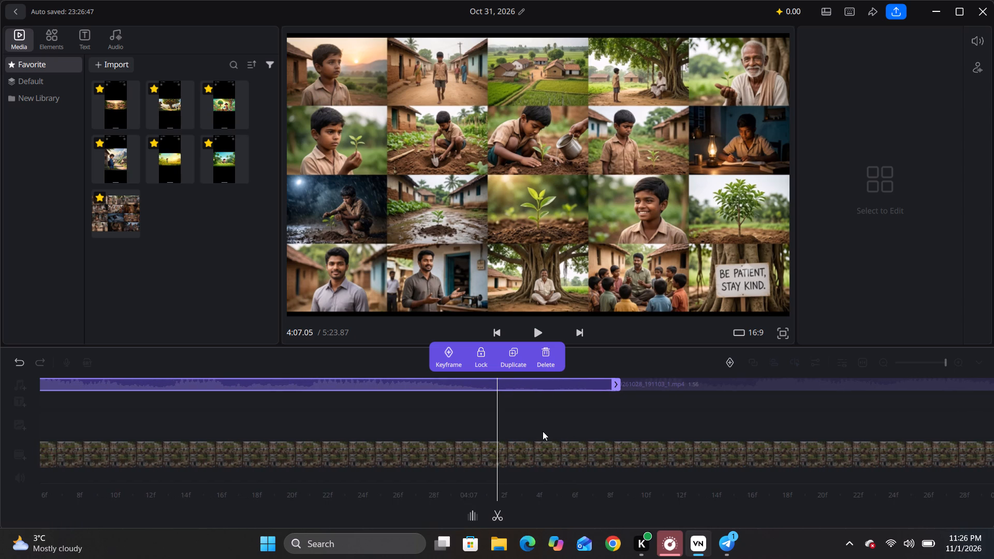
{"action": "left_click_drag", "start_coordinate": [543, 431], "coordinate": [557, 426]}
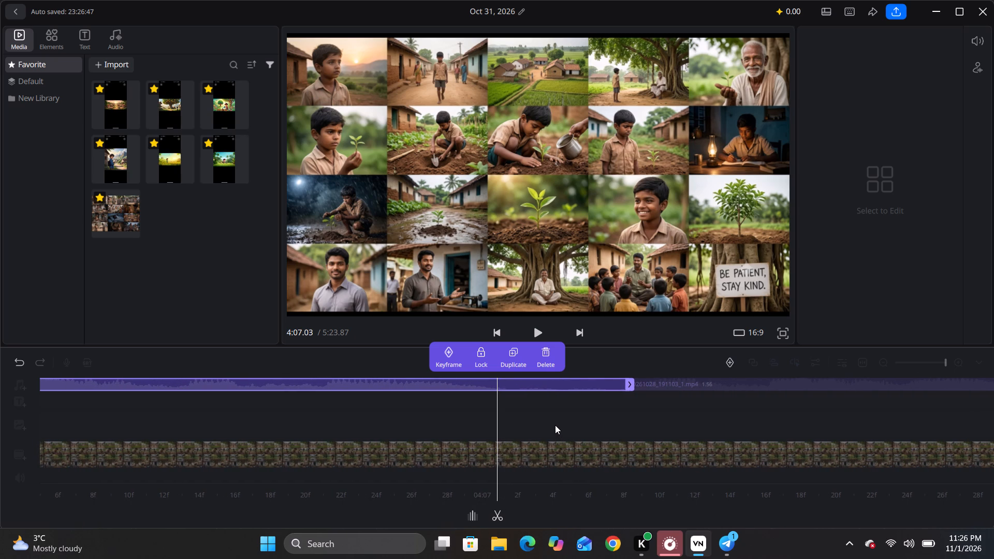
{"action": "key", "text": "ctrl+b"}
Split the 2.32-second audio clip at 4:05.27, where its waveform rises, and delete the silent opening of about 0.6 seconds.
{"action": "left_click_drag", "start_coordinate": [364, 429], "coordinate": [609, 427]}
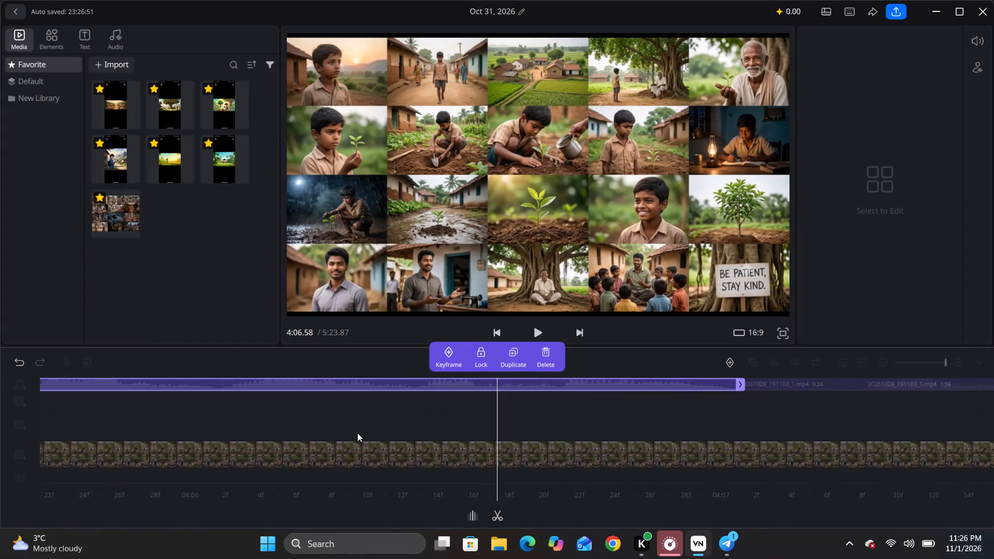
{"action": "left_click_drag", "start_coordinate": [357, 433], "coordinate": [525, 433]}
{"action": "left_click_drag", "start_coordinate": [381, 433], "coordinate": [511, 433]}
{"action": "left_click_drag", "start_coordinate": [336, 432], "coordinate": [599, 432]}
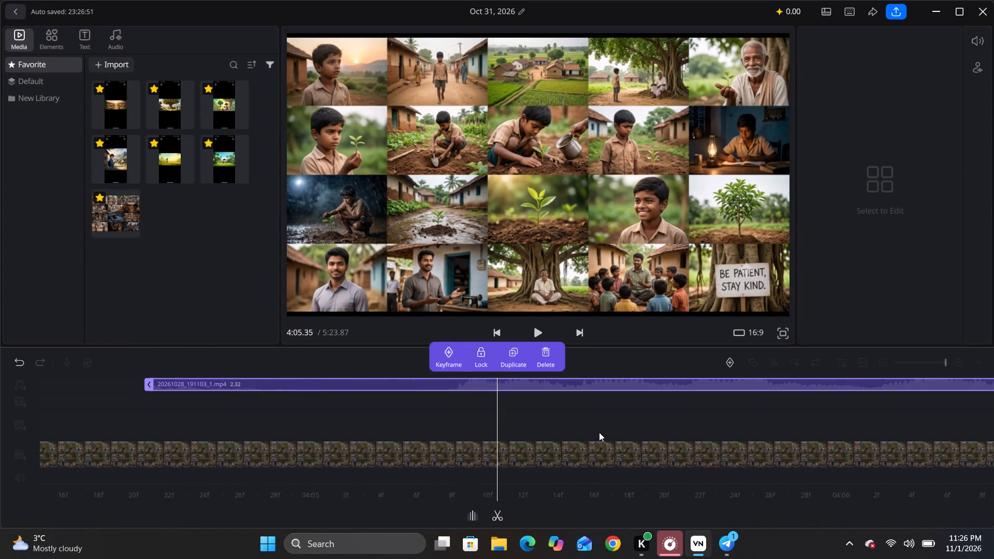
{"action": "left_click_drag", "start_coordinate": [599, 432], "coordinate": [633, 433]}
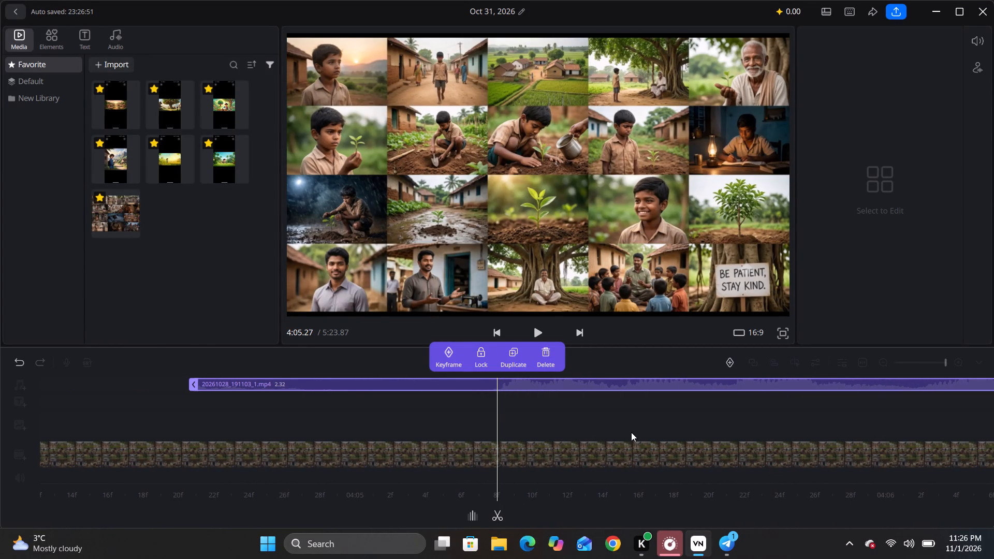
{"action": "key", "text": "ctrl+b"}
{"action": "left_click", "coordinate": [548, 353]}
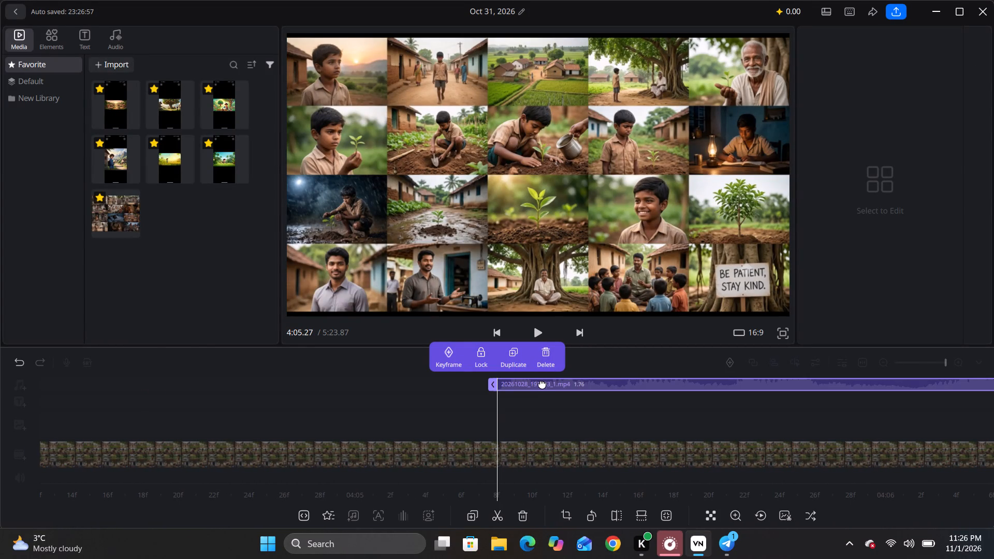
Move the 1.76-second audio clip back against the end of the preceding audio clip, closing the gap at about 4:03.4.
{"action": "left_click_drag", "start_coordinate": [542, 386], "coordinate": [192, 396]}
{"action": "left_click_drag", "start_coordinate": [148, 418], "coordinate": [754, 425]}
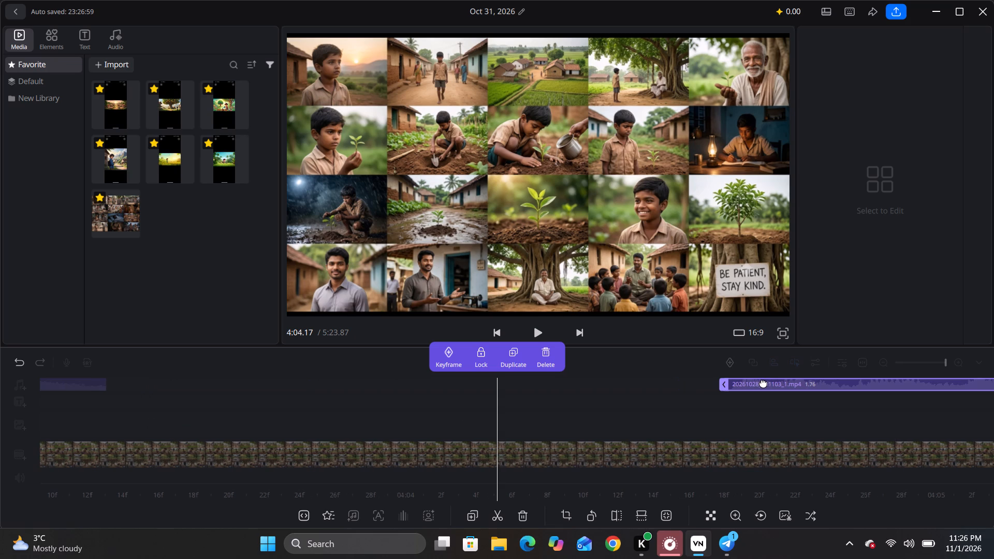
{"action": "left_click_drag", "start_coordinate": [767, 386], "coordinate": [233, 387]}
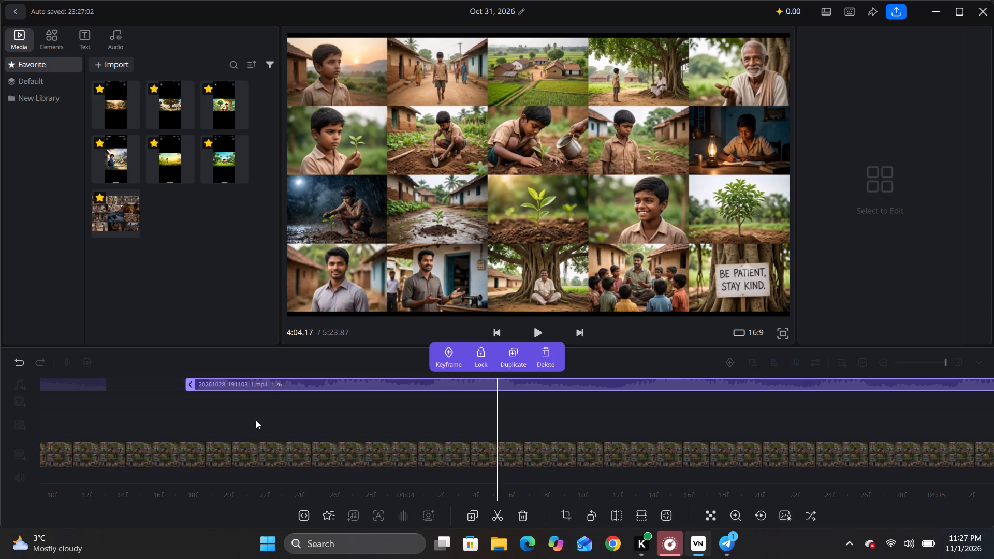
{"action": "left_click_drag", "start_coordinate": [244, 407], "coordinate": [465, 407]}
{"action": "left_click_drag", "start_coordinate": [468, 385], "coordinate": [363, 378]}
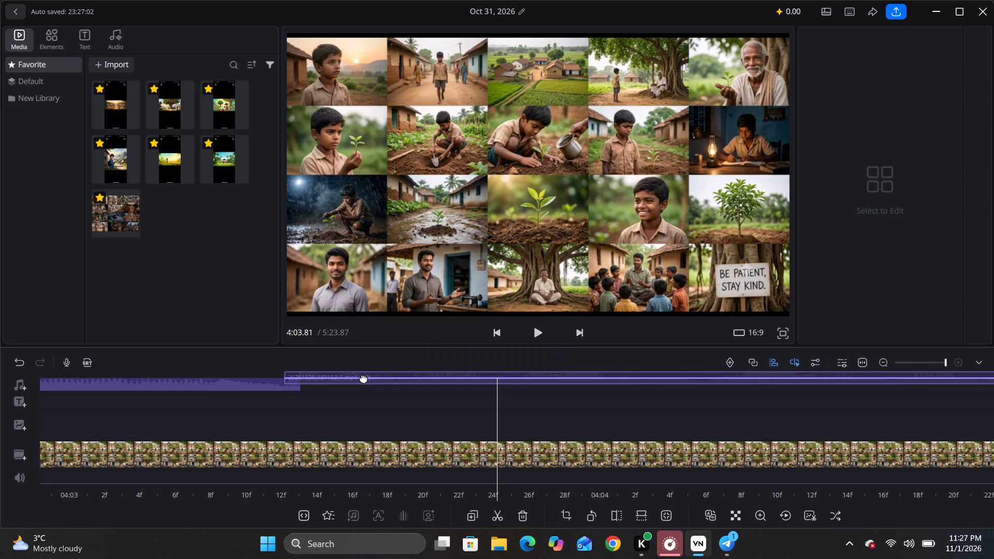
{"action": "left_click_drag", "start_coordinate": [363, 378], "coordinate": [378, 385]}
Play past the closed gap and delete the 0.24-second silent audio fragment that starts at about 4:07.03.
{"action": "key", "text": "space"}
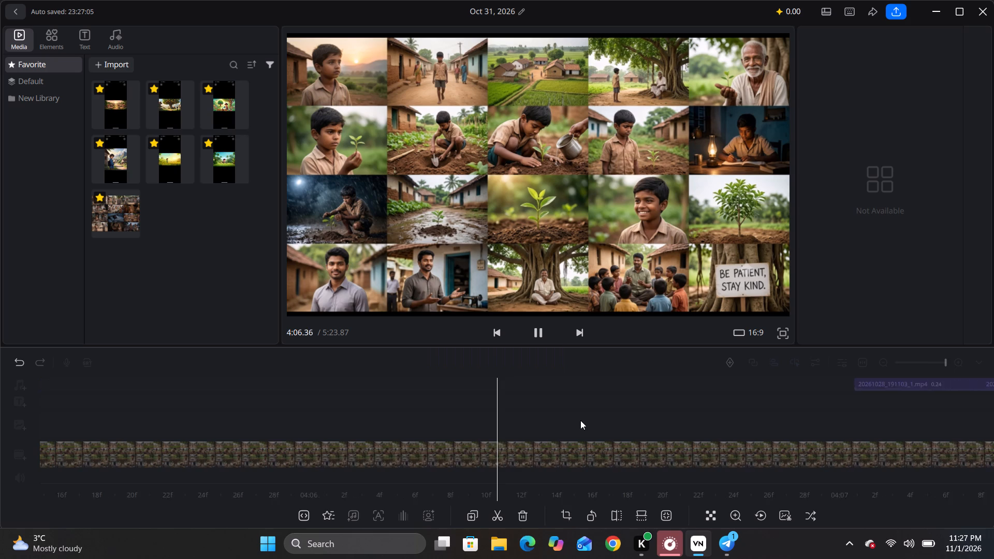
{"action": "left_click_drag", "start_coordinate": [540, 408], "coordinate": [568, 407]}
{"action": "left_click", "coordinate": [443, 383]}
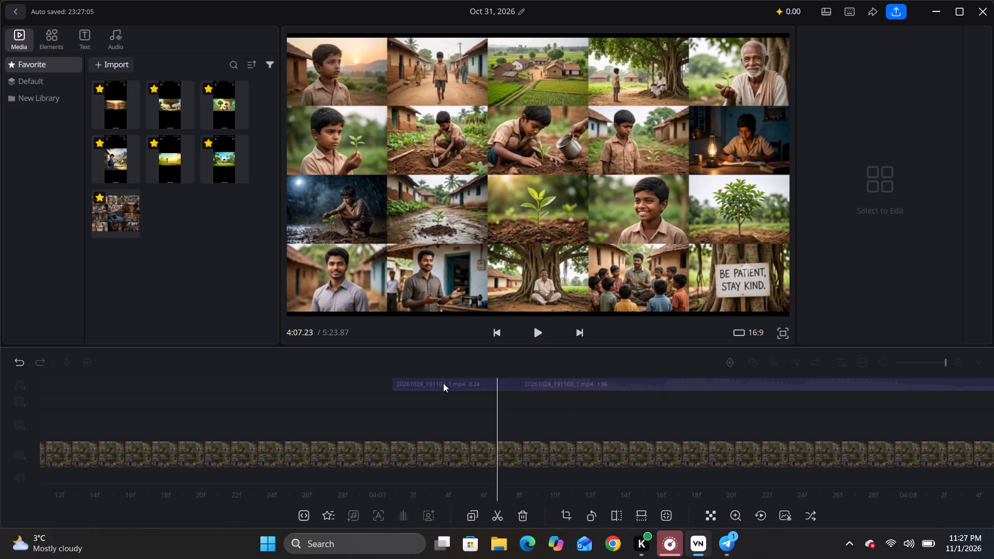
{"action": "left_click", "coordinate": [546, 351]}
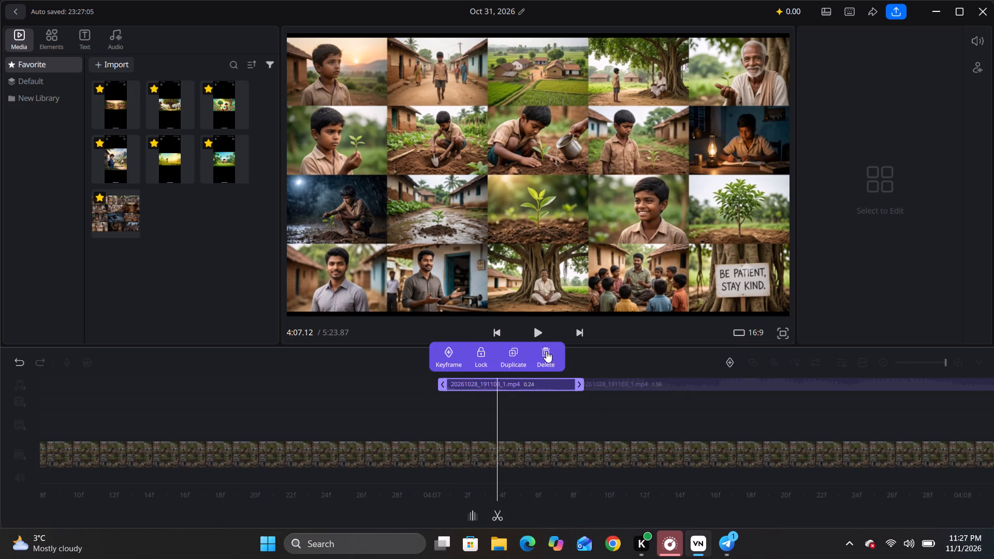
Move the 1.56-second audio clip back against the end of the 1.76-second audio clip, closing the gap between them.
{"action": "left_click_drag", "start_coordinate": [589, 383], "coordinate": [94, 384]}
{"action": "left_click_drag", "start_coordinate": [126, 423], "coordinate": [651, 421]}
{"action": "left_click_drag", "start_coordinate": [659, 382], "coordinate": [143, 403]}
{"action": "left_click_drag", "start_coordinate": [137, 425], "coordinate": [822, 425]}
{"action": "left_click_drag", "start_coordinate": [824, 386], "coordinate": [724, 386]}
Play the following phrase, split the last audio clip at 4:09.98, where its waveform rises, and delete the silent opening of about 1.15 seconds.
{"action": "key", "text": "space"}
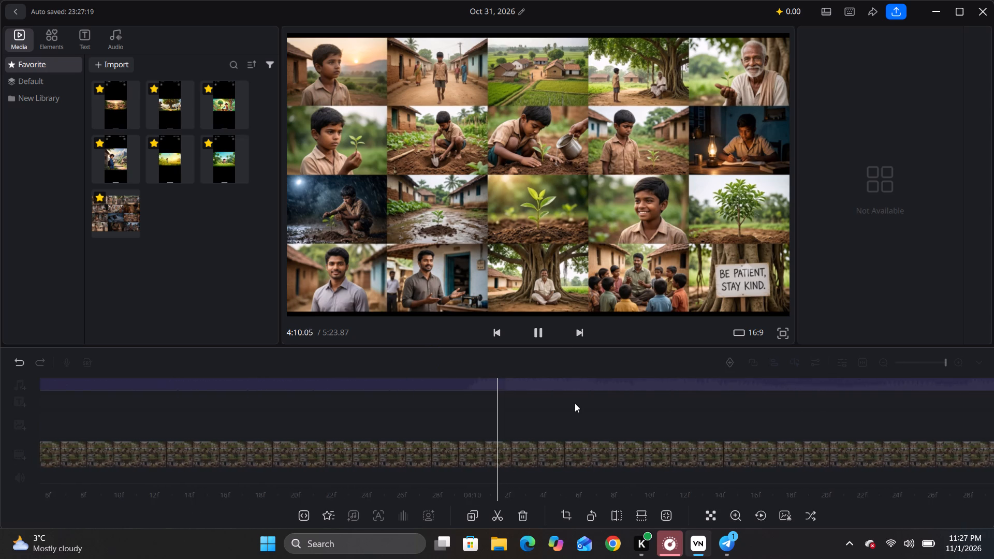
{"action": "key", "text": "space"}
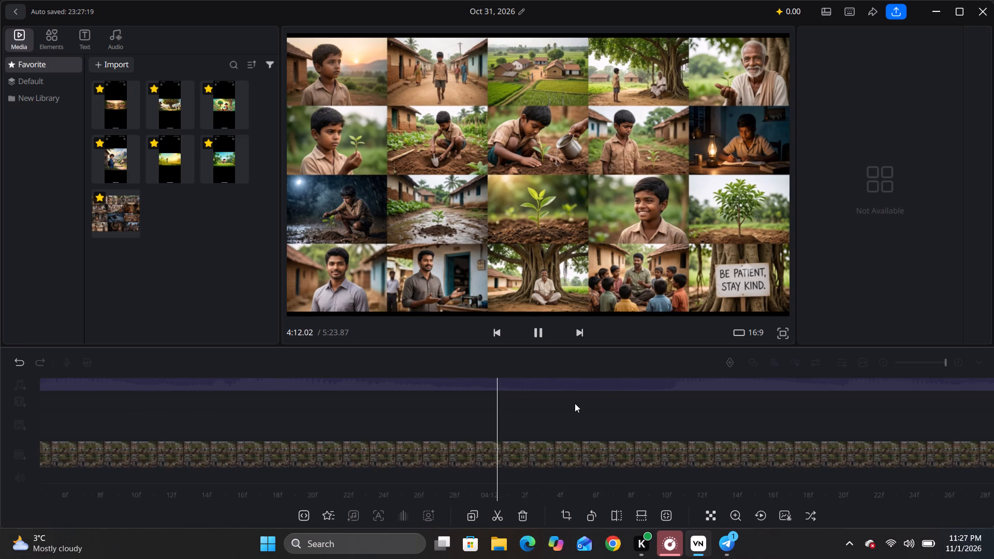
{"action": "left_click_drag", "start_coordinate": [466, 415], "coordinate": [792, 411]}
{"action": "left_click_drag", "start_coordinate": [371, 415], "coordinate": [679, 415]}
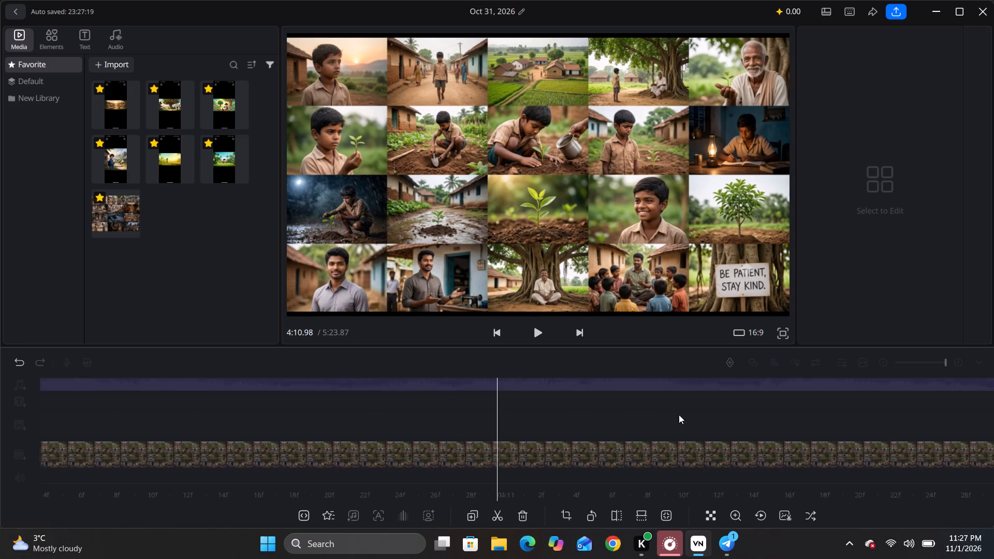
{"action": "left_click_drag", "start_coordinate": [679, 415], "coordinate": [715, 415]}
{"action": "left_click_drag", "start_coordinate": [385, 418], "coordinate": [481, 422]}
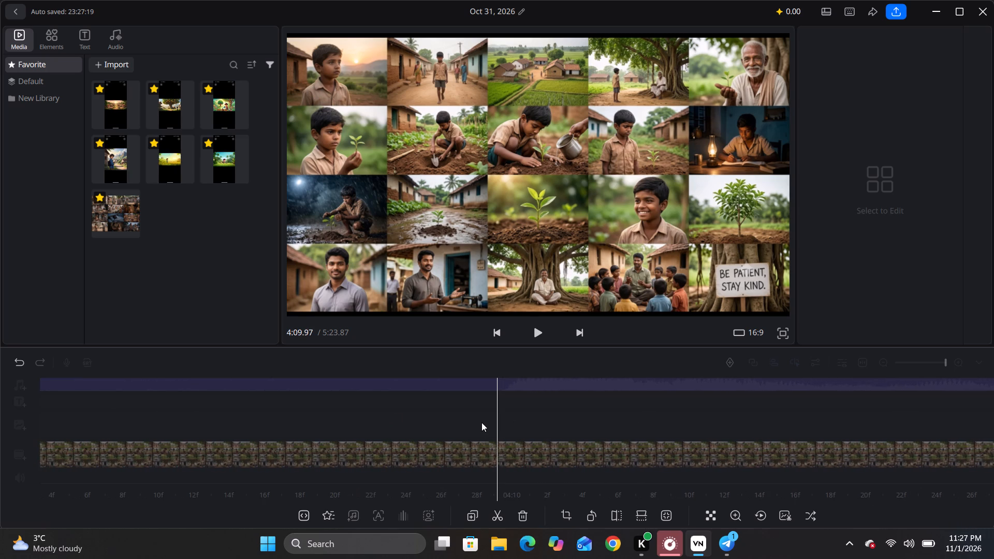
{"action": "left_click_drag", "start_coordinate": [481, 422], "coordinate": [477, 422]}
{"action": "left_click", "coordinate": [500, 387]}
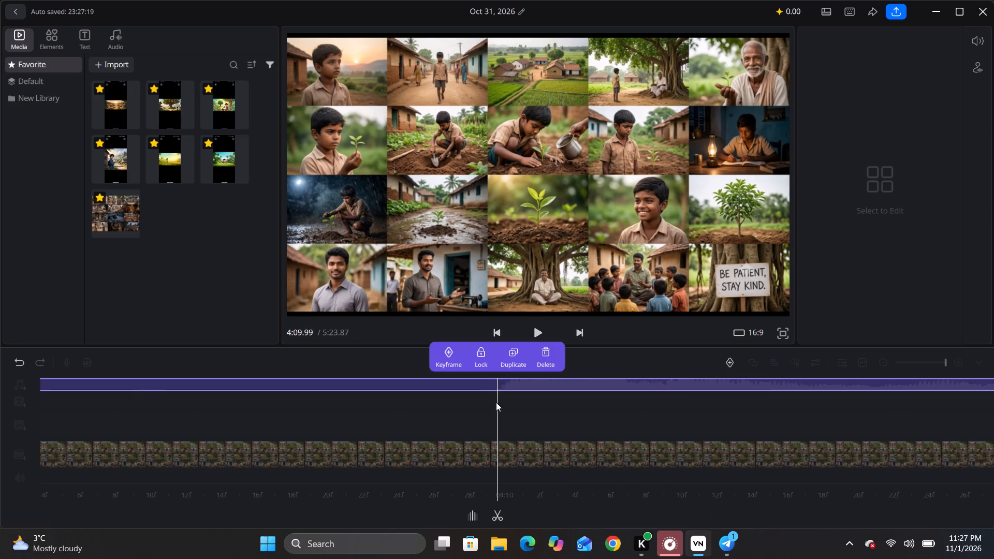
{"action": "left_click_drag", "start_coordinate": [495, 411], "coordinate": [505, 413]}
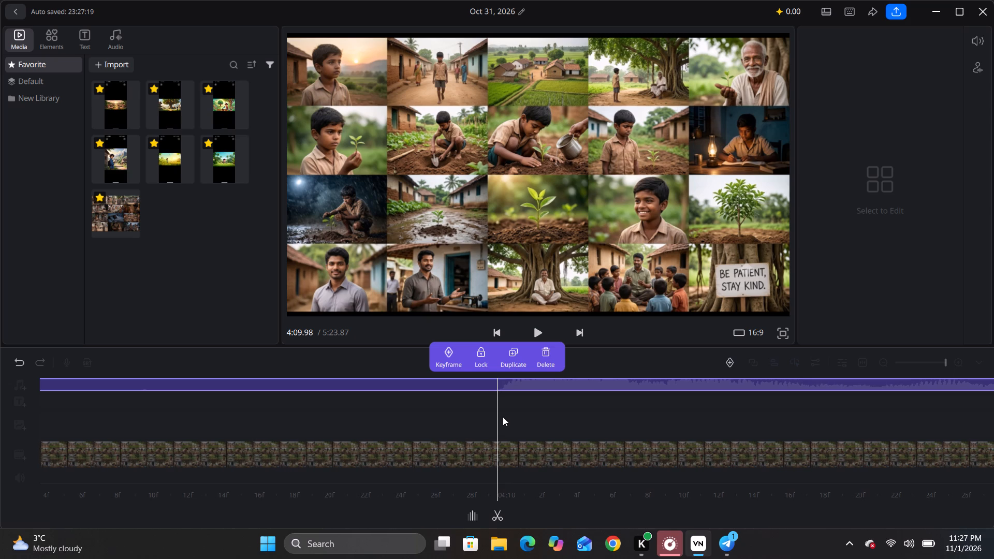
{"action": "key", "text": "ctrl+b"}
{"action": "left_click", "coordinate": [544, 354]}
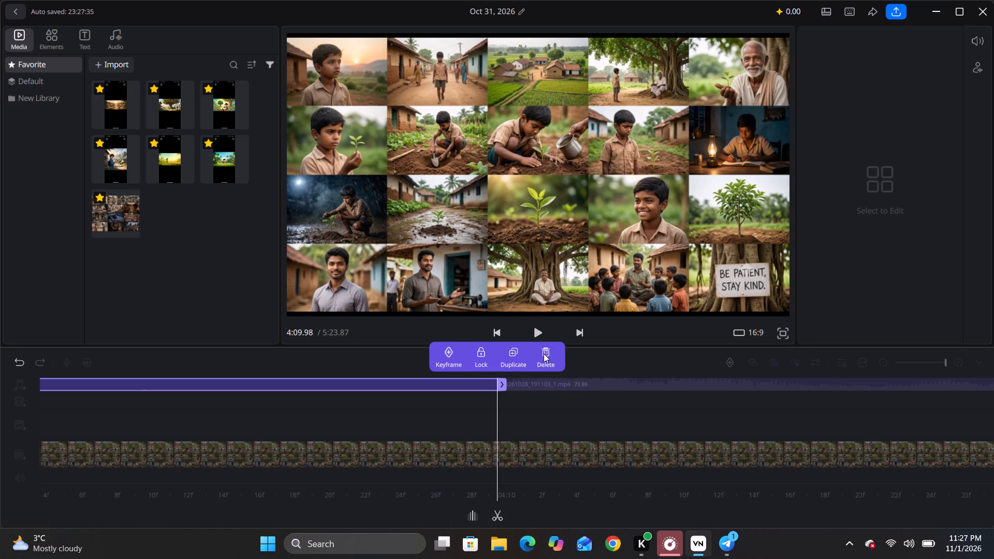
Move the 73.89-second audio clip back against the end of the preceding audio clip, closing the gap at about 4:06.75.
{"action": "left_click_drag", "start_coordinate": [543, 385], "coordinate": [236, 393]}
{"action": "left_click_drag", "start_coordinate": [208, 413], "coordinate": [729, 415]}
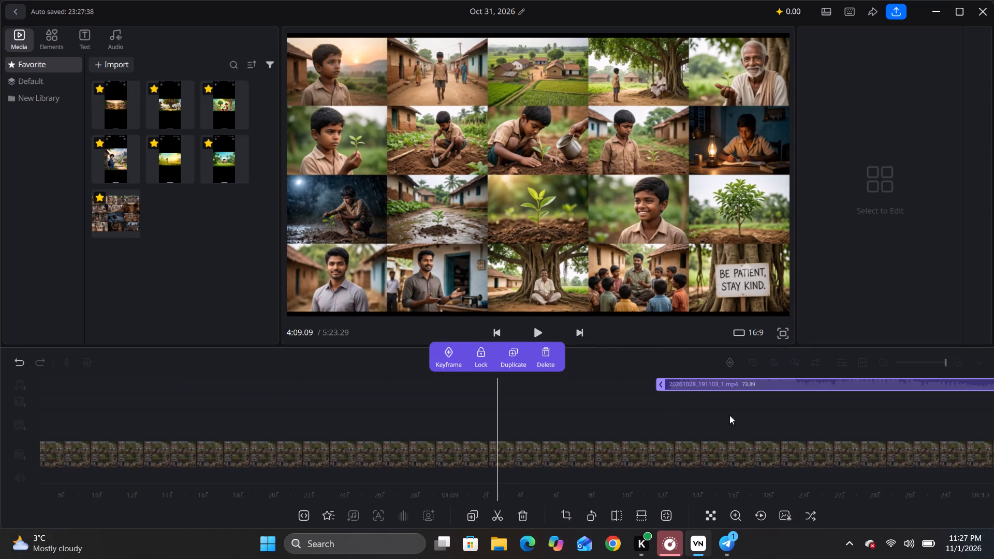
{"action": "left_click_drag", "start_coordinate": [729, 415], "coordinate": [732, 415]}
{"action": "left_click_drag", "start_coordinate": [738, 387], "coordinate": [302, 393]}
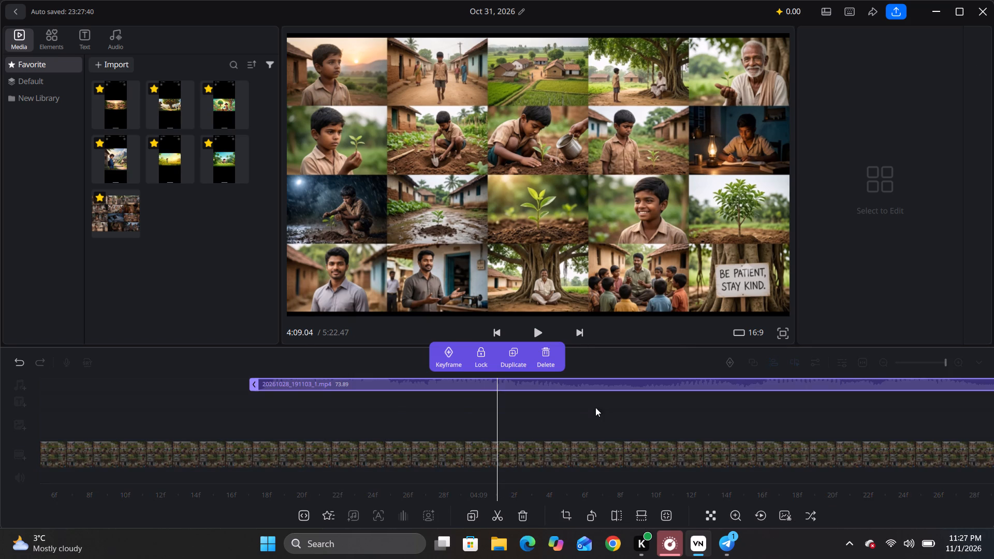
{"action": "left_click_drag", "start_coordinate": [456, 414], "coordinate": [953, 417]}
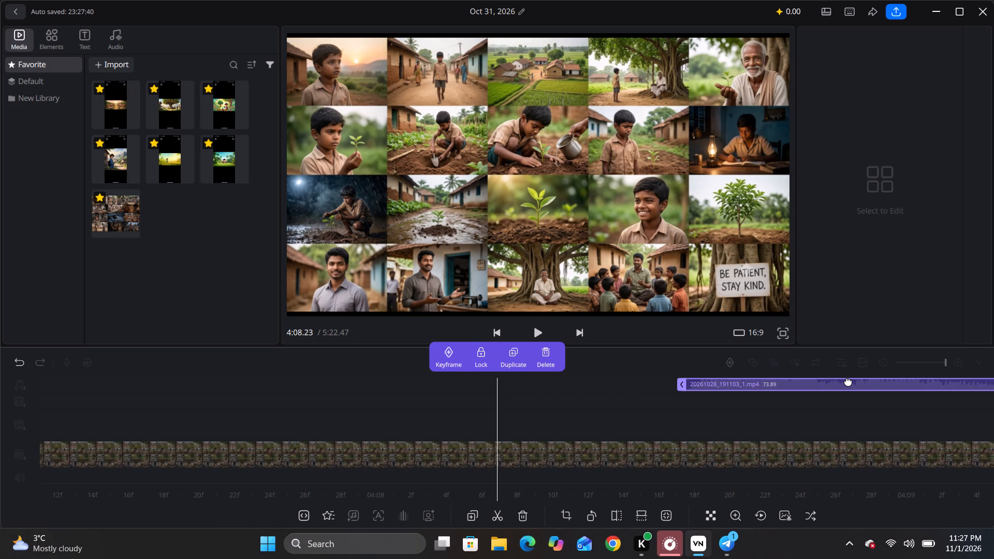
{"action": "left_click_drag", "start_coordinate": [851, 386], "coordinate": [106, 390]}
{"action": "left_click_drag", "start_coordinate": [129, 420], "coordinate": [133, 420]}
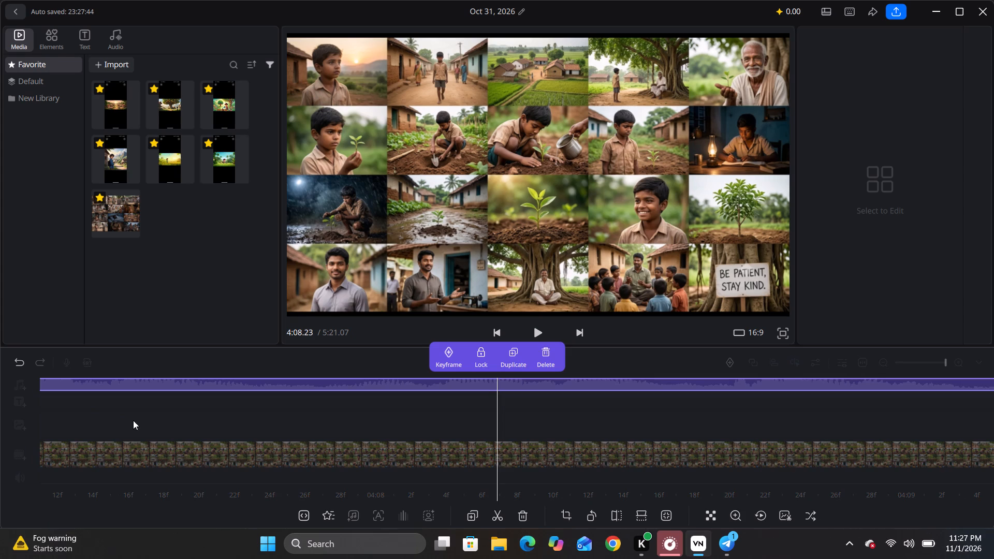
{"action": "left_click_drag", "start_coordinate": [133, 420], "coordinate": [898, 417]}
{"action": "left_click_drag", "start_coordinate": [833, 385], "coordinate": [732, 385]}
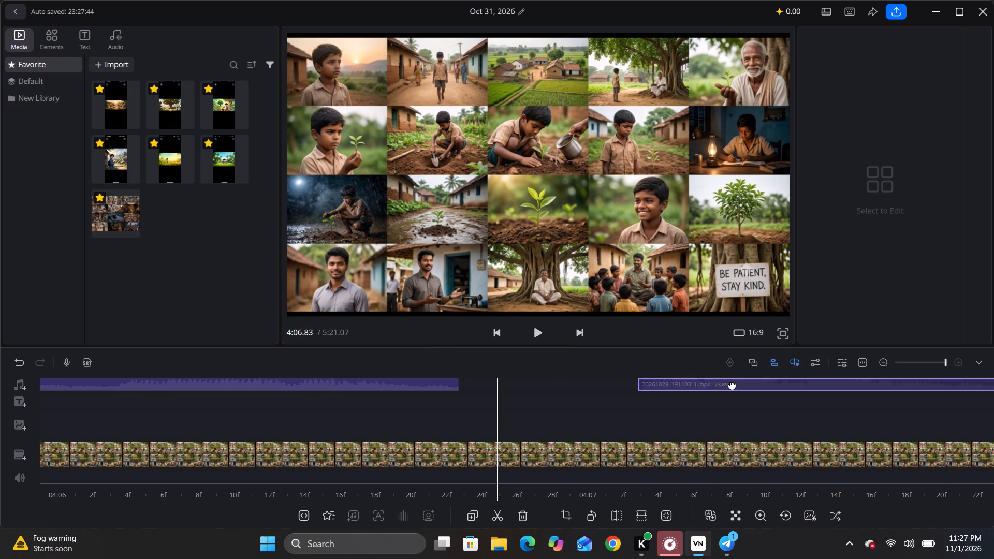
{"action": "left_click_drag", "start_coordinate": [732, 385], "coordinate": [605, 388]}
{"action": "left_click_drag", "start_coordinate": [425, 405], "coordinate": [990, 406]}
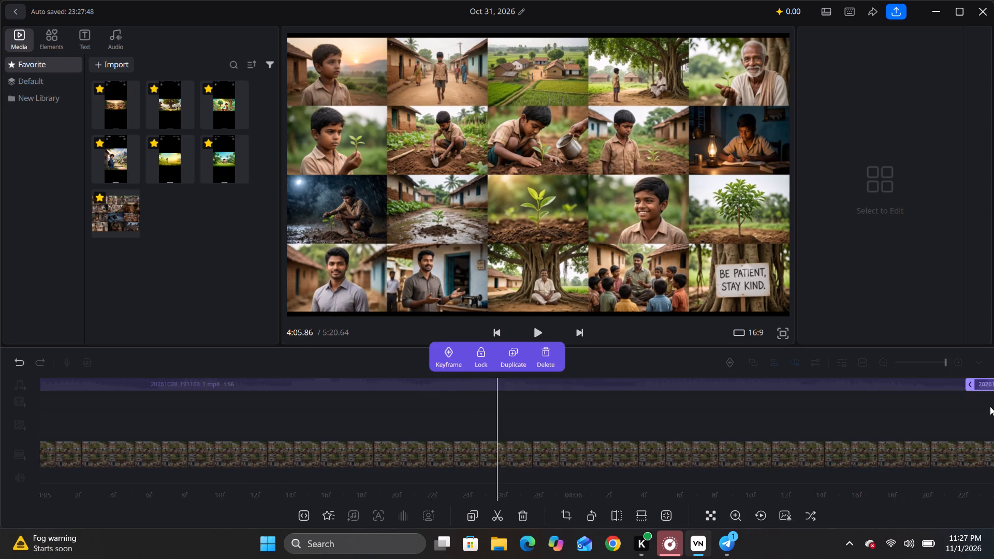
{"action": "left_click_drag", "start_coordinate": [990, 406], "coordinate": [993, 406]}
Play the following phrase, split the last audio clip at 4:08.68 and 4:09.11, and delete the 0.42-second silent fragment between the splits.
{"action": "key", "text": "space"}
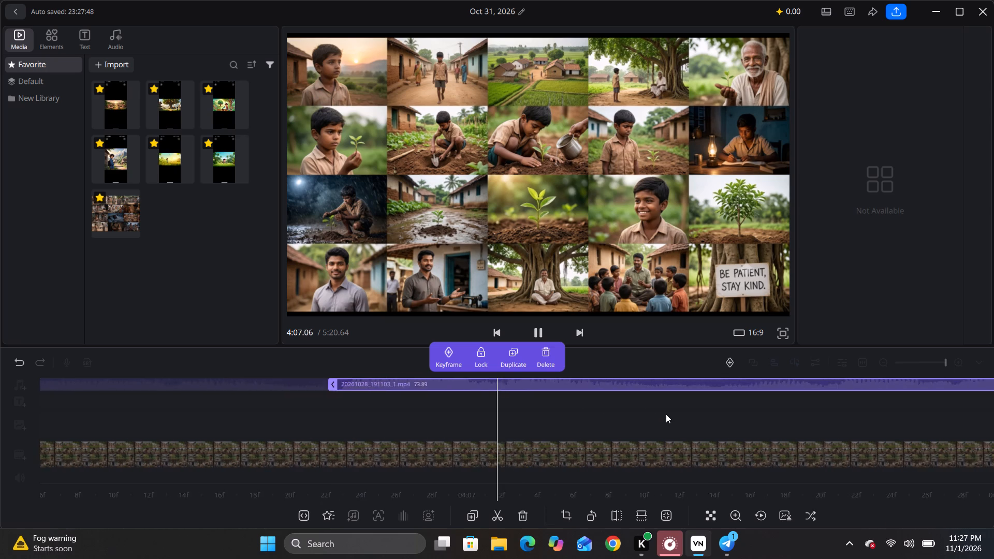
{"action": "key", "text": "space"}
{"action": "key", "text": "space"}
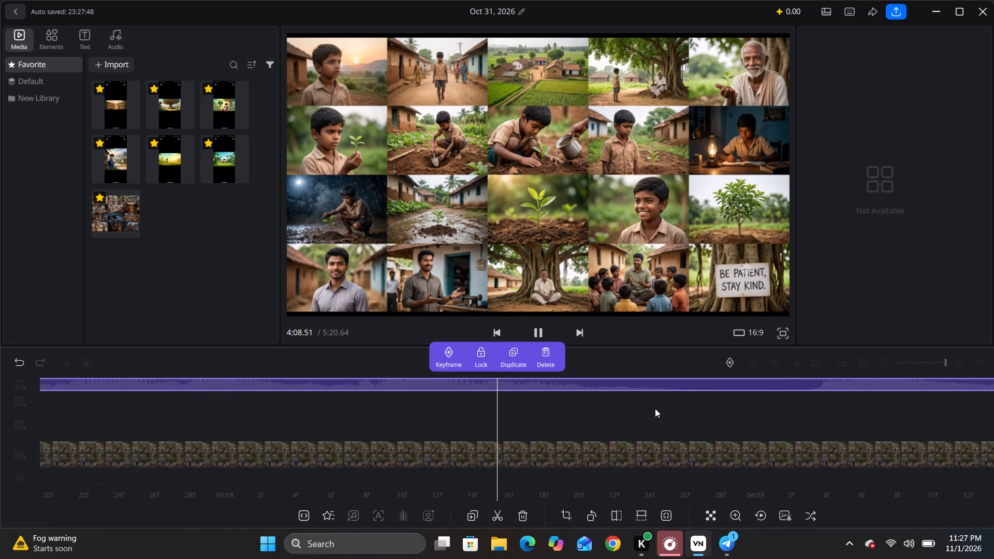
{"action": "key", "text": "space"}
{"action": "left_click_drag", "start_coordinate": [418, 416], "coordinate": [448, 419]}
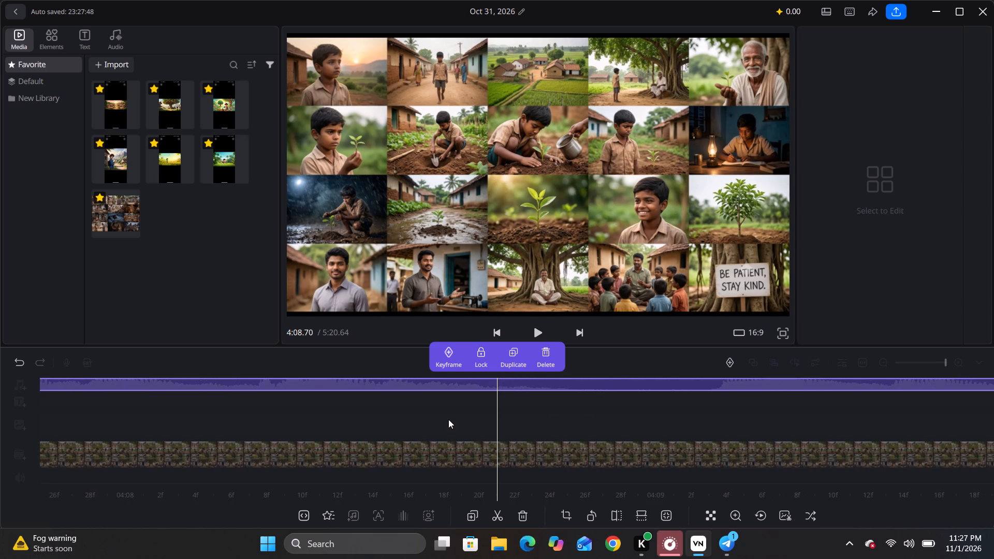
{"action": "left_click_drag", "start_coordinate": [448, 419], "coordinate": [458, 417]}
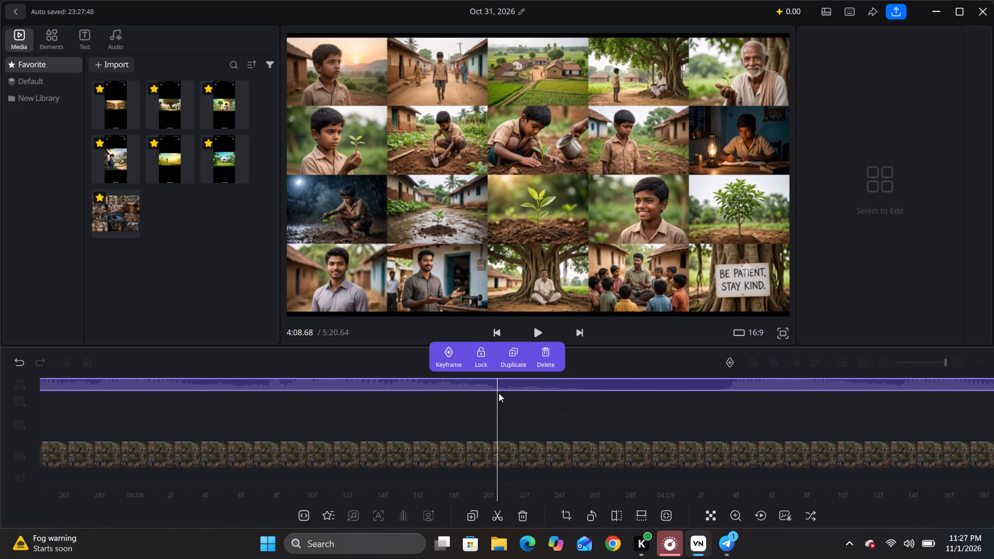
{"action": "key", "text": "ctrl+b"}
{"action": "key", "text": "space"}
{"action": "key", "text": "space"}
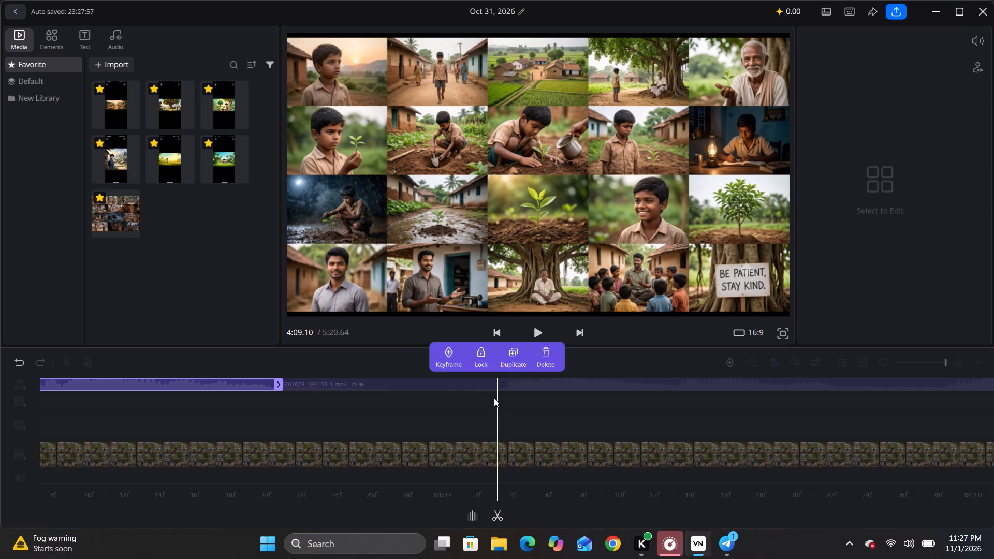
{"action": "left_click", "coordinate": [500, 386]}
{"action": "left_click_drag", "start_coordinate": [509, 407], "coordinate": [503, 410]}
{"action": "key", "text": "ctrl+b"}
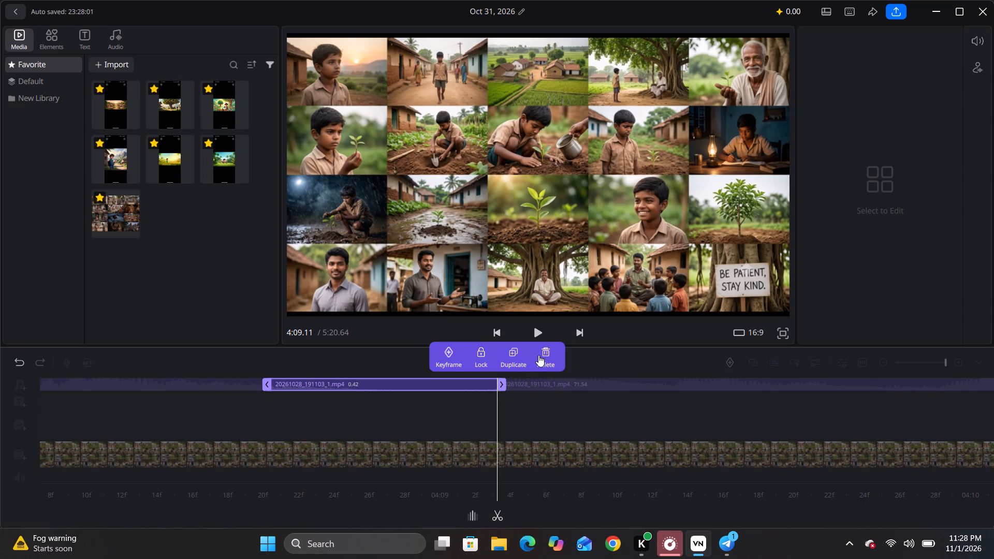
{"action": "left_click", "coordinate": [546, 351]}
Move the 71.54-second audio clip back against the end of the preceding audio clip, closing the gap at 4:08.68.
{"action": "left_click_drag", "start_coordinate": [549, 383], "coordinate": [319, 385]}
{"action": "left_click_drag", "start_coordinate": [258, 410], "coordinate": [752, 410]}
Play the following phrase and split the last audio clip at about 4:10.19, where its waveform falls silent.
{"action": "key", "text": "space"}
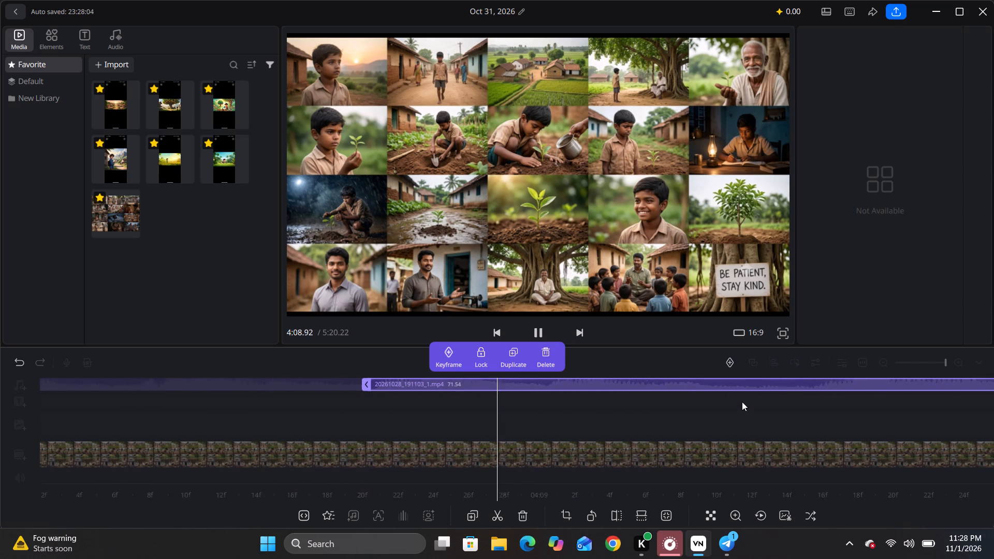
{"action": "key", "text": "space"}
{"action": "key", "text": "space"}
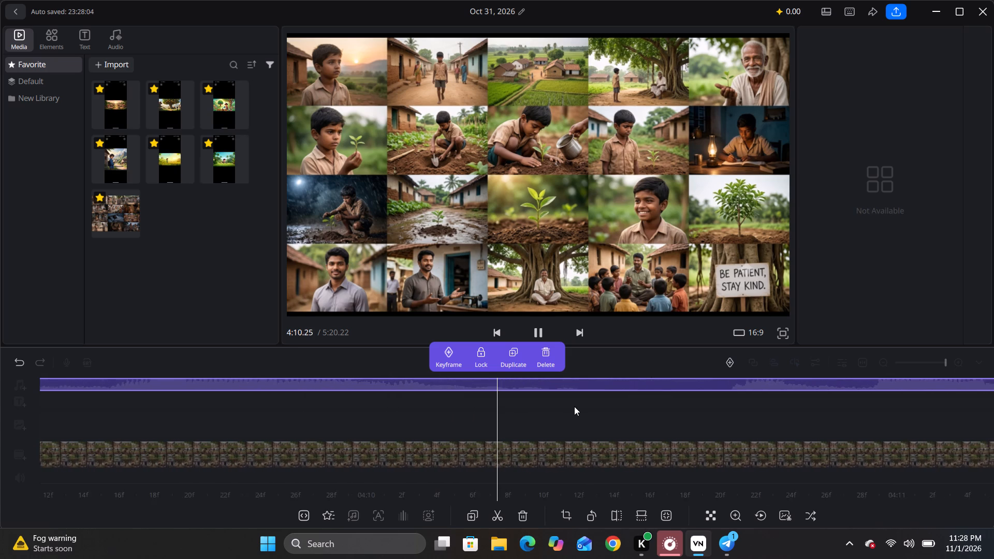
{"action": "key", "text": "space"}
{"action": "left_click_drag", "start_coordinate": [477, 414], "coordinate": [592, 407]}
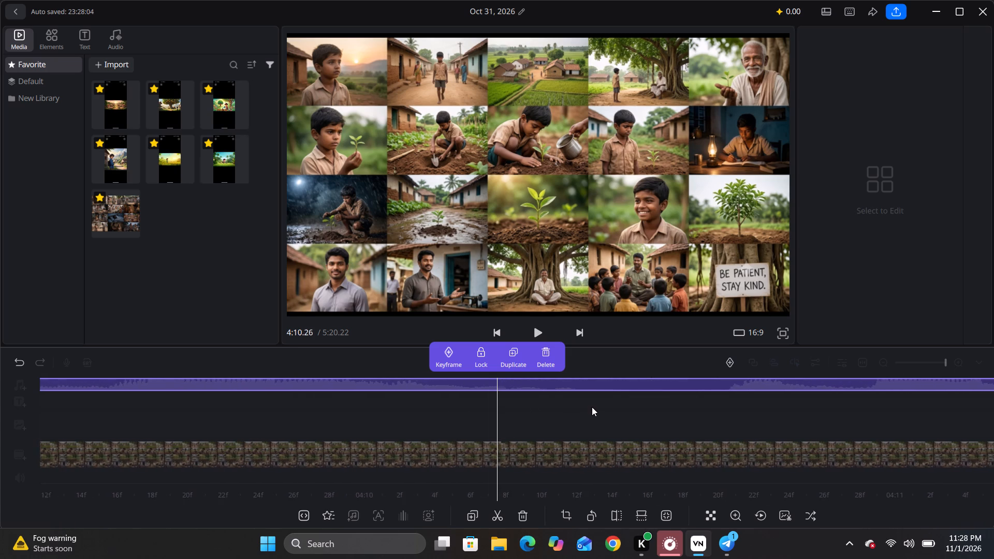
{"action": "left_click_drag", "start_coordinate": [592, 407], "coordinate": [574, 411]}
{"action": "key", "text": "ctrl+b"}
Play the phrase after the pause and split the last audio clip at 4:12.96, where that phrase ends.
{"action": "key", "text": "space"}
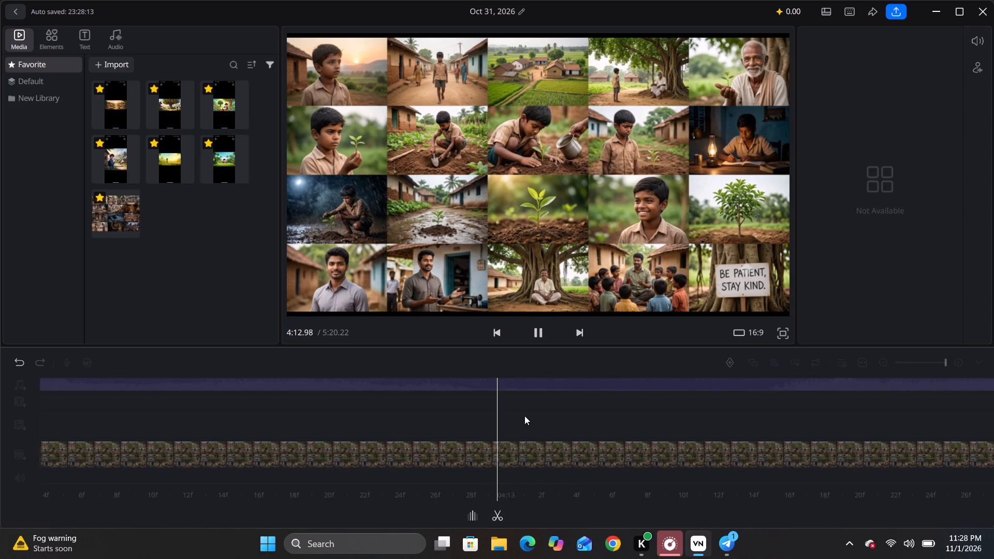
{"action": "key", "text": "space"}
{"action": "left_click_drag", "start_coordinate": [412, 417], "coordinate": [538, 416]}
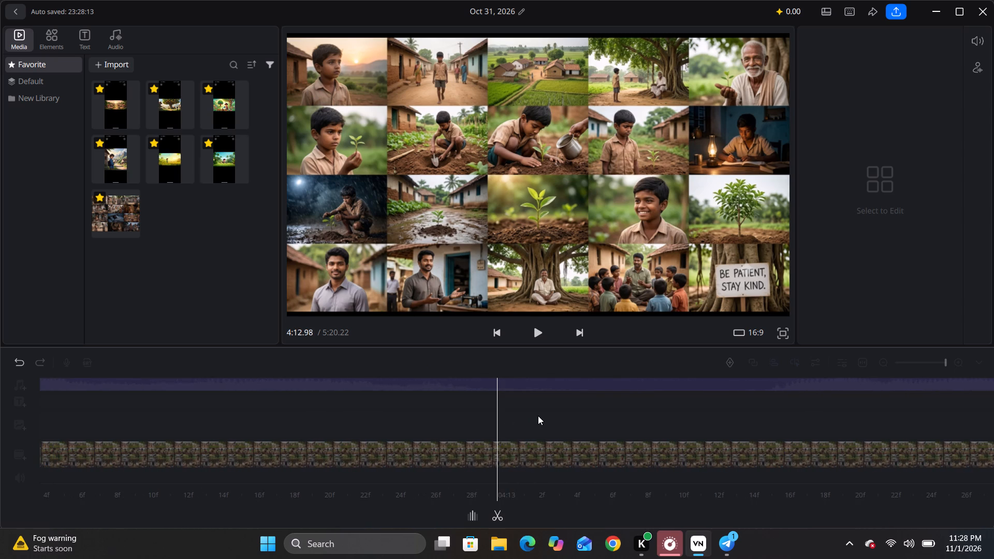
{"action": "left_click_drag", "start_coordinate": [538, 416], "coordinate": [544, 415]}
{"action": "left_click", "coordinate": [500, 380]}
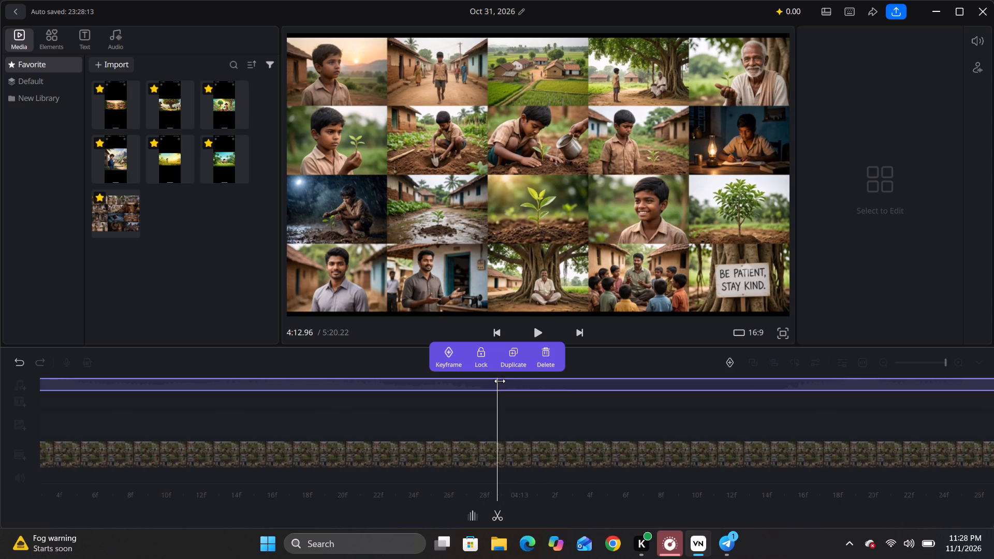
{"action": "key", "text": "ctrl+b"}
Split the 2.77-second audio clip at 4:10.68, where its waveform rises, and delete its 0.49-second silent opening.
{"action": "left_click_drag", "start_coordinate": [420, 418], "coordinate": [662, 414]}
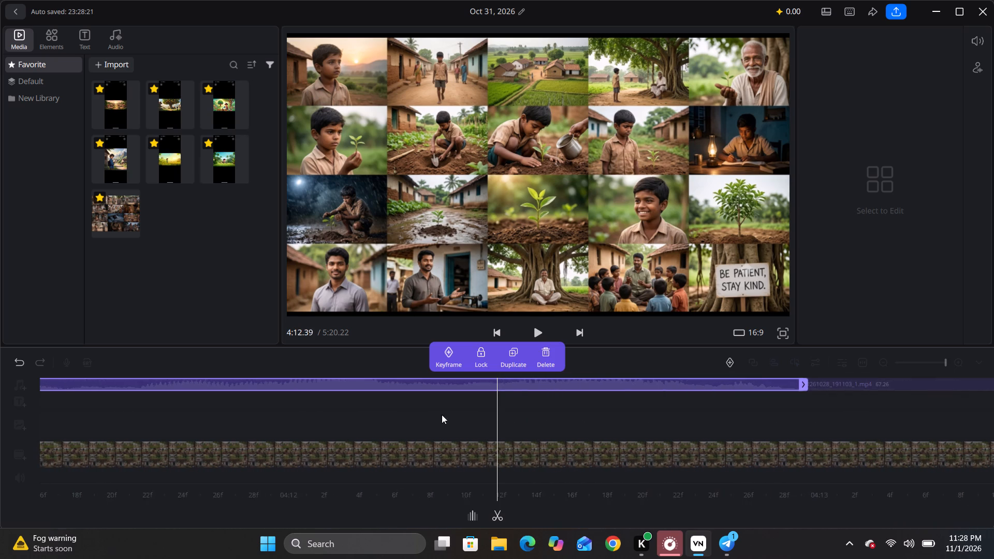
{"action": "left_click_drag", "start_coordinate": [390, 416], "coordinate": [552, 416]}
{"action": "left_click_drag", "start_coordinate": [275, 419], "coordinate": [523, 419]}
{"action": "left_click_drag", "start_coordinate": [358, 418], "coordinate": [493, 418]}
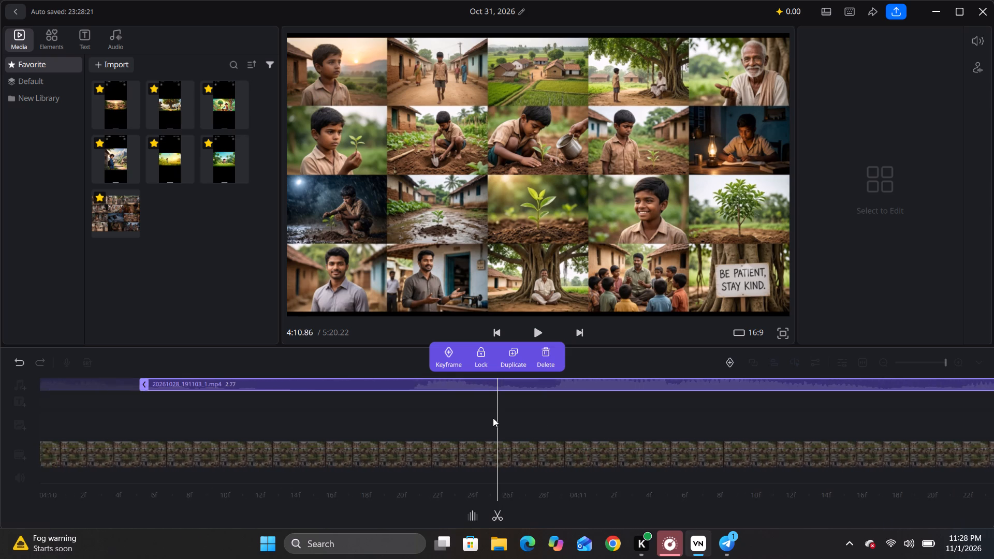
{"action": "left_click_drag", "start_coordinate": [493, 418], "coordinate": [509, 418]}
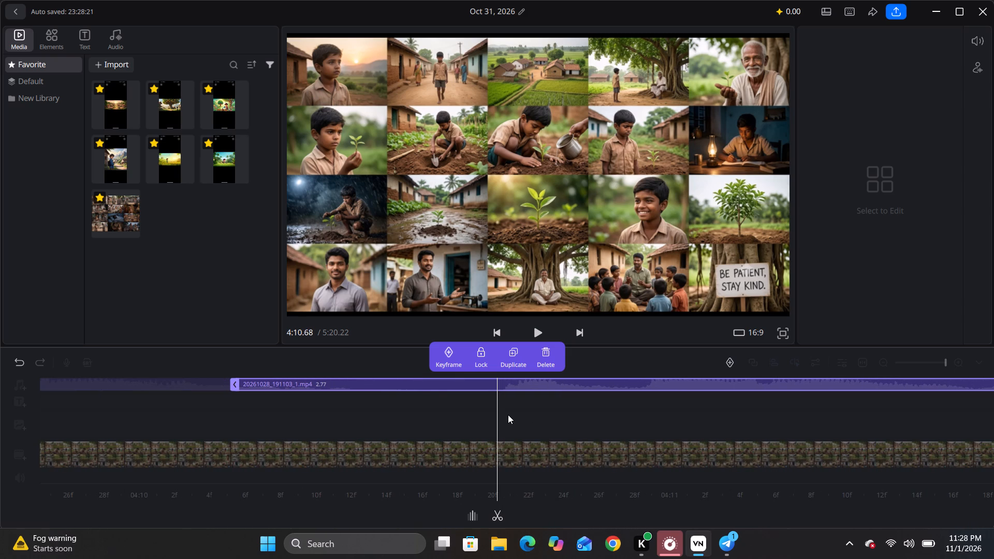
{"action": "key", "text": "ctrl+b"}
{"action": "left_click", "coordinate": [547, 352]}
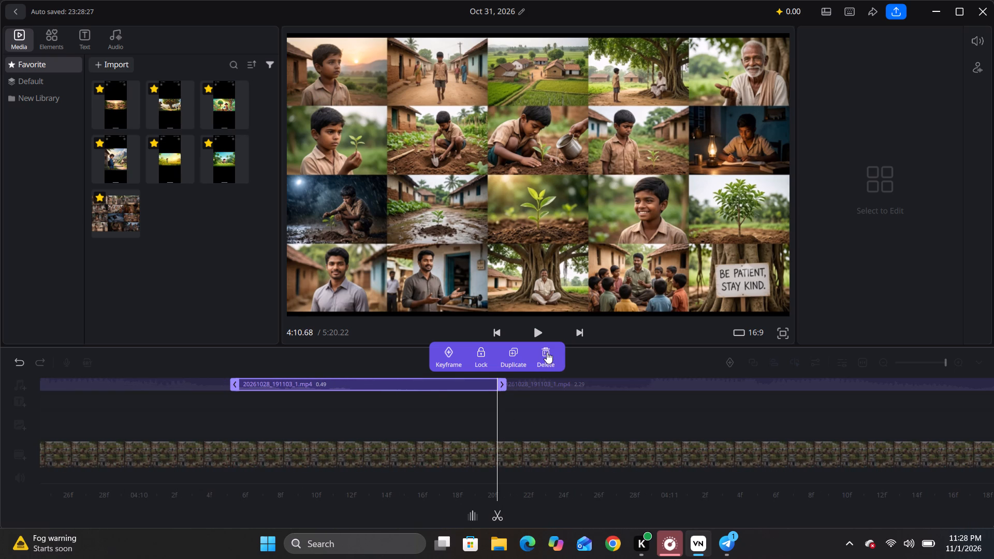
Move the 2.29-second audio clip back against the end of the preceding audio clip, closing the gap at about 4:10.19.
{"action": "left_click_drag", "start_coordinate": [543, 385], "coordinate": [287, 385]}
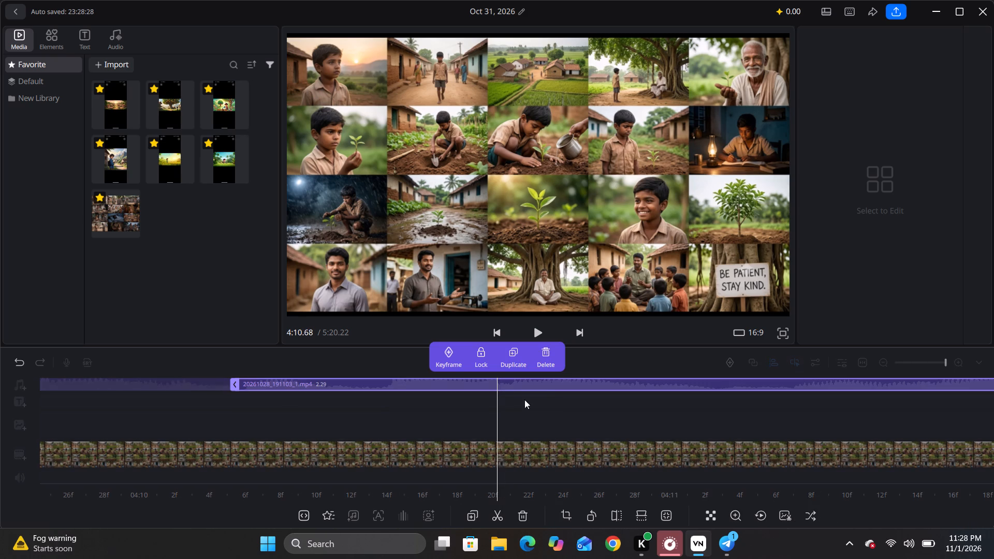
Play on through the following phrases, return to the last audio clip's start, split it at 4:13.49 and delete the 0.53-second silent opening.
{"action": "key", "text": "space"}
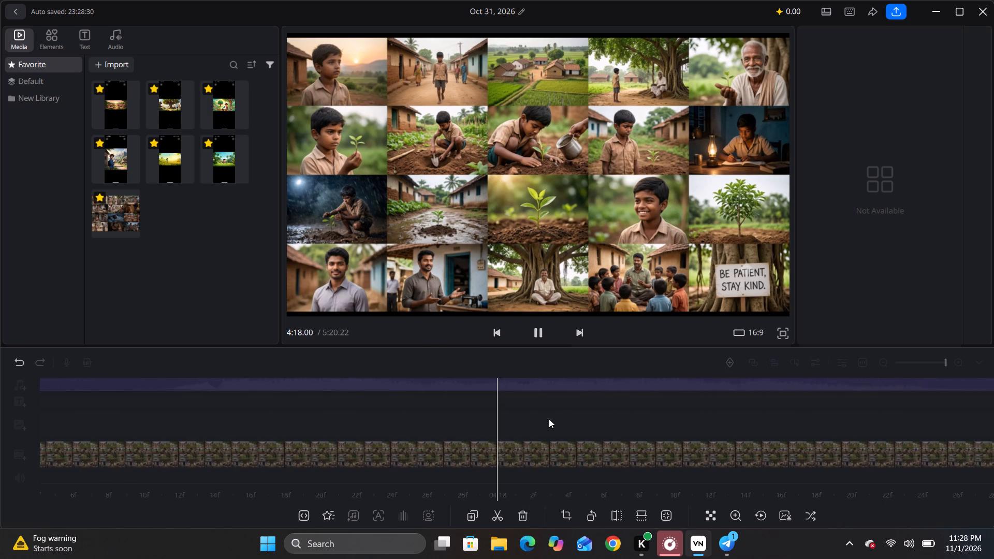
{"action": "key", "text": "space"}
{"action": "left_click_drag", "start_coordinate": [392, 417], "coordinate": [804, 413]}
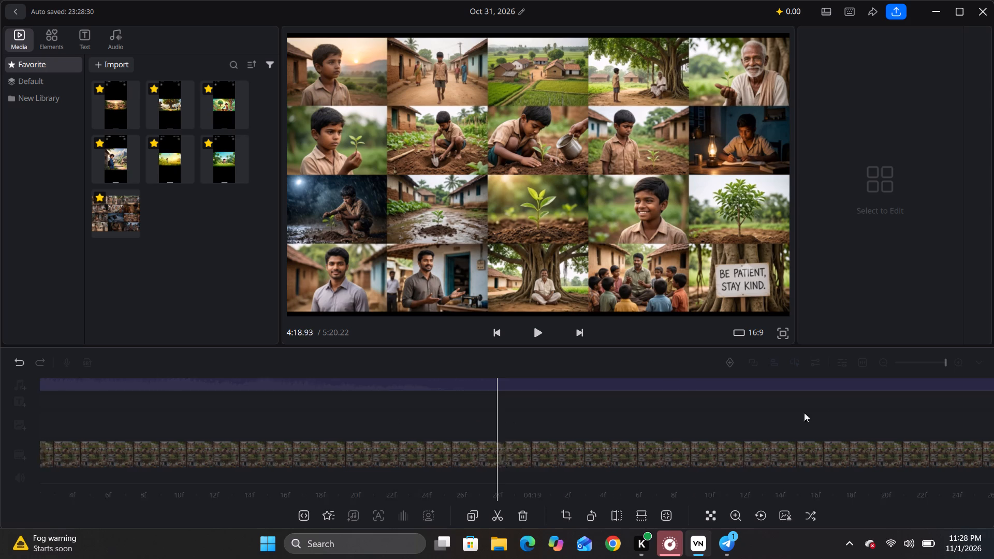
{"action": "left_click_drag", "start_coordinate": [804, 413], "coordinate": [790, 413]}
{"action": "left_click_drag", "start_coordinate": [489, 418], "coordinate": [665, 418]}
{"action": "left_click_drag", "start_coordinate": [449, 415], "coordinate": [698, 415]}
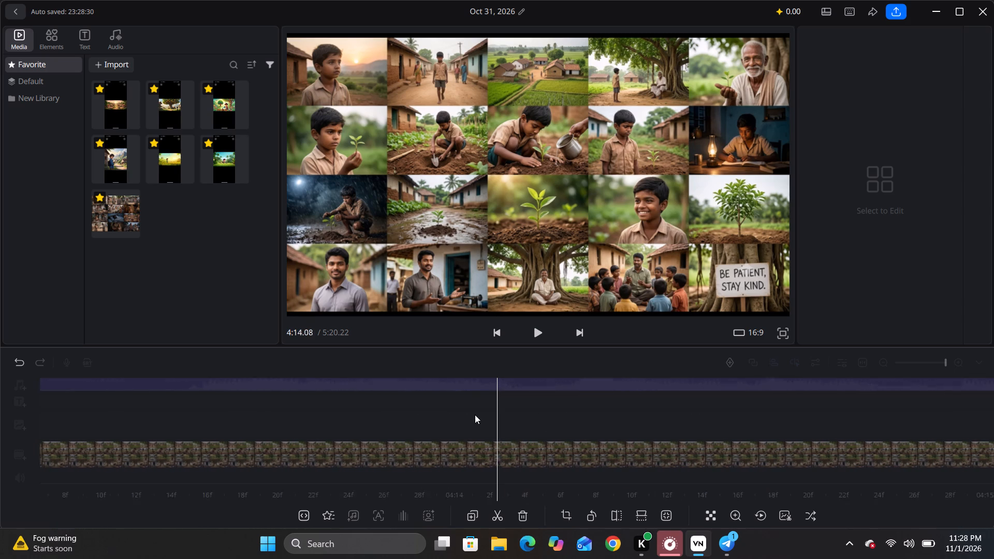
{"action": "left_click_drag", "start_coordinate": [475, 415], "coordinate": [644, 414]}
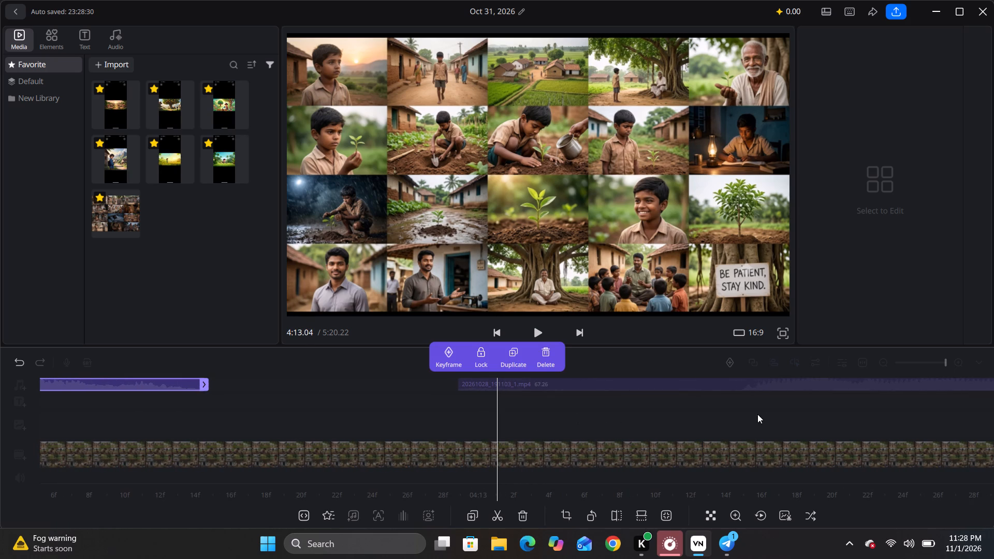
{"action": "left_click_drag", "start_coordinate": [787, 414], "coordinate": [530, 431]}
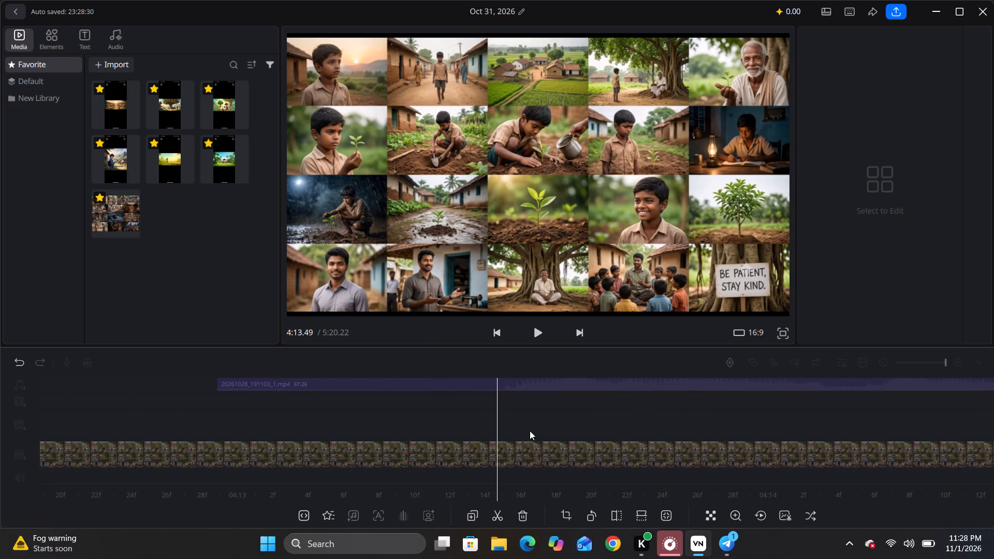
{"action": "left_click_drag", "start_coordinate": [530, 431], "coordinate": [533, 431]}
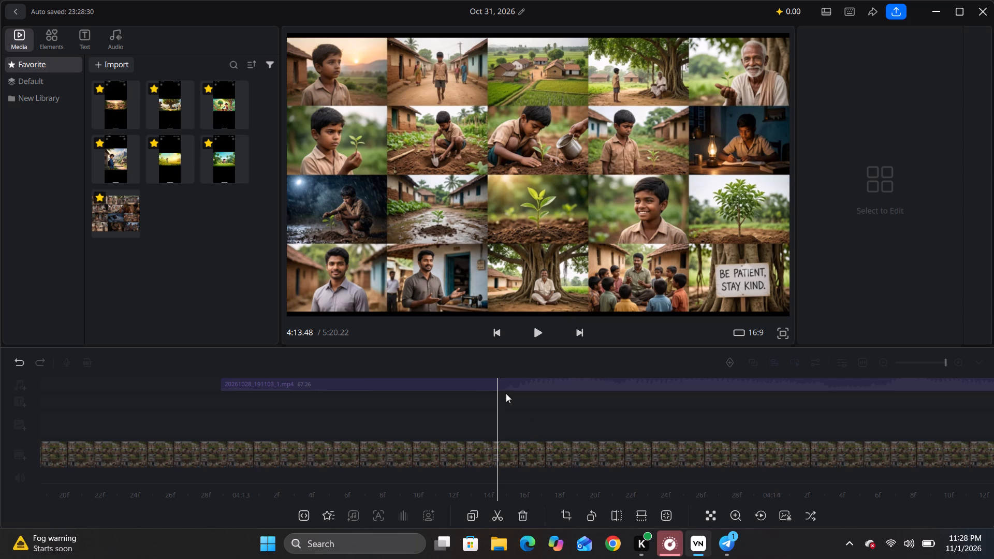
{"action": "left_click", "coordinate": [499, 376]}
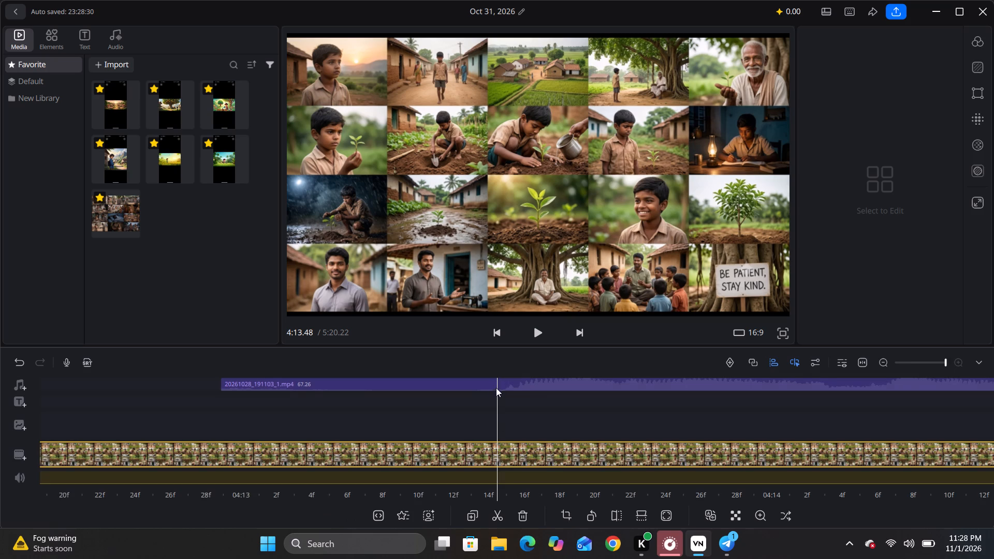
{"action": "left_click_drag", "start_coordinate": [501, 407], "coordinate": [484, 413]}
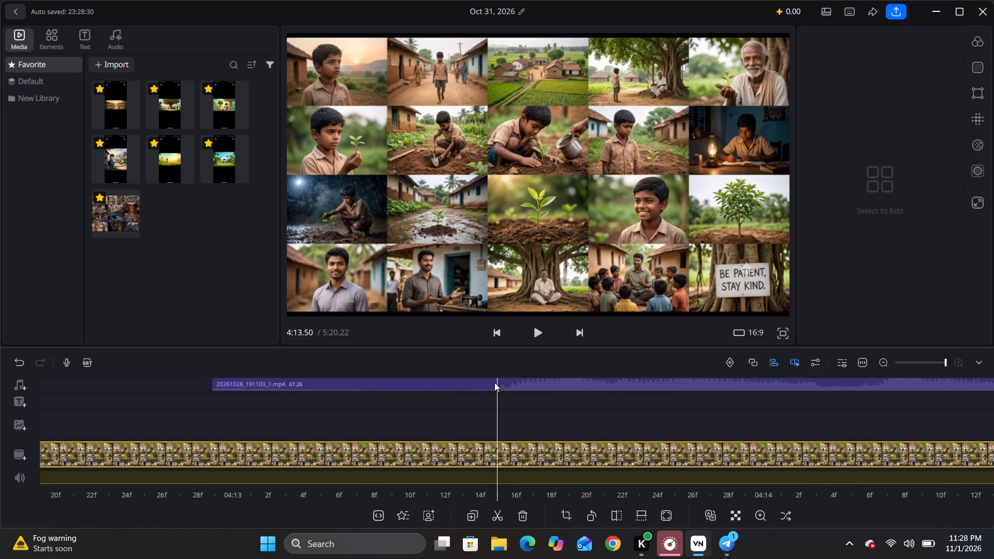
{"action": "left_click", "coordinate": [494, 383]}
{"action": "key", "text": "ctrl+b"}
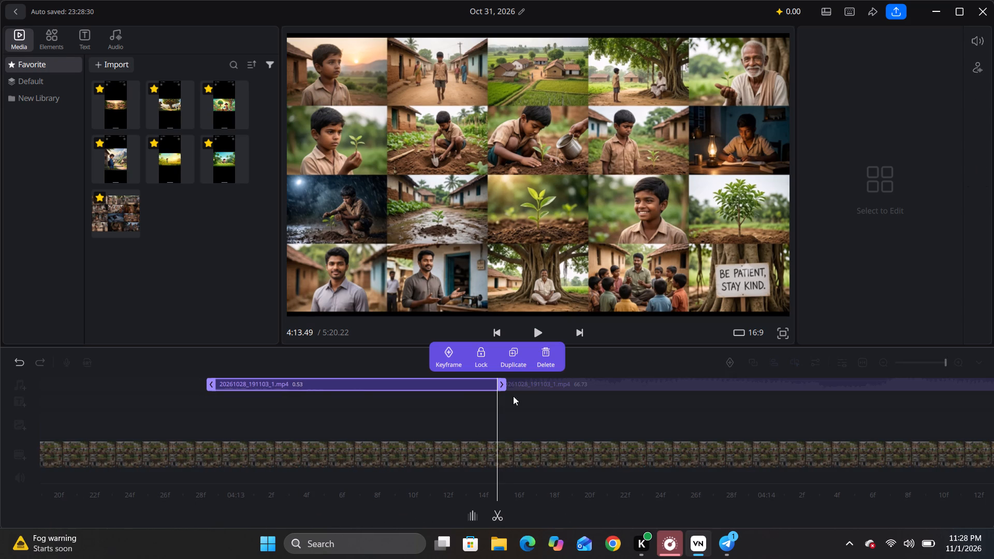
{"action": "left_click", "coordinate": [547, 352]}
Move the 66.73-second audio clip back against the end of the 2.29-second audio clip, closing the gap between them.
{"action": "left_click_drag", "start_coordinate": [564, 385], "coordinate": [287, 389]}
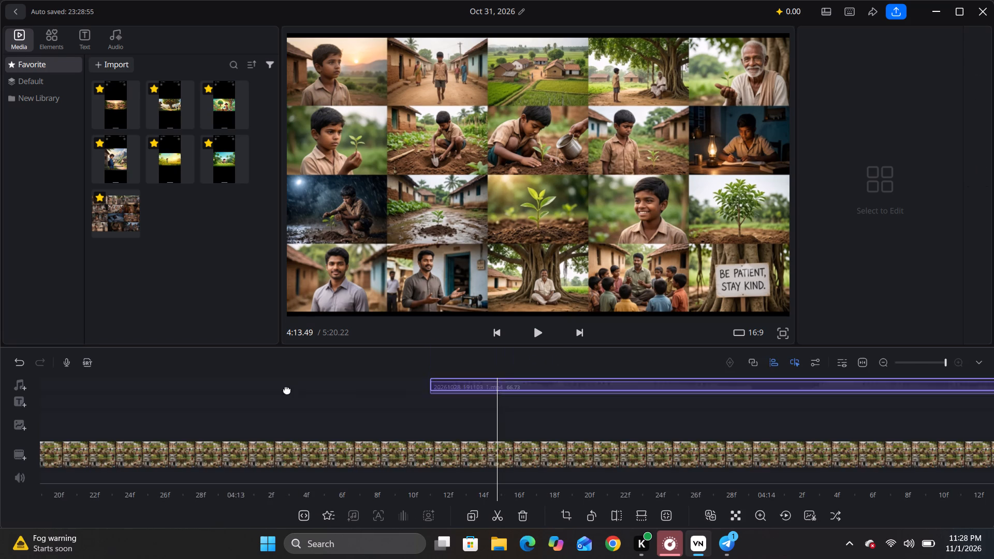
{"action": "left_click_drag", "start_coordinate": [287, 389], "coordinate": [143, 393]}
{"action": "left_click_drag", "start_coordinate": [124, 410], "coordinate": [735, 410]}
{"action": "left_click_drag", "start_coordinate": [738, 386], "coordinate": [487, 414]}
{"action": "left_click_drag", "start_coordinate": [726, 383], "coordinate": [605, 385]}
Play on to the next pause, split the last audio clip at 4:15.43 and 4:16.36, and delete the silent piece between the cuts.
{"action": "key", "text": "space"}
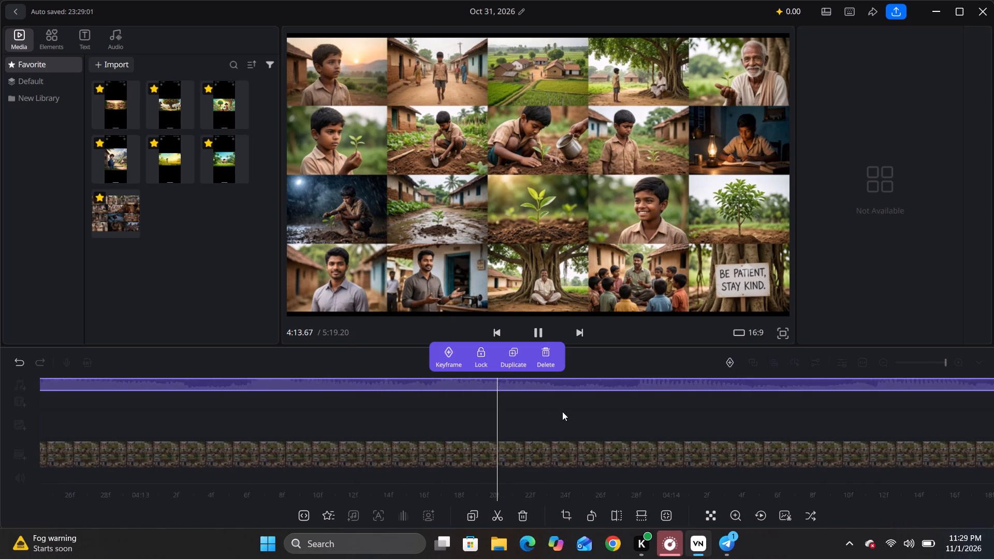
{"action": "key", "text": "space"}
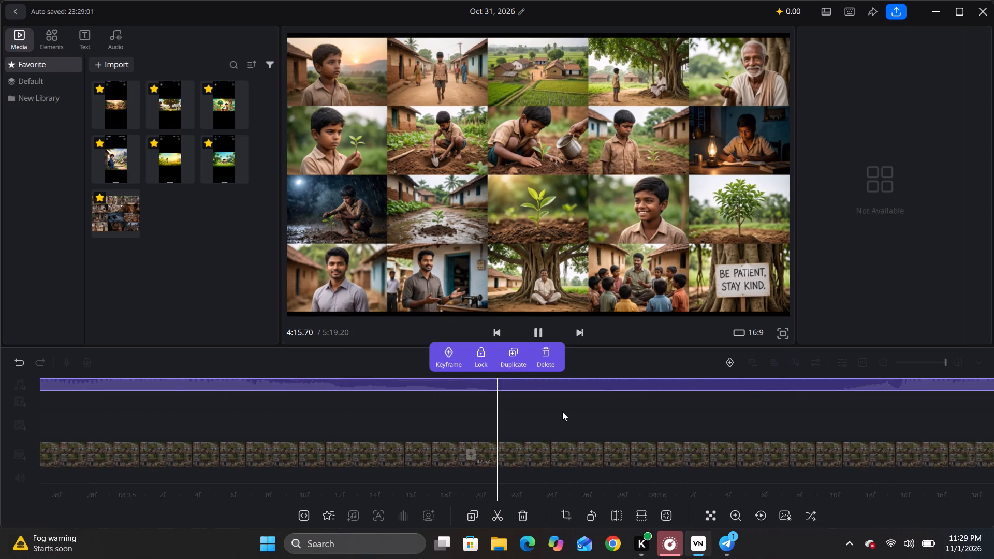
{"action": "left_click_drag", "start_coordinate": [373, 415], "coordinate": [563, 410]}
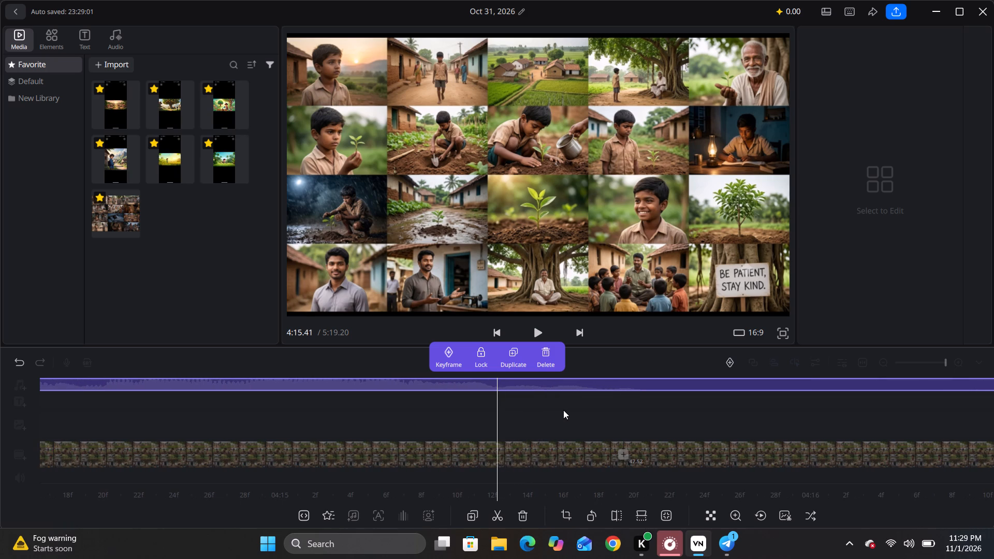
{"action": "left_click_drag", "start_coordinate": [563, 410], "coordinate": [552, 413]}
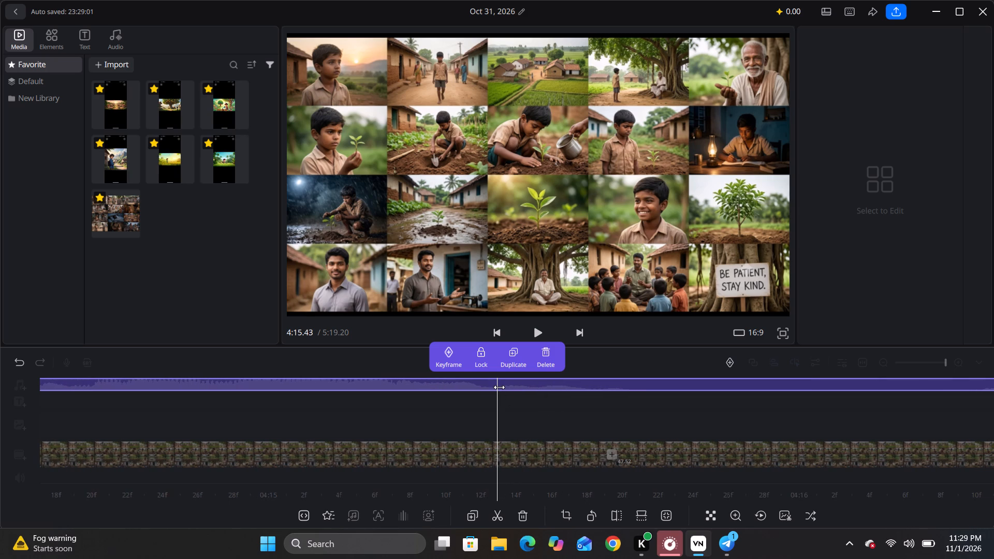
{"action": "key", "text": "ctrl+b"}
{"action": "key", "text": "space"}
{"action": "key", "text": "space"}
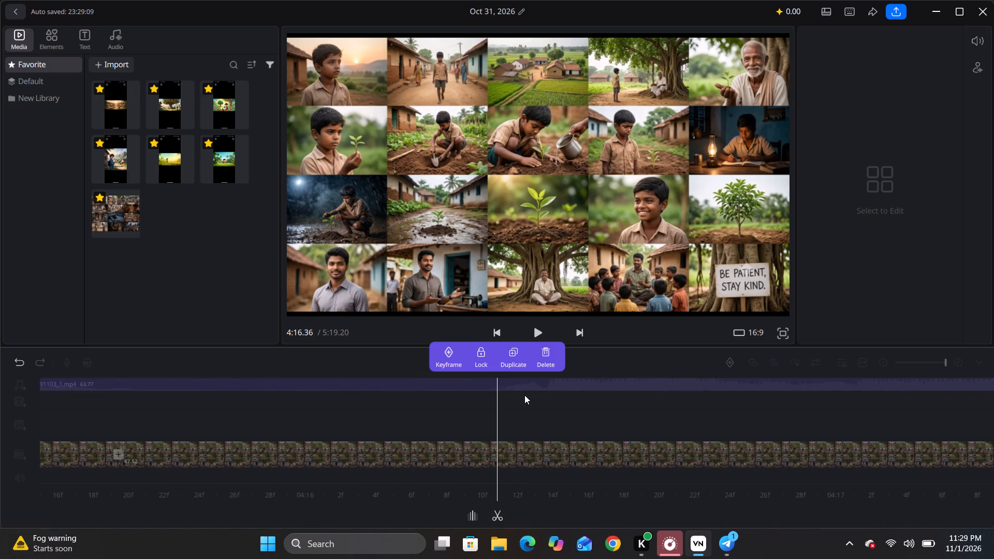
{"action": "left_click", "coordinate": [495, 385]}
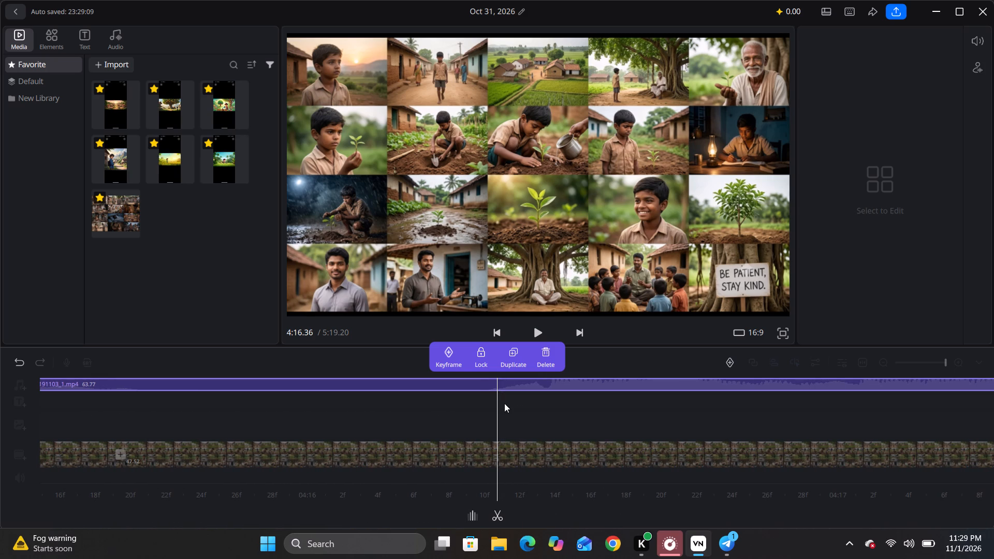
{"action": "key", "text": "ctrl+b"}
{"action": "left_click", "coordinate": [546, 349]}
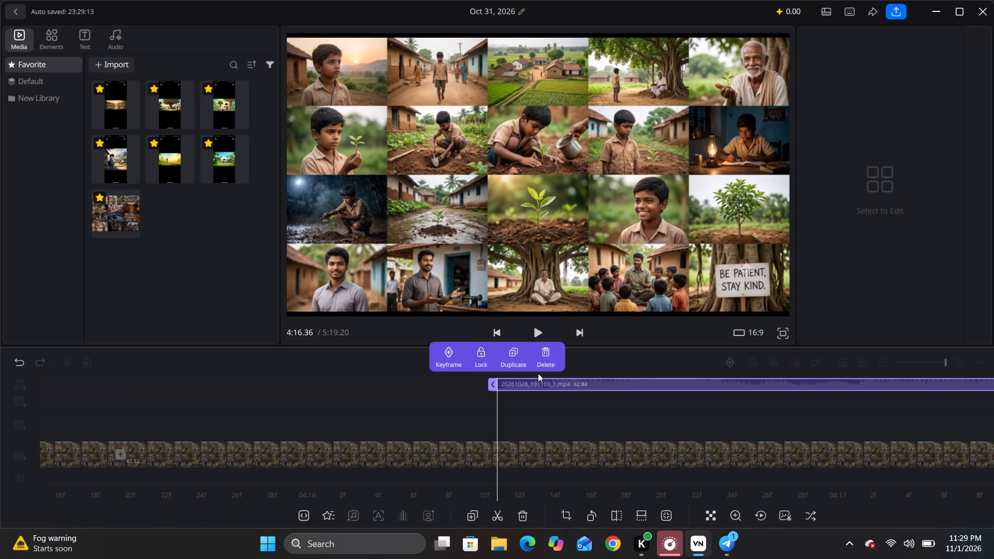
Move the 62.84-second audio clip back against the end of the preceding audio clip, closing the gap at about 4:15.43.
{"action": "left_click_drag", "start_coordinate": [538, 382], "coordinate": [189, 387]}
{"action": "left_click_drag", "start_coordinate": [227, 420], "coordinate": [682, 421]}
{"action": "left_click_drag", "start_coordinate": [681, 386], "coordinate": [538, 387]}
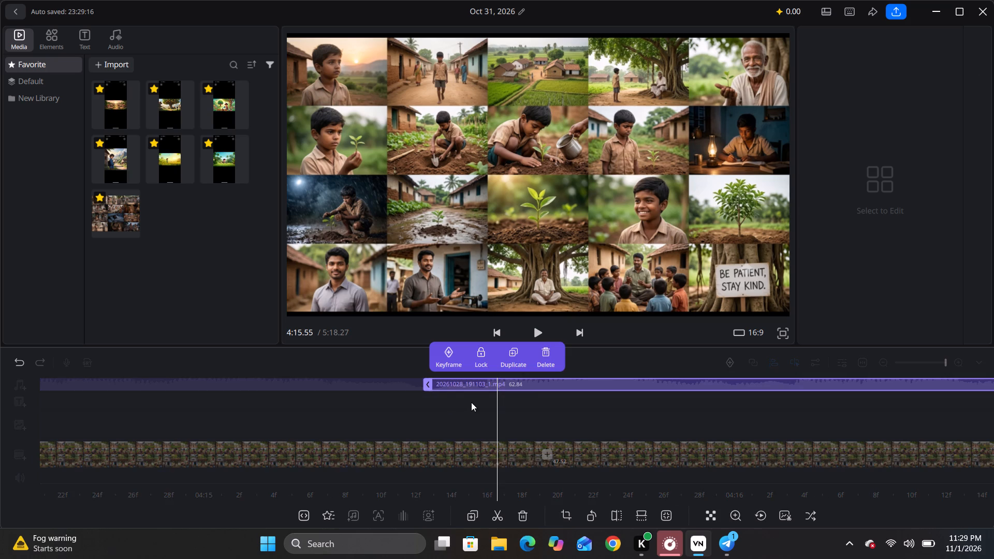
{"action": "left_click_drag", "start_coordinate": [470, 402], "coordinate": [761, 399]}
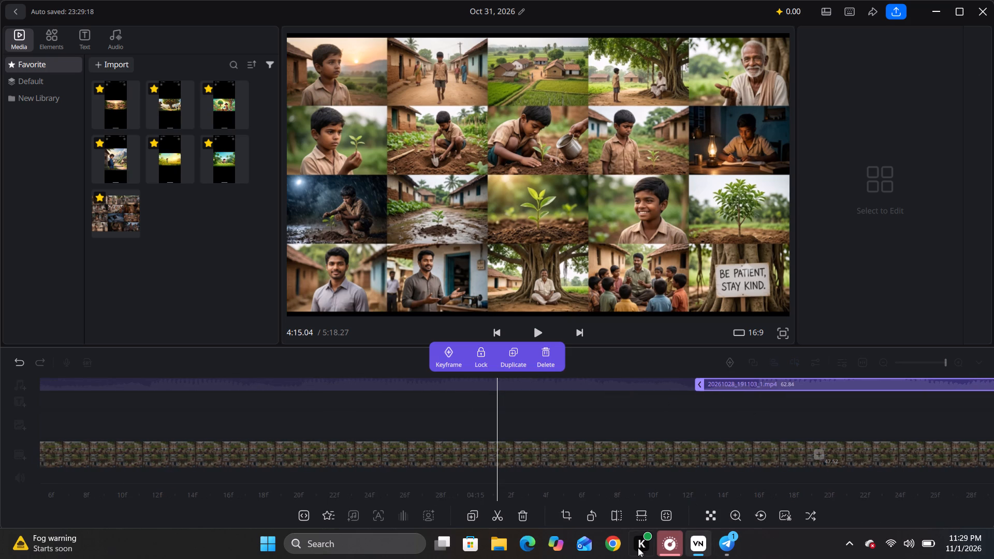
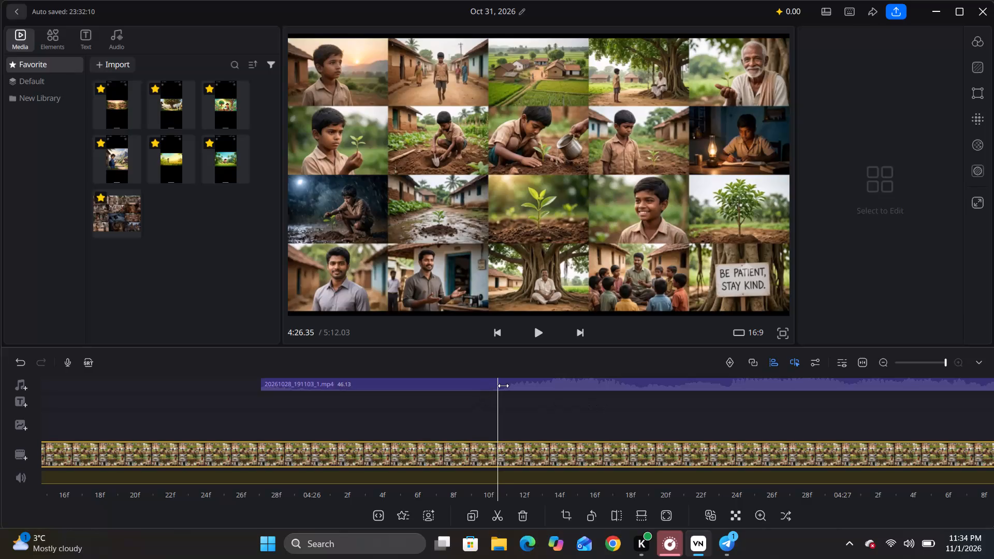
Split the 46.13-second audio clip at 4:26.35 and delete its silent opening piece.
{"action": "left_click", "coordinate": [499, 385]}
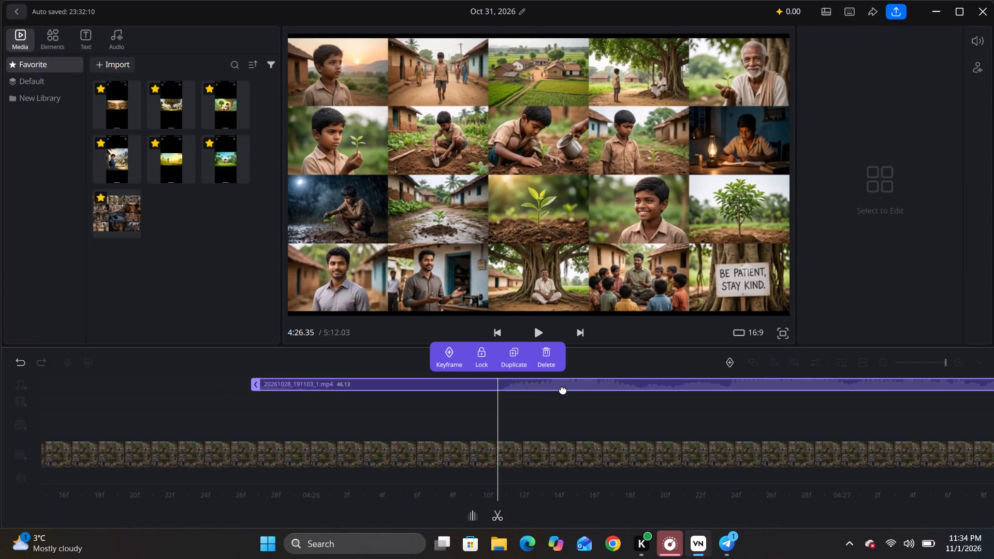
{"action": "key", "text": "ctrl+b"}
{"action": "left_click", "coordinate": [546, 351]}
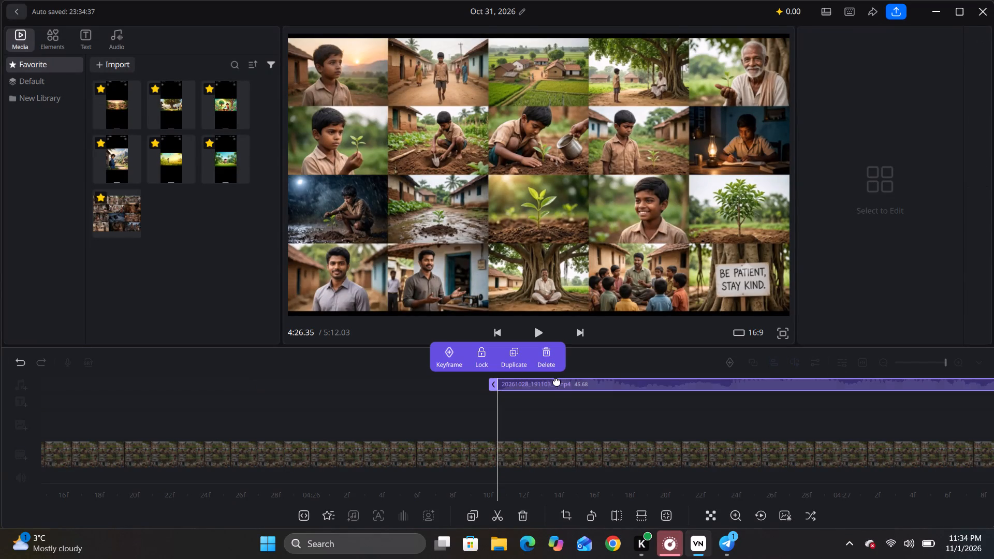
Move the 45.68-second audio clip back against the end of the preceding audio clip, closing the gap at about 4:24.
{"action": "left_click_drag", "start_coordinate": [559, 386], "coordinate": [279, 391]}
{"action": "left_click_drag", "start_coordinate": [250, 414], "coordinate": [942, 418]}
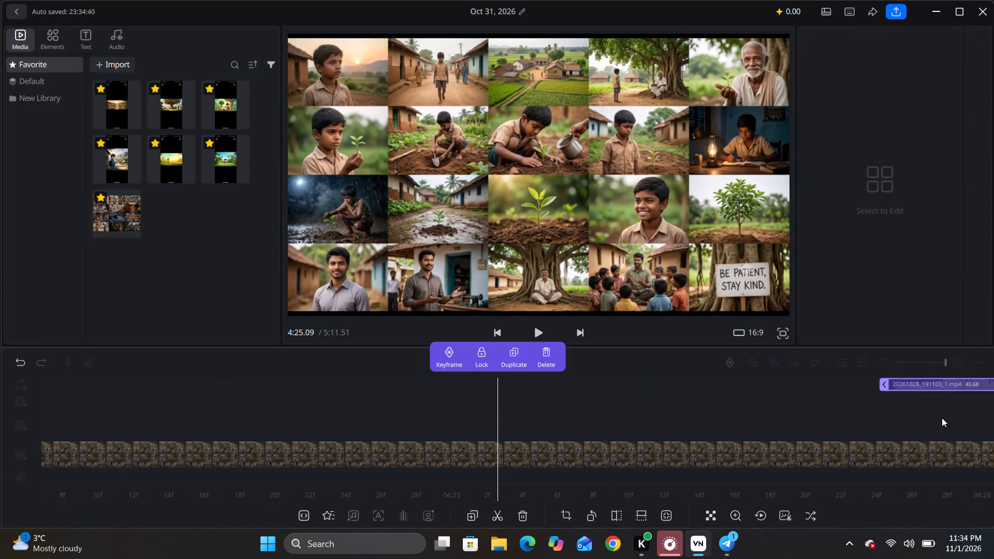
{"action": "left_click_drag", "start_coordinate": [942, 418], "coordinate": [942, 418]}
{"action": "left_click_drag", "start_coordinate": [945, 386], "coordinate": [589, 395]}
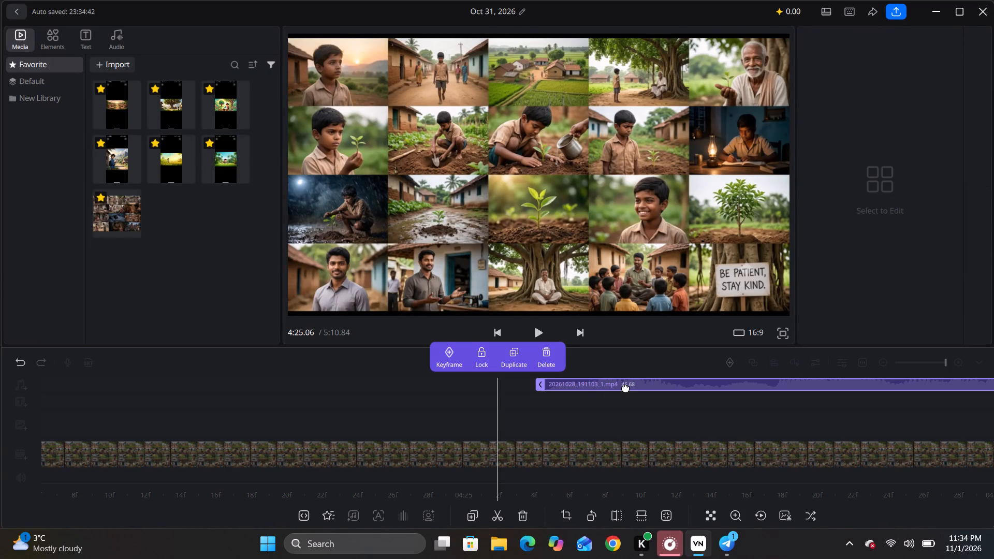
{"action": "left_click_drag", "start_coordinate": [625, 387], "coordinate": [0, 387]}
{"action": "left_click_drag", "start_coordinate": [210, 415], "coordinate": [676, 411]}
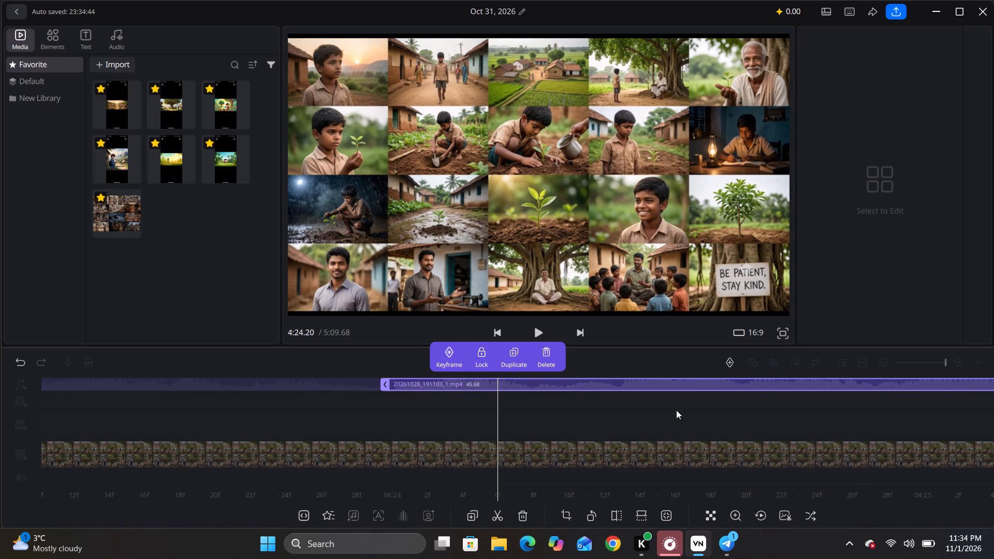
{"action": "left_click_drag", "start_coordinate": [518, 387], "coordinate": [534, 382]}
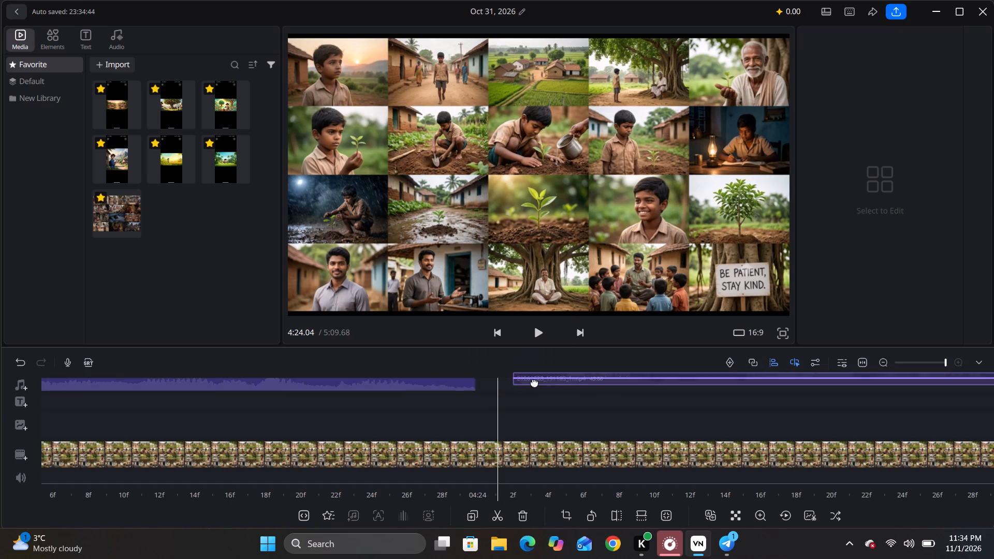
{"action": "left_click_drag", "start_coordinate": [534, 382], "coordinate": [510, 388]}
Play on to the next pause, split the last audio clip at 4:25.91 and 4:27.74, and delete the silent piece between the cuts.
{"action": "key", "text": "space"}
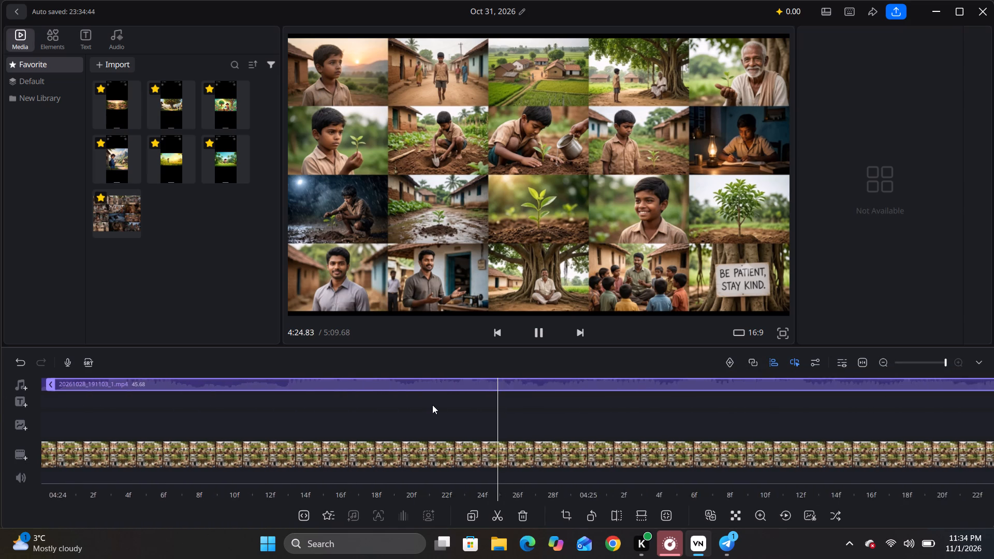
{"action": "key", "text": "space"}
{"action": "left_click_drag", "start_coordinate": [445, 418], "coordinate": [492, 416]}
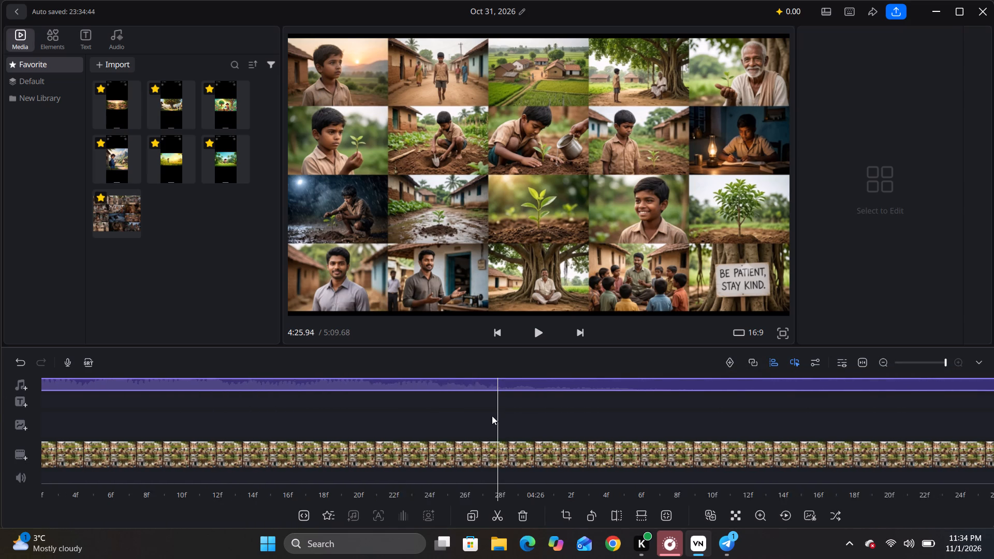
{"action": "left_click_drag", "start_coordinate": [492, 416], "coordinate": [489, 409]}
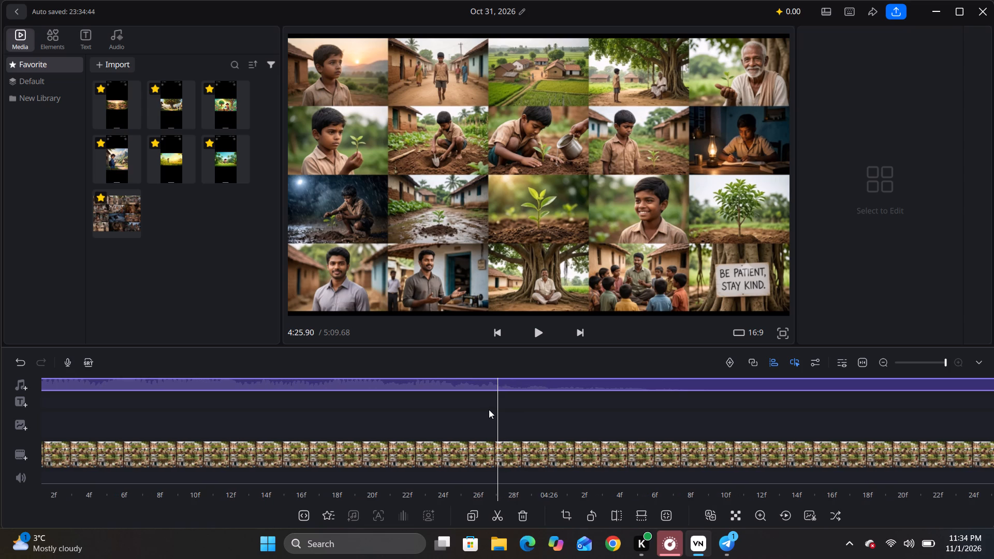
{"action": "left_click_drag", "start_coordinate": [489, 409], "coordinate": [486, 412]}
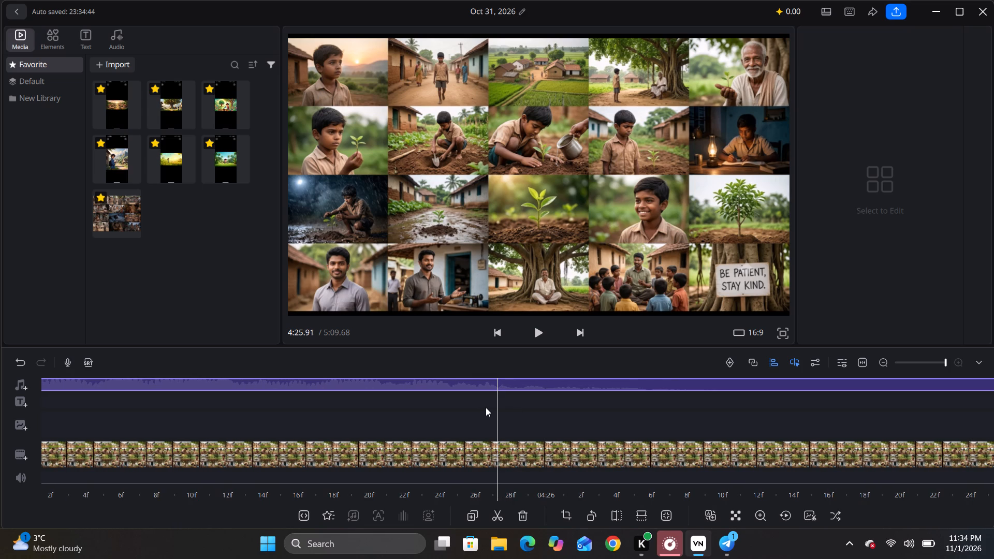
{"action": "key", "text": "ctrl+b"}
{"action": "key", "text": "space"}
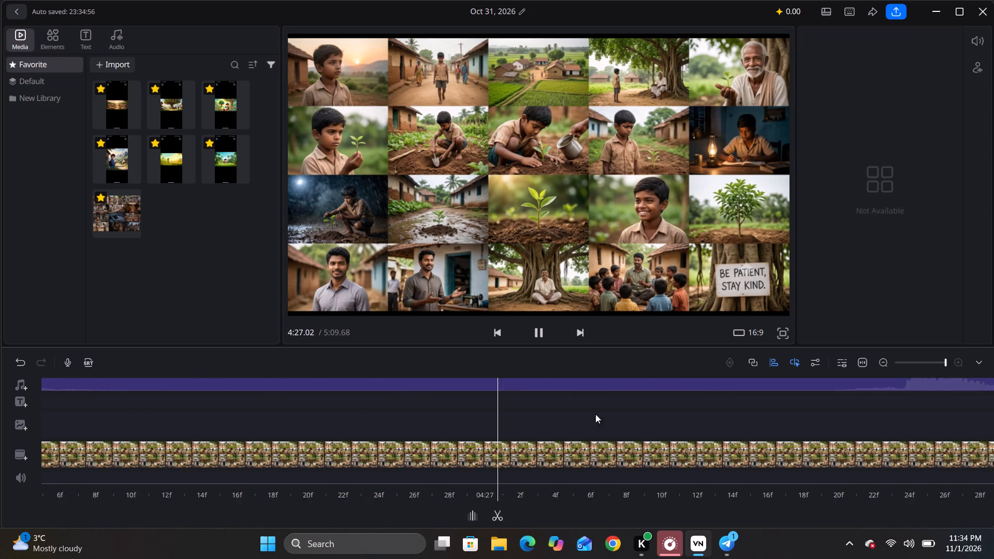
{"action": "key", "text": "space"}
{"action": "left_click_drag", "start_coordinate": [442, 416], "coordinate": [548, 419]}
{"action": "key", "text": "ctrl+b"}
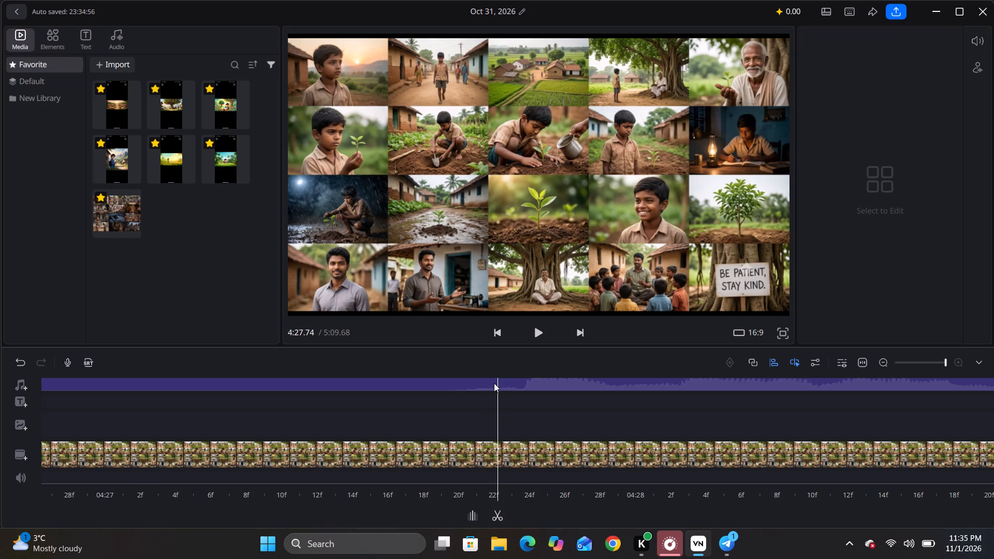
{"action": "left_click", "coordinate": [498, 381]}
{"action": "key", "text": "ctrl+b"}
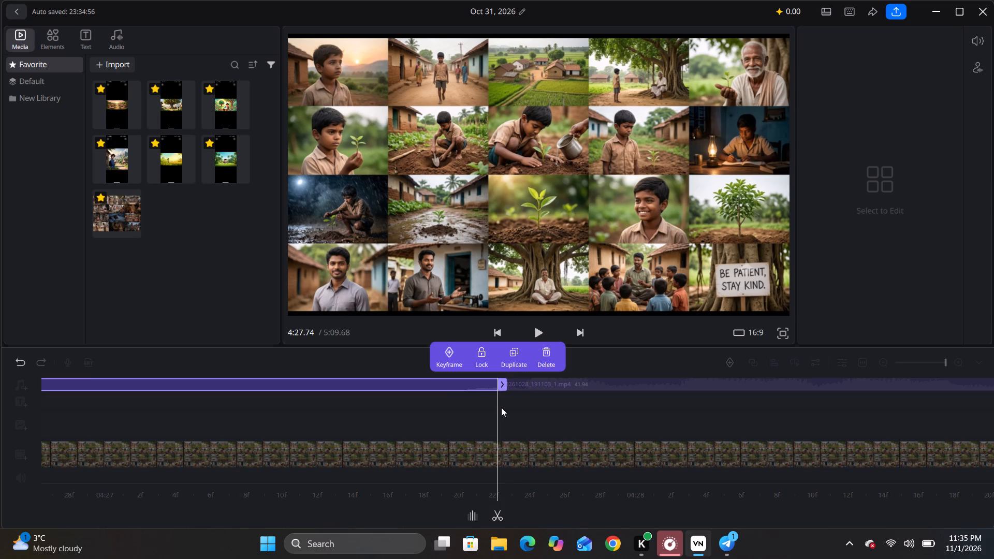
{"action": "left_click", "coordinate": [547, 351]}
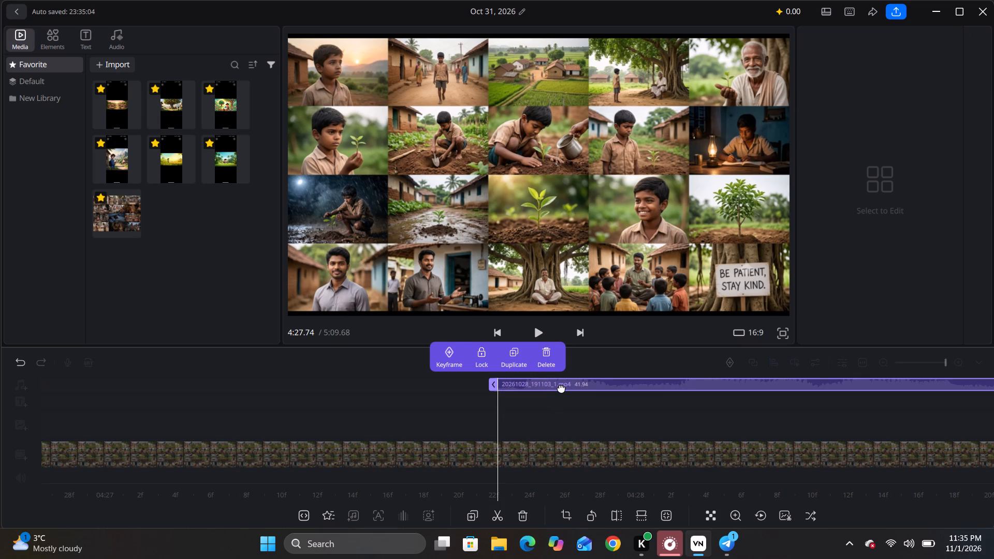
Move the 41.94-second audio clip back against the end of the preceding audio clip, closing the gap at about 4:25.91.
{"action": "left_click_drag", "start_coordinate": [562, 388], "coordinate": [283, 397]}
{"action": "left_click_drag", "start_coordinate": [197, 431], "coordinate": [694, 431]}
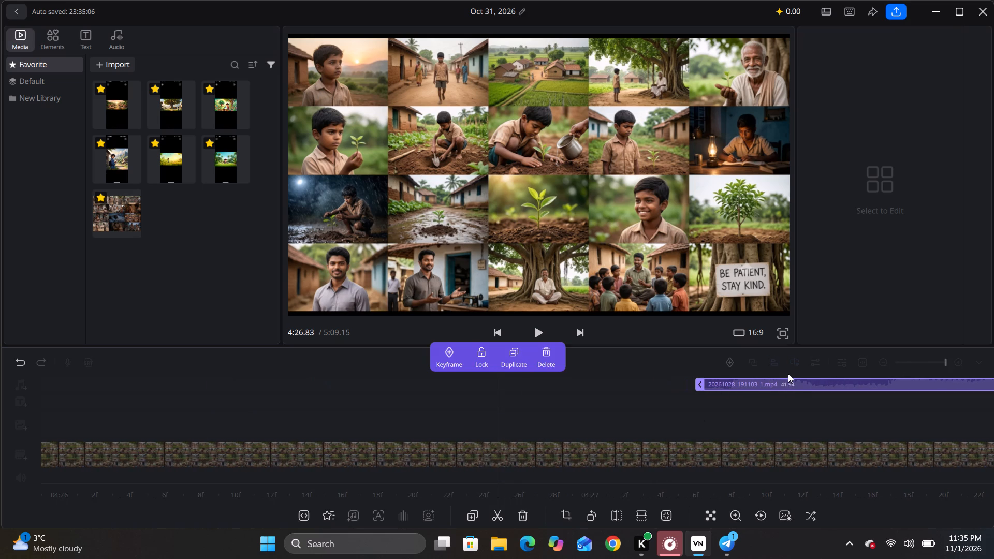
{"action": "left_click_drag", "start_coordinate": [796, 383], "coordinate": [172, 401]}
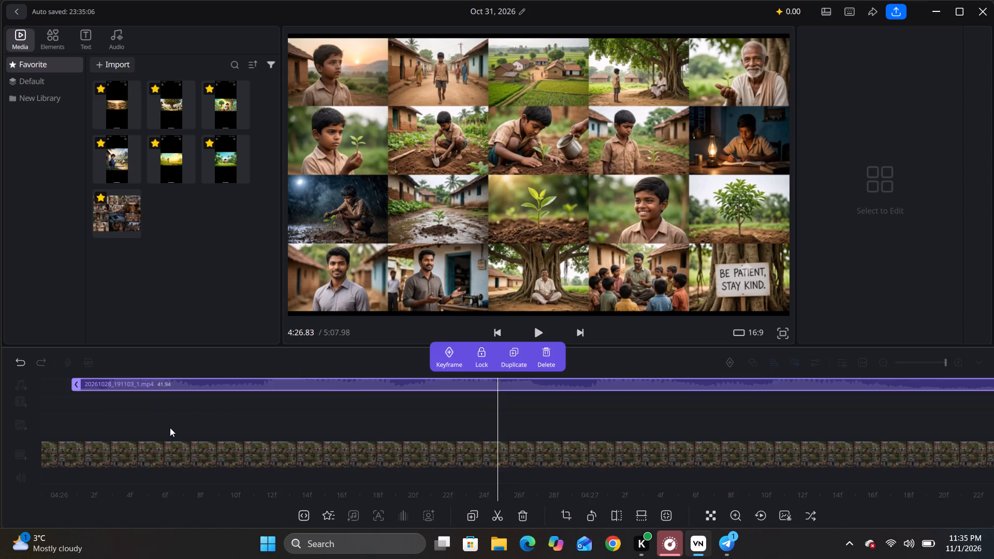
{"action": "left_click_drag", "start_coordinate": [170, 428], "coordinate": [691, 425]}
{"action": "left_click_drag", "start_coordinate": [704, 384], "coordinate": [625, 381]}
Play on to the next short pause, split the last audio clip at 4:27.65 and 4:27.48, and delete the 0.17-second piece between the cuts.
{"action": "key", "text": "space"}
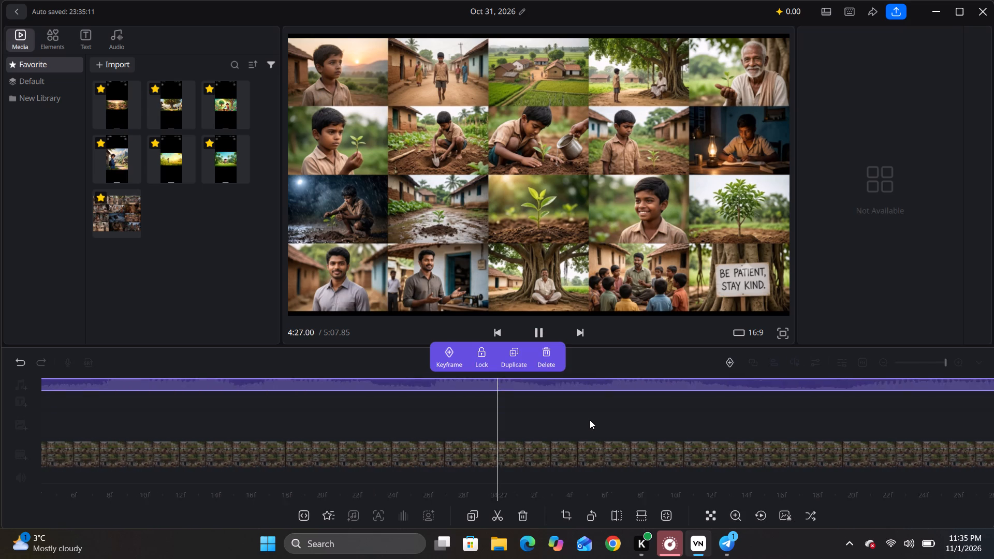
{"action": "key", "text": "space"}
{"action": "left_click_drag", "start_coordinate": [459, 425], "coordinate": [605, 425]}
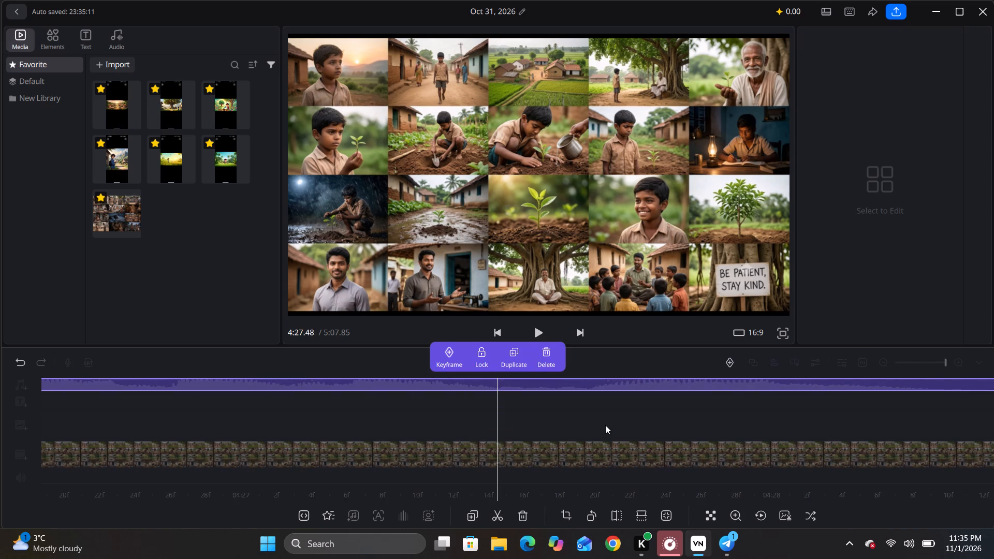
{"action": "left_click_drag", "start_coordinate": [605, 425], "coordinate": [588, 426]}
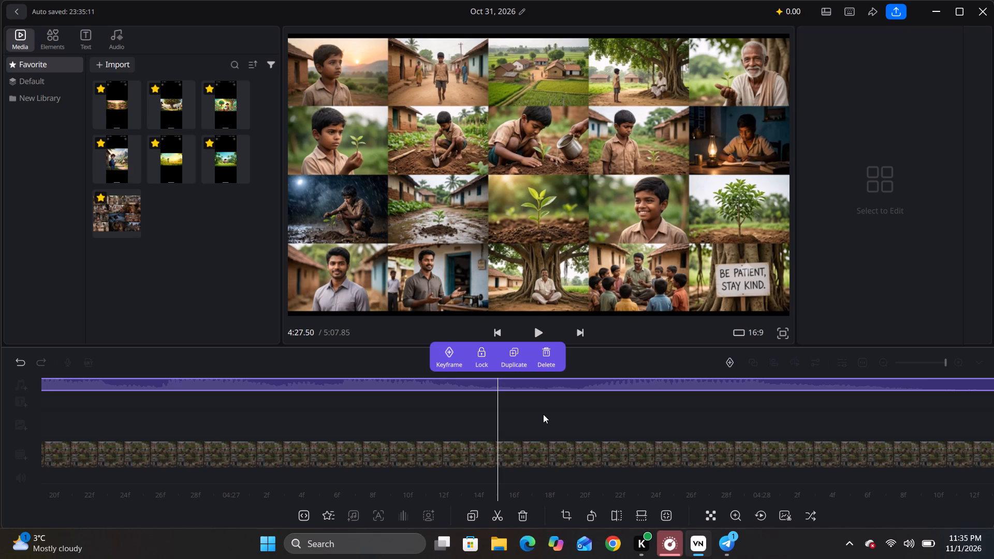
{"action": "left_click_drag", "start_coordinate": [578, 417], "coordinate": [495, 423]}
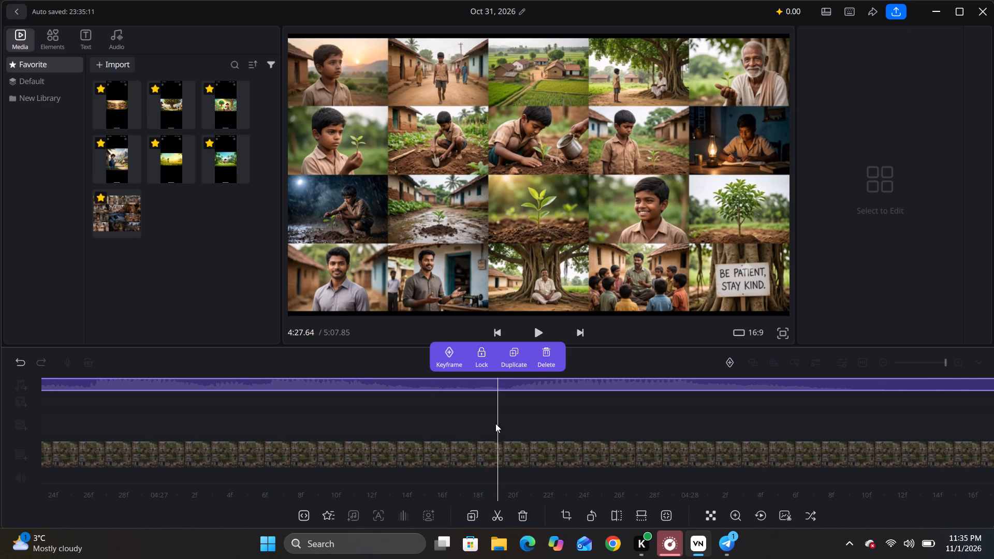
{"action": "left_click_drag", "start_coordinate": [495, 423], "coordinate": [488, 426]}
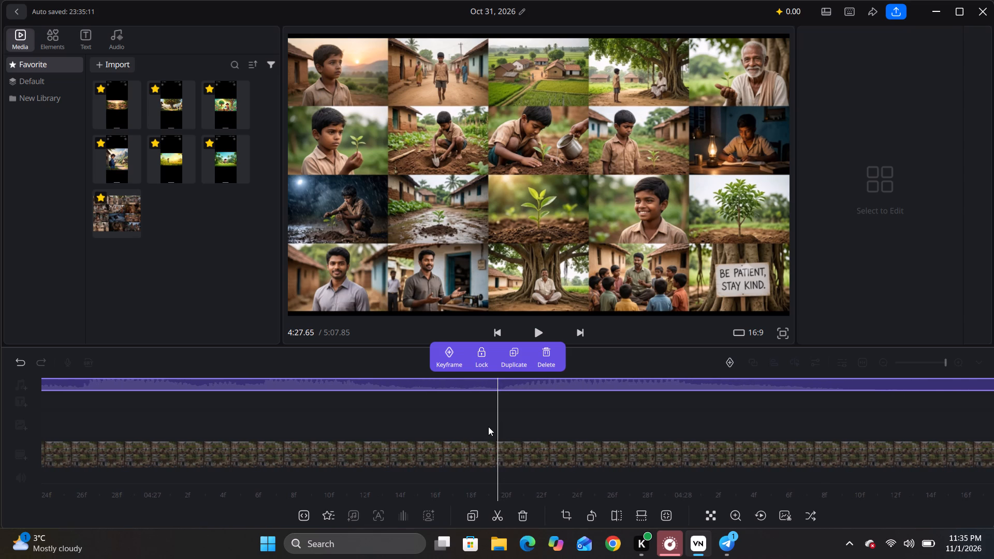
{"action": "key", "text": "ctrl+b"}
{"action": "left_click_drag", "start_coordinate": [463, 422], "coordinate": [558, 422]}
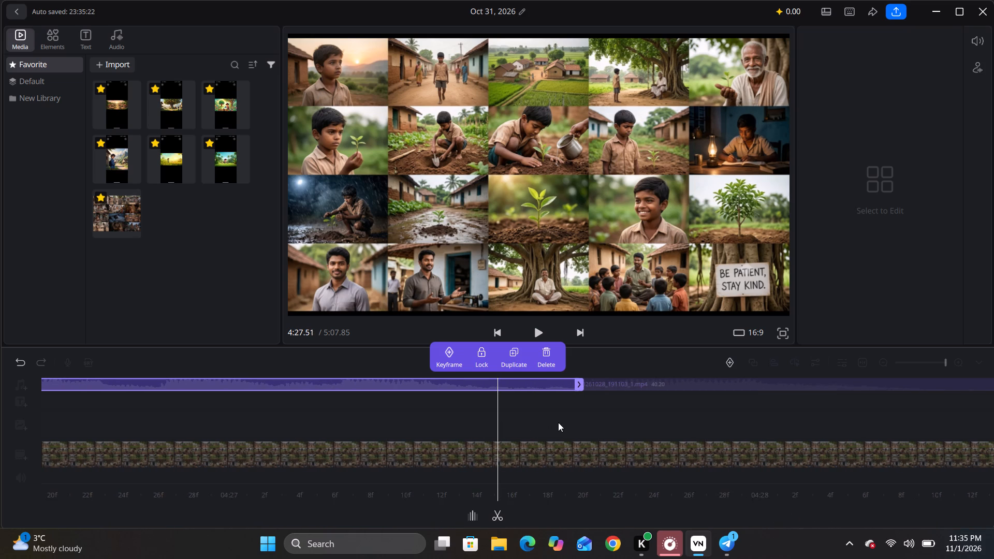
{"action": "left_click_drag", "start_coordinate": [558, 422], "coordinate": [573, 418]}
{"action": "key", "text": "ctrl+b"}
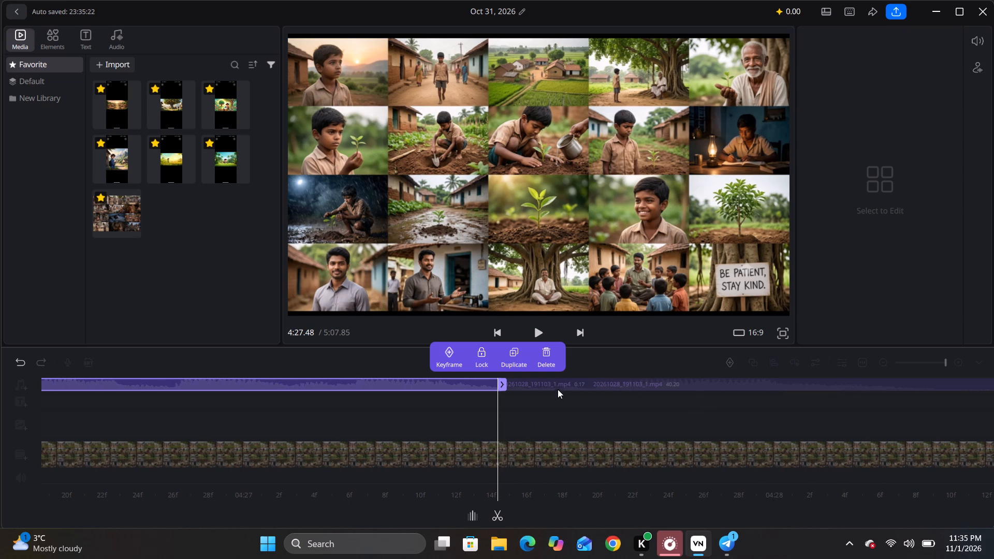
{"action": "left_click", "coordinate": [558, 387]}
{"action": "left_click", "coordinate": [545, 354]}
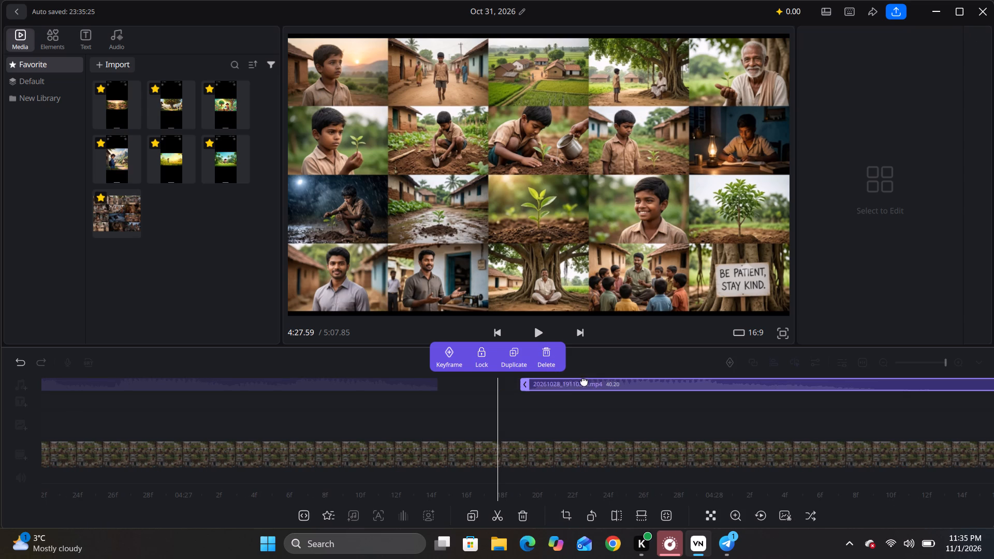
Move the 40.20-second audio clip back against the end of the preceding audio clip, closing the gap at about 4:27.48.
{"action": "left_click_drag", "start_coordinate": [596, 385], "coordinate": [499, 386]}
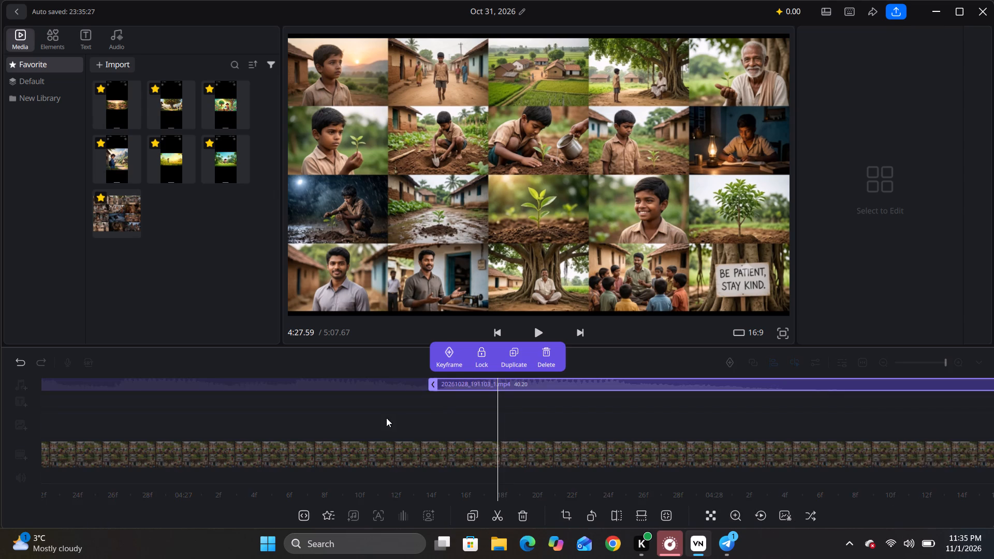
Split the 40.20-second audio clip after its first 0.48 seconds and at 4:29.10, and delete the silent piece between the cuts.
{"action": "left_click_drag", "start_coordinate": [386, 418], "coordinate": [582, 420]}
{"action": "key", "text": "space"}
{"action": "key", "text": "space"}
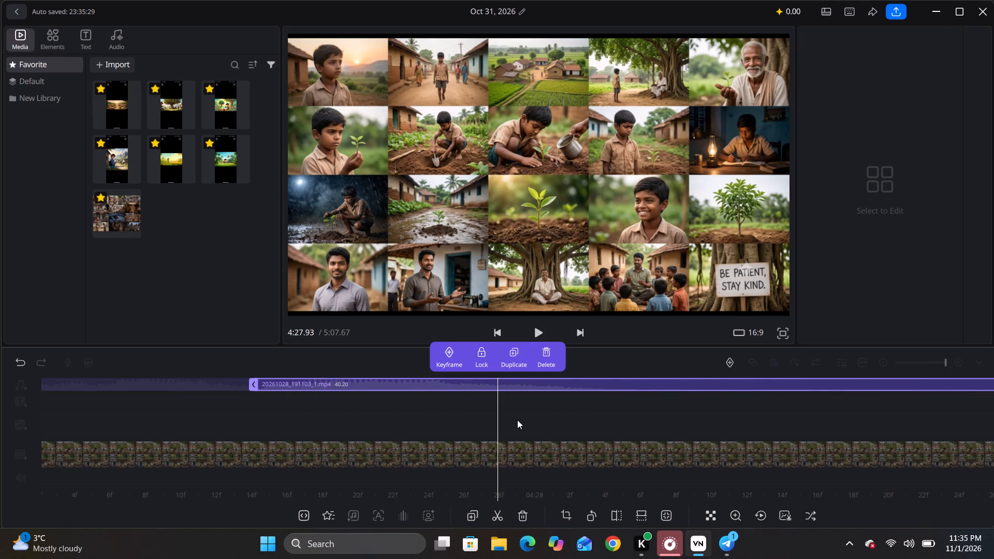
{"action": "left_click_drag", "start_coordinate": [534, 417], "coordinate": [499, 421]}
{"action": "key", "text": "ctrl+b"}
{"action": "key", "text": "space"}
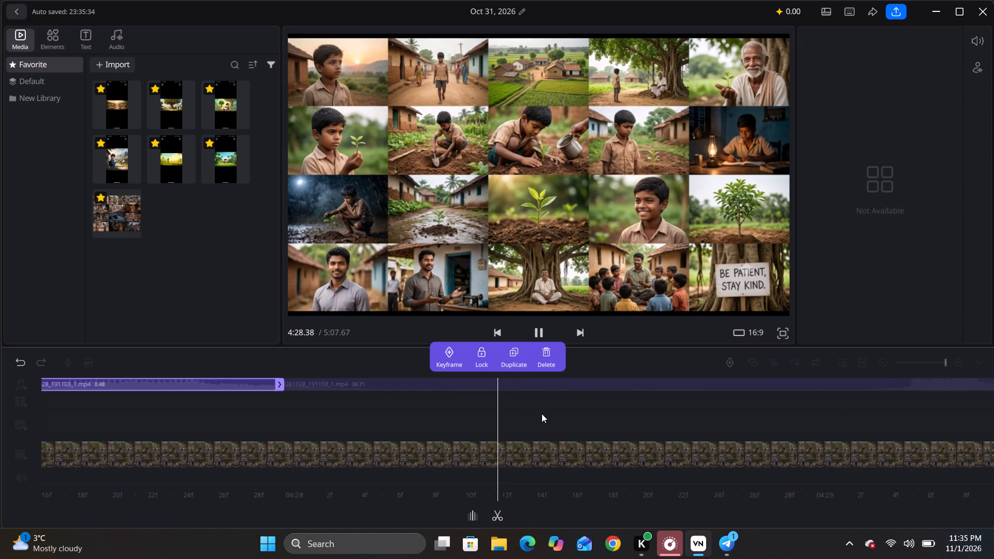
{"action": "key", "text": "space"}
{"action": "left_click_drag", "start_coordinate": [411, 419], "coordinate": [603, 420]}
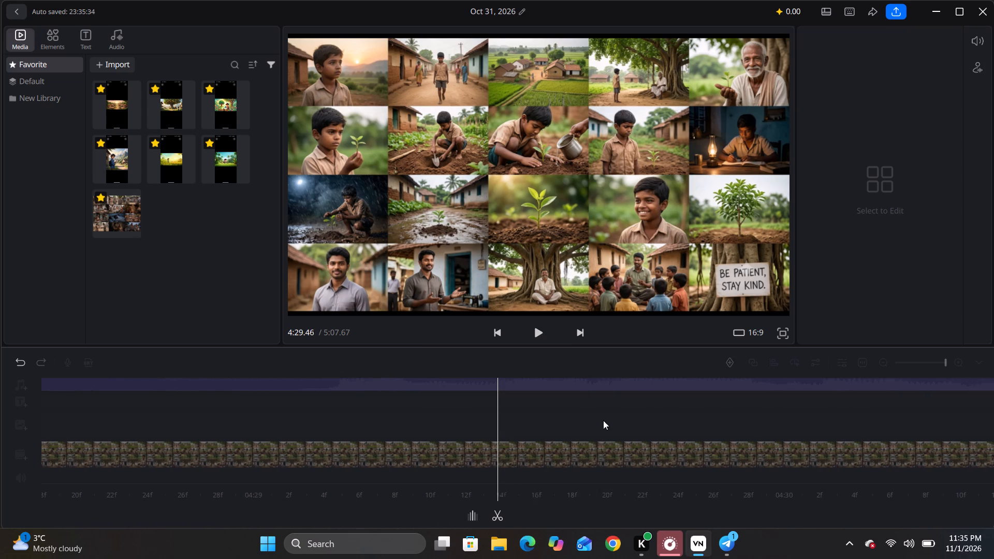
{"action": "left_click_drag", "start_coordinate": [603, 420], "coordinate": [635, 421]}
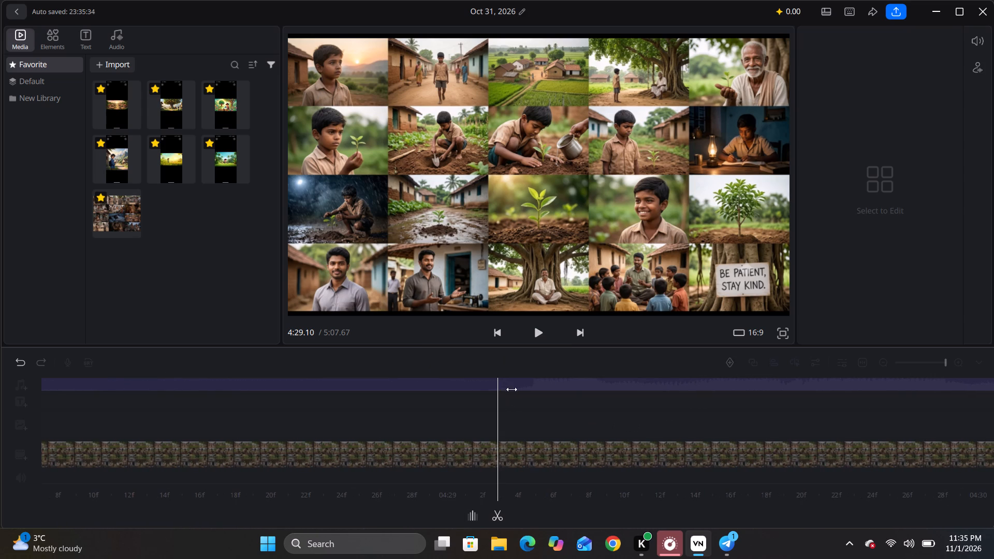
{"action": "left_click", "coordinate": [503, 387]}
{"action": "key", "text": "ctrl+b"}
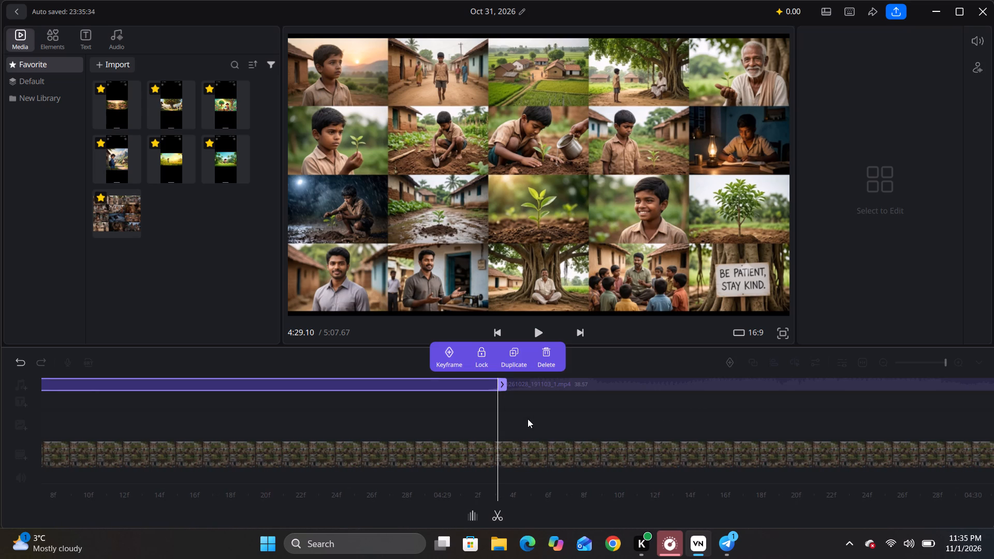
{"action": "left_click", "coordinate": [546, 349]}
Move the 38.57-second audio clip back against the end of the 0.48-second audio clip, closing the gap between them.
{"action": "left_click_drag", "start_coordinate": [560, 385], "coordinate": [184, 388]}
{"action": "left_click_drag", "start_coordinate": [181, 413], "coordinate": [685, 428]}
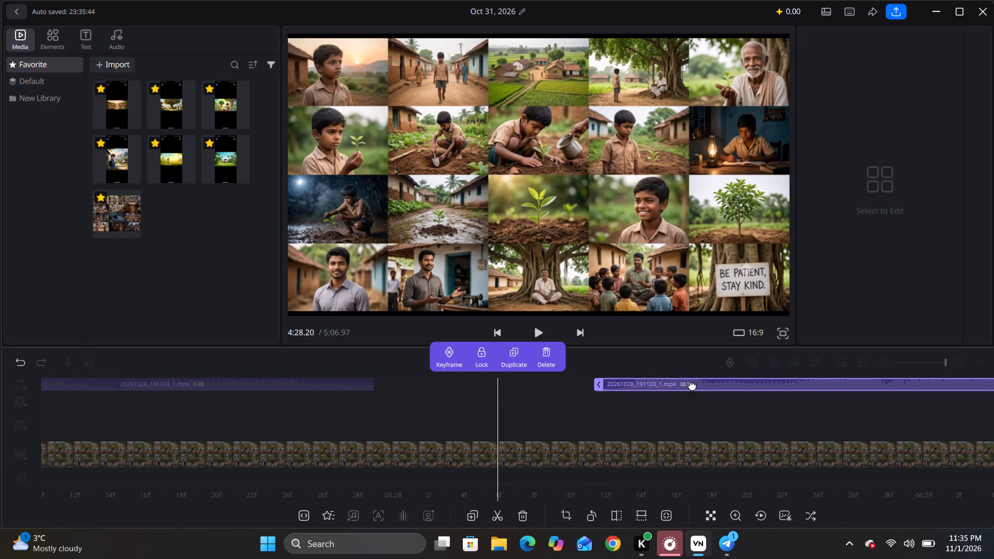
{"action": "left_click_drag", "start_coordinate": [696, 381], "coordinate": [460, 383]}
Play on from the joined clips, split the 38.57-second audio clip at 4:29.85, and split its remainder where sound resumes at 4:39.93.
{"action": "left_click_drag", "start_coordinate": [382, 419], "coordinate": [474, 419]}
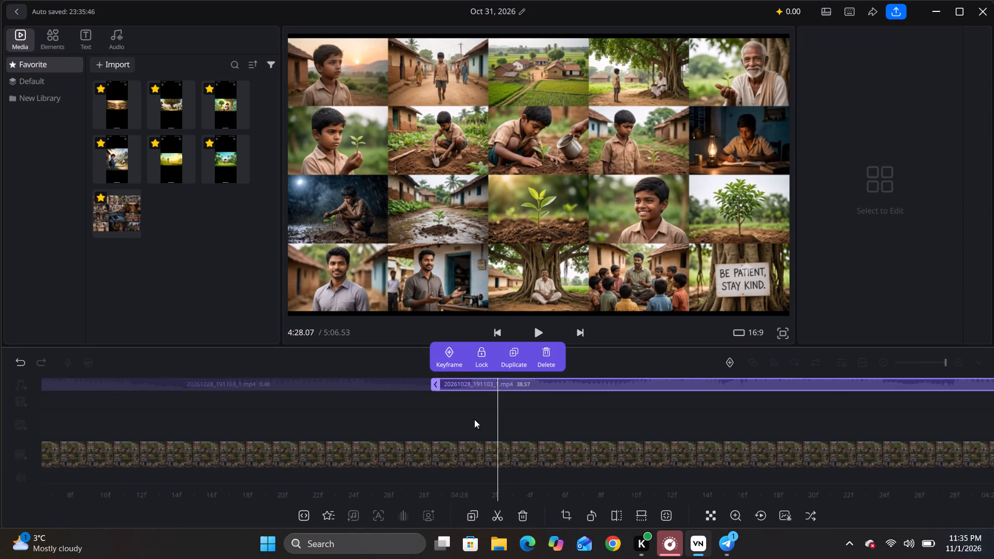
{"action": "left_click_drag", "start_coordinate": [474, 419], "coordinate": [535, 419]}
{"action": "key", "text": "space"}
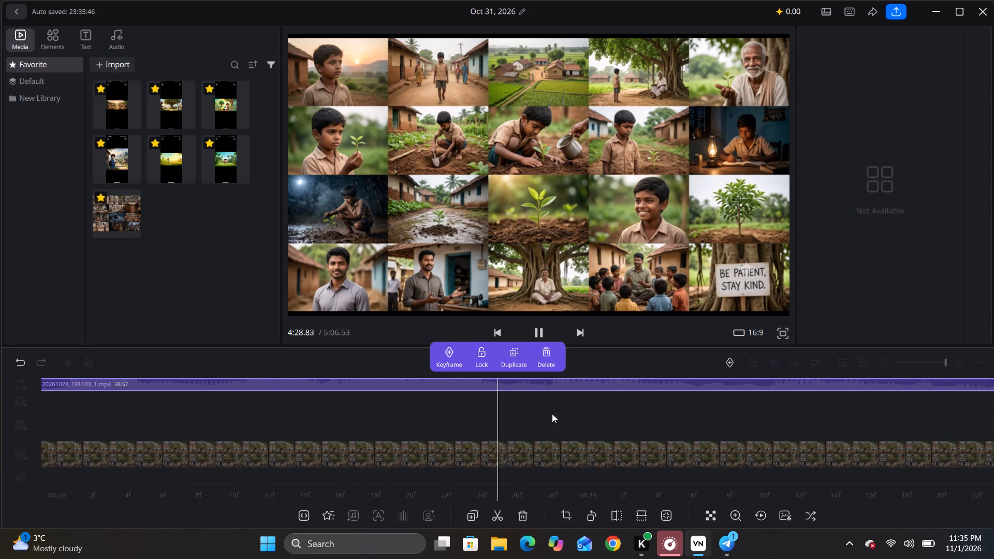
{"action": "key", "text": "space"}
{"action": "left_click_drag", "start_coordinate": [515, 420], "coordinate": [525, 421]}
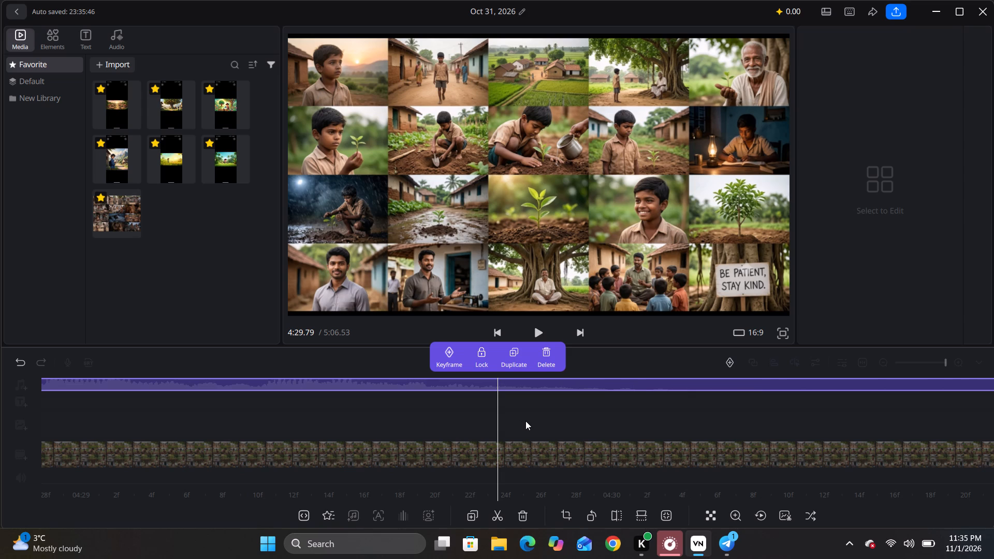
{"action": "left_click_drag", "start_coordinate": [525, 421], "coordinate": [492, 421]}
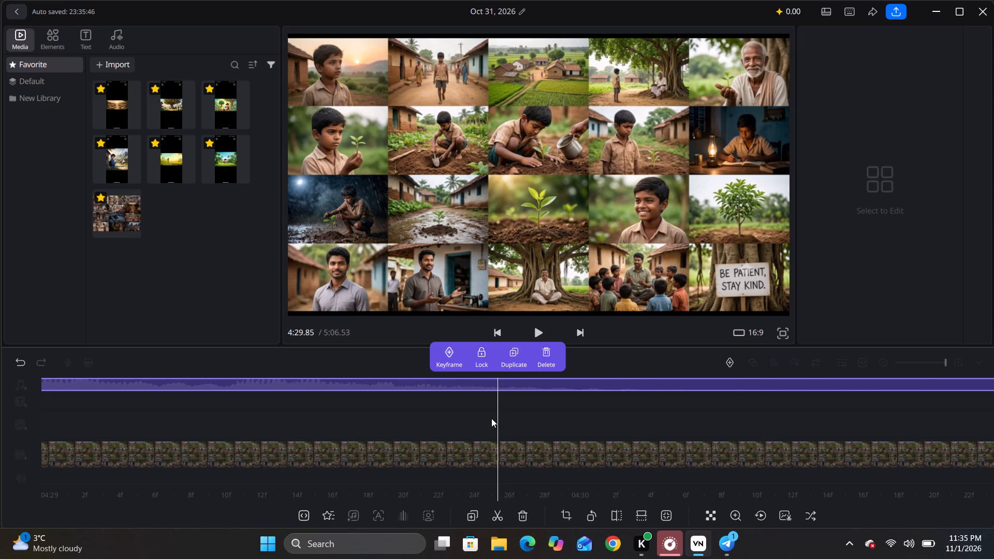
{"action": "key", "text": "ctrl+b"}
{"action": "key", "text": "space"}
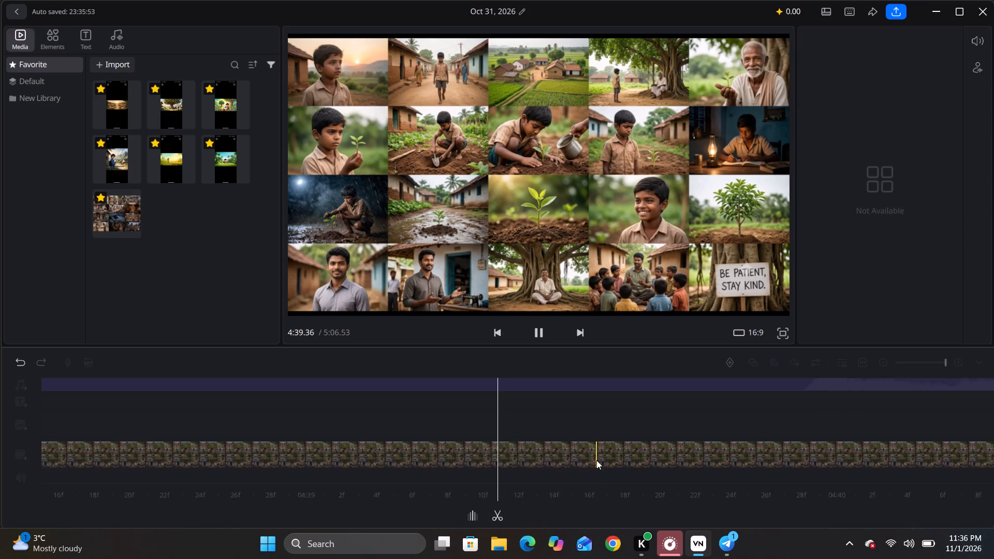
{"action": "key", "text": "space"}
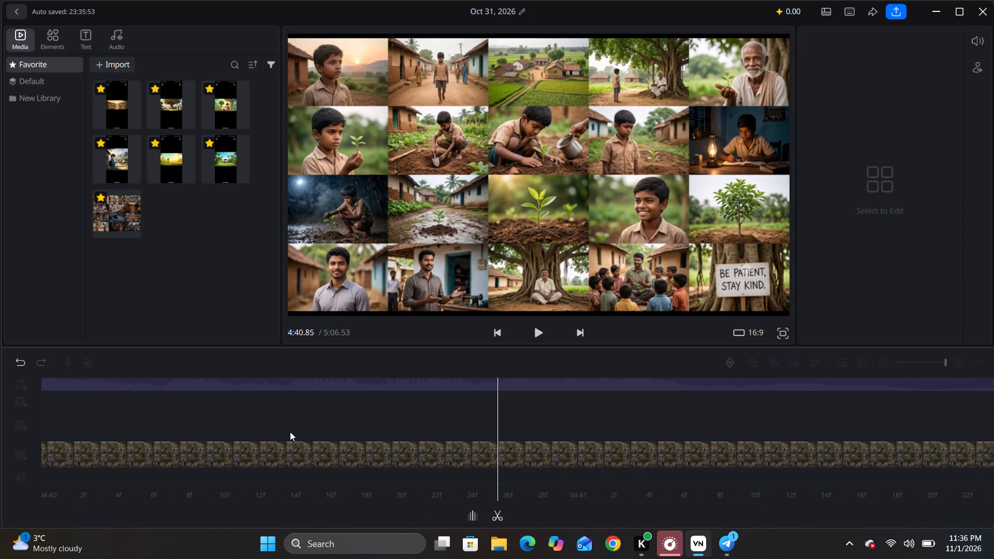
{"action": "left_click_drag", "start_coordinate": [232, 421], "coordinate": [774, 417]}
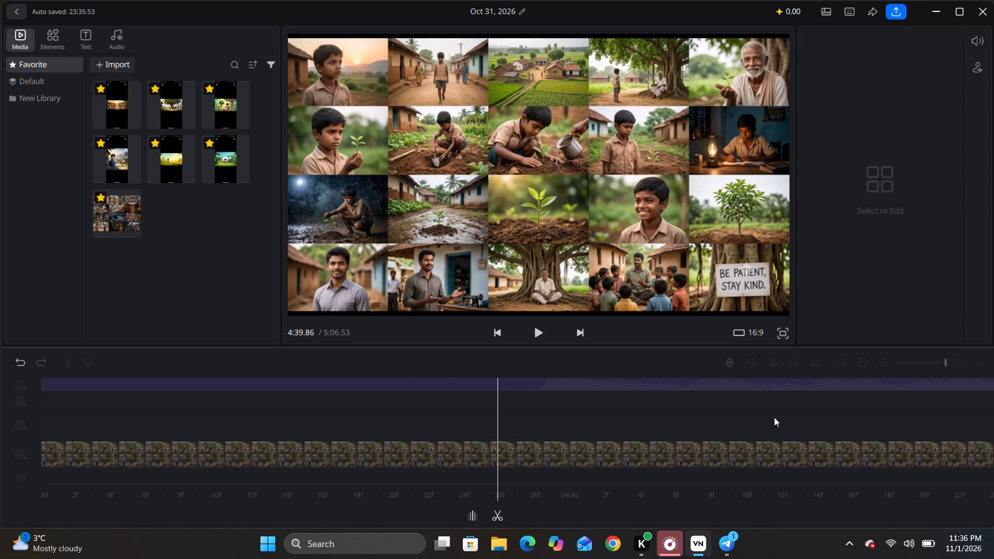
{"action": "left_click_drag", "start_coordinate": [774, 417], "coordinate": [747, 420]}
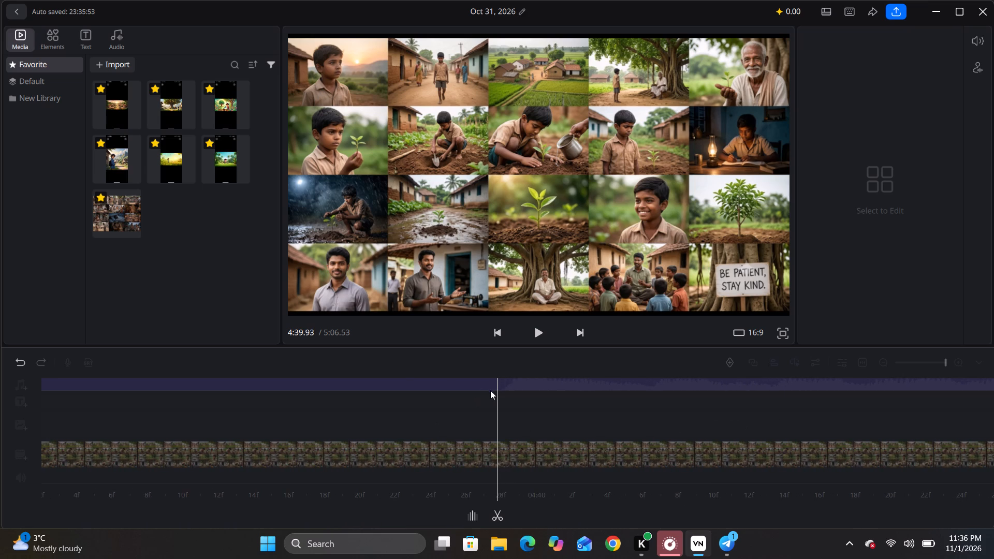
{"action": "left_click", "coordinate": [499, 384]}
{"action": "key", "text": "ctrl+b"}
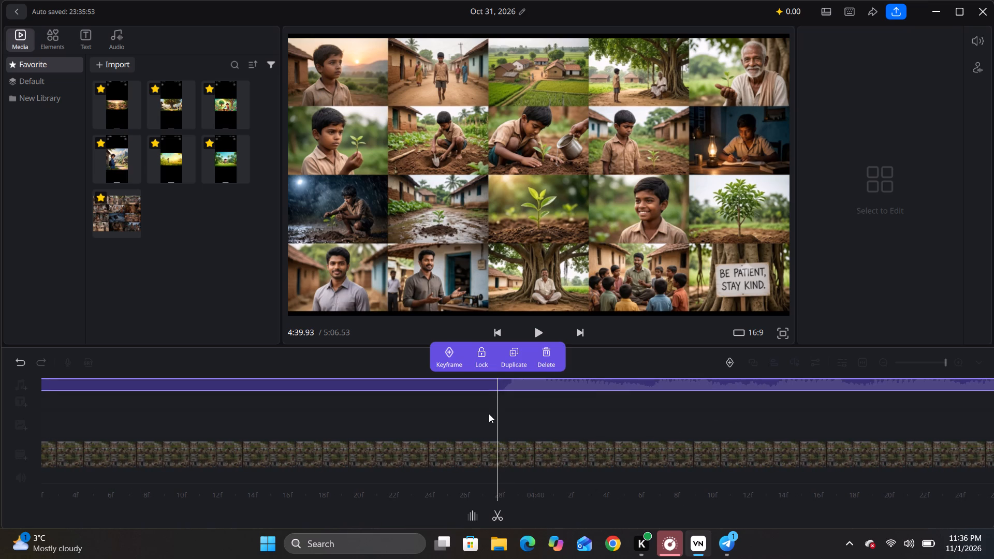
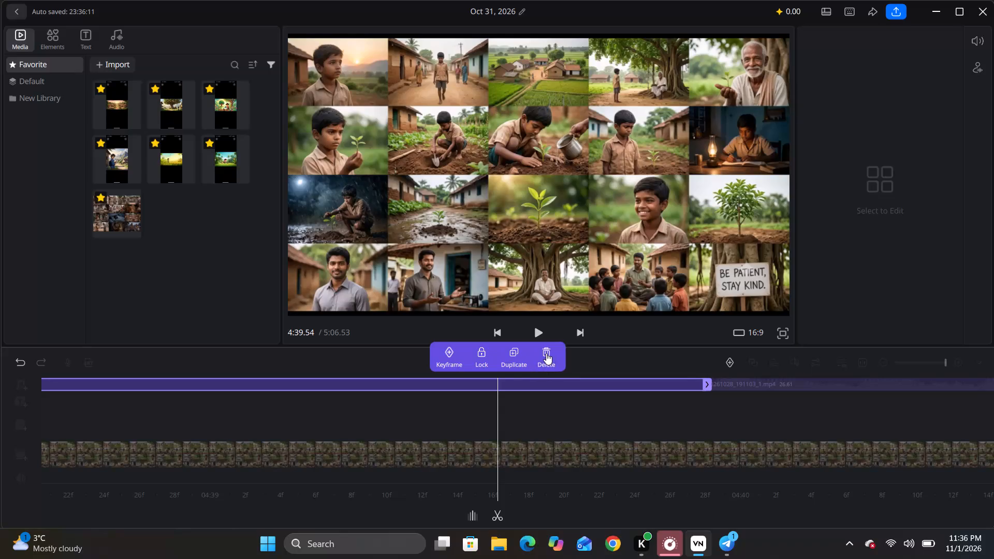
Delete the silent audio piece between the cuts at 4:29.85 and 4:39.93.
{"action": "left_click", "coordinate": [546, 353]}
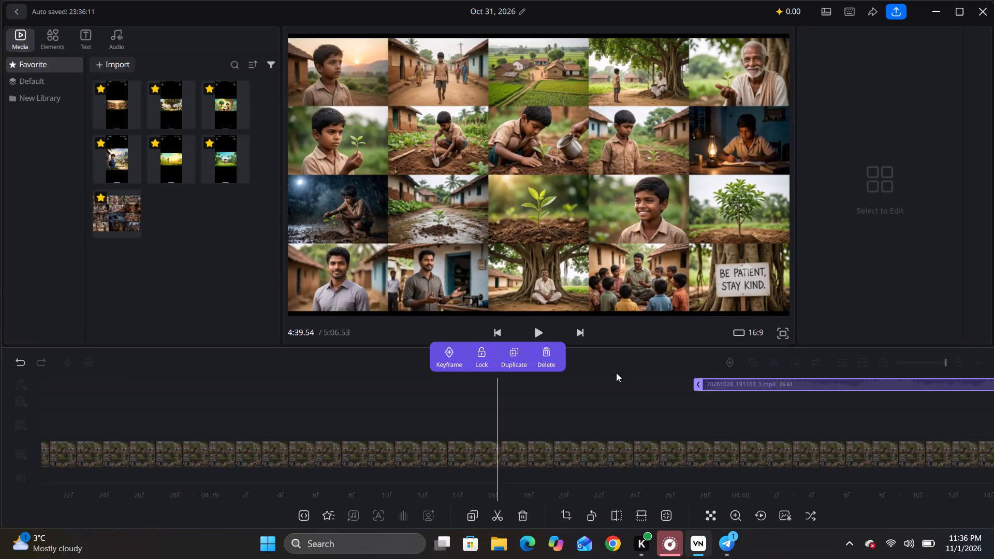
Move the 26.61-second audio clip back against the end of the preceding audio clip, closing the gap at about 4:29.85.
{"action": "left_click_drag", "start_coordinate": [725, 384], "coordinate": [66, 392]}
{"action": "left_click_drag", "start_coordinate": [104, 468], "coordinate": [523, 465]}
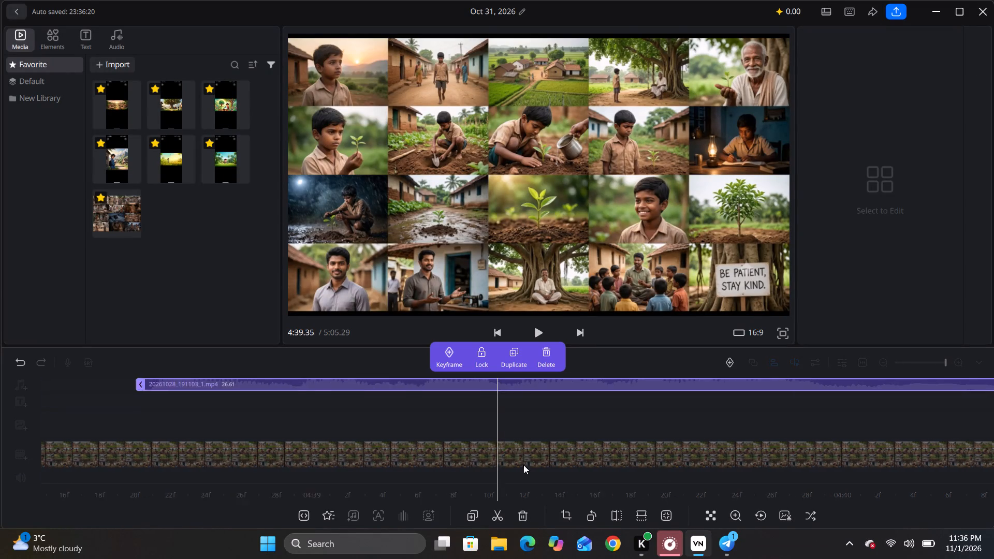
{"action": "left_click_drag", "start_coordinate": [523, 465], "coordinate": [729, 465]}
{"action": "left_click_drag", "start_coordinate": [735, 381], "coordinate": [77, 388]}
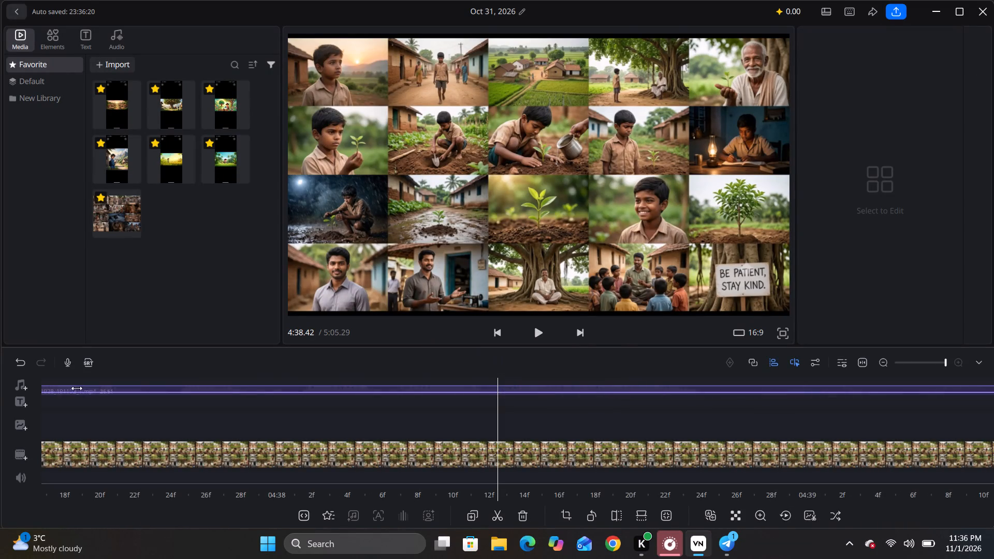
{"action": "left_click_drag", "start_coordinate": [77, 388], "coordinate": [51, 388]}
{"action": "left_click_drag", "start_coordinate": [172, 434], "coordinate": [883, 434]}
{"action": "left_click_drag", "start_coordinate": [831, 389], "coordinate": [144, 401]}
{"action": "left_click_drag", "start_coordinate": [137, 433], "coordinate": [951, 446]}
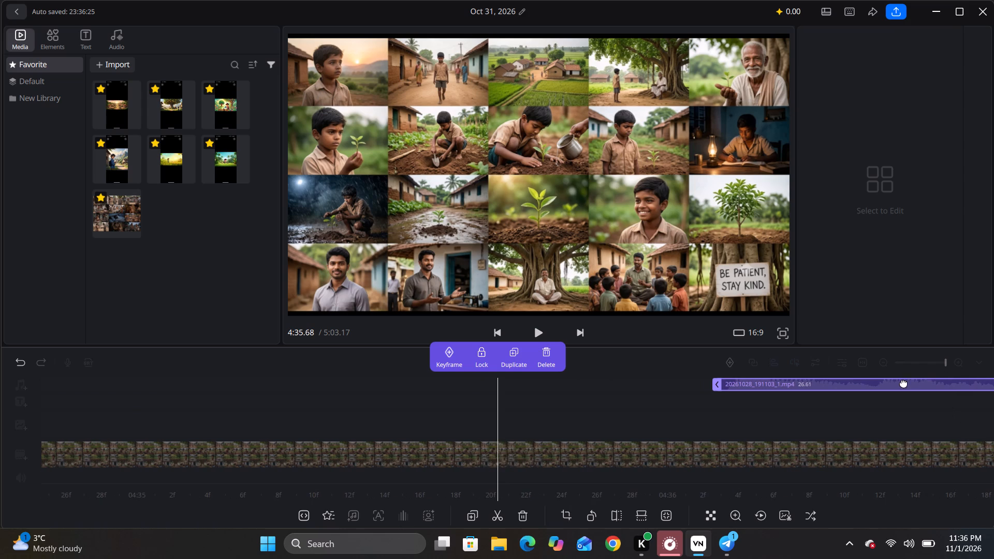
{"action": "left_click_drag", "start_coordinate": [903, 383], "coordinate": [211, 392]}
{"action": "left_click_drag", "start_coordinate": [169, 421], "coordinate": [829, 429]}
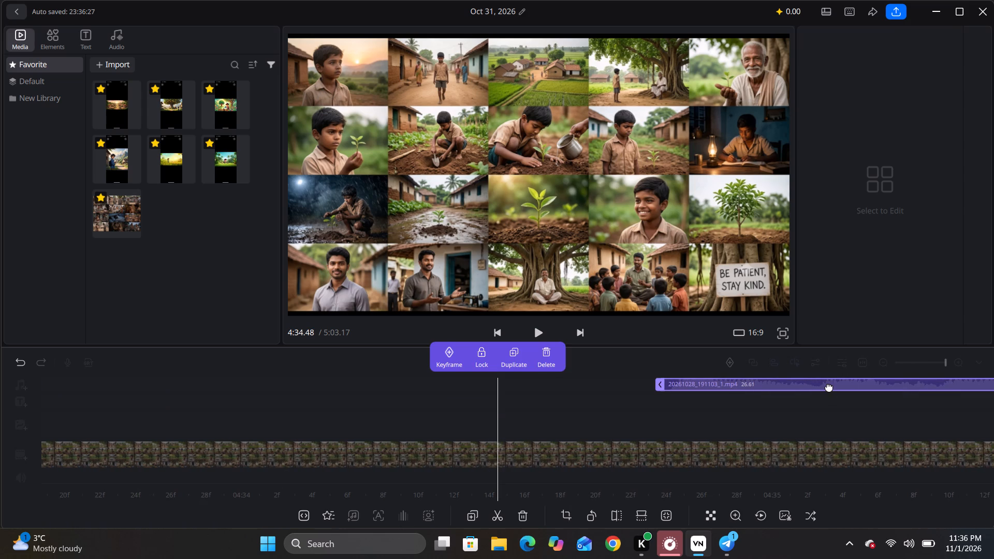
{"action": "left_click_drag", "start_coordinate": [829, 387], "coordinate": [195, 397]}
{"action": "left_click_drag", "start_coordinate": [198, 437], "coordinate": [789, 445]}
{"action": "left_click_drag", "start_coordinate": [786, 384], "coordinate": [194, 387]}
{"action": "left_click_drag", "start_coordinate": [165, 429], "coordinate": [951, 449]}
{"action": "left_click_drag", "start_coordinate": [952, 400], "coordinate": [902, 407]}
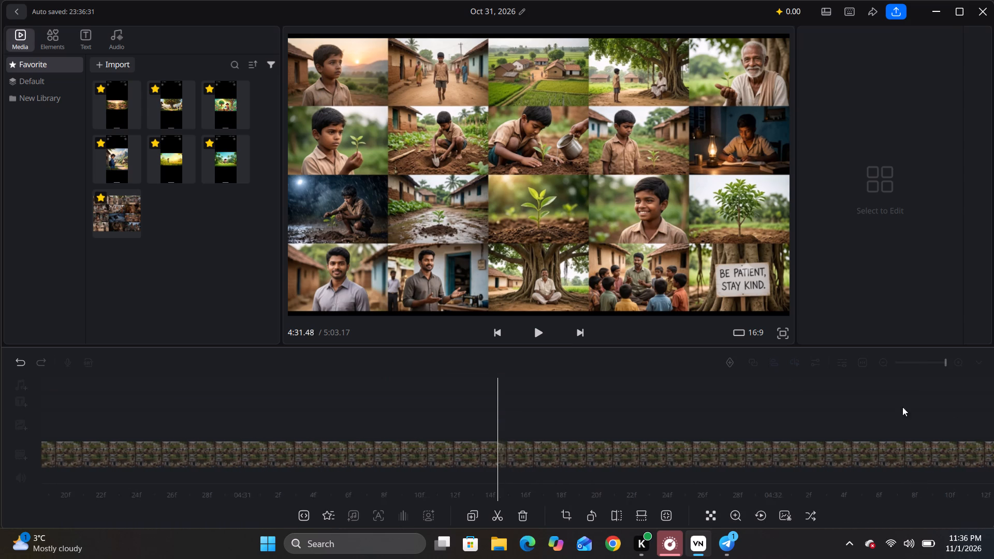
{"action": "left_click_drag", "start_coordinate": [902, 407], "coordinate": [358, 437]}
{"action": "left_click_drag", "start_coordinate": [966, 385], "coordinate": [321, 390]}
{"action": "left_click_drag", "start_coordinate": [268, 422], "coordinate": [993, 428]}
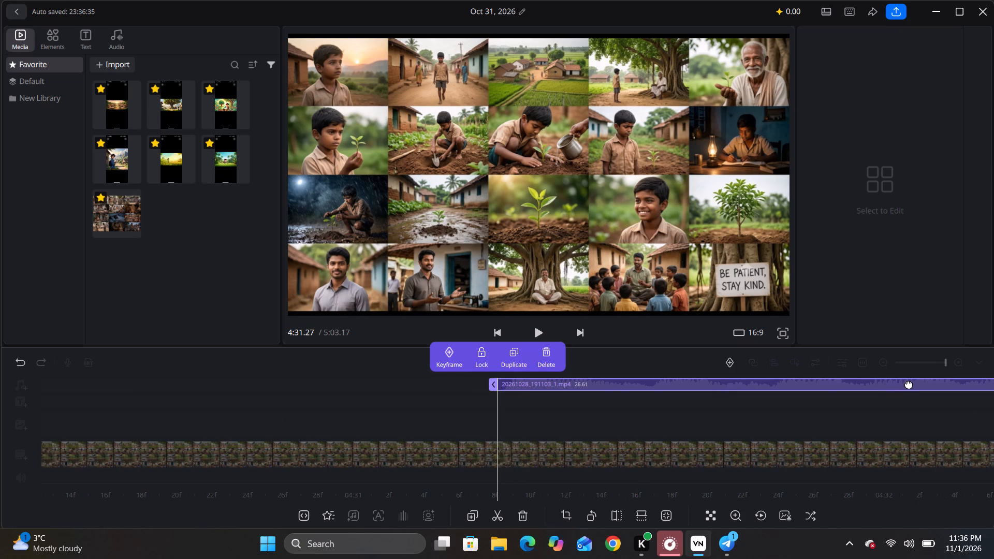
{"action": "left_click_drag", "start_coordinate": [895, 381], "coordinate": [443, 383]}
{"action": "left_click_drag", "start_coordinate": [346, 412], "coordinate": [993, 431]}
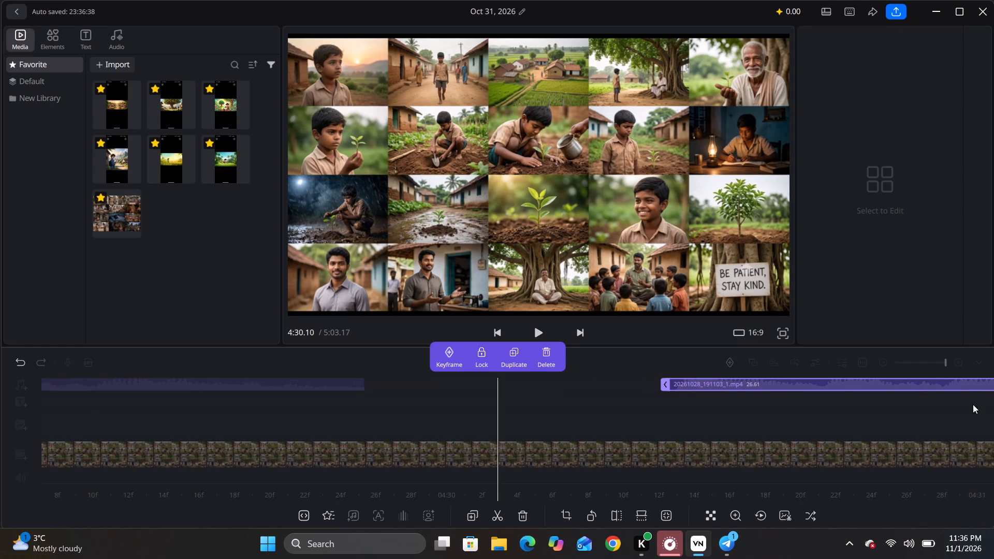
{"action": "left_click_drag", "start_coordinate": [917, 386], "coordinate": [618, 385]}
Play on from the joined clips and split the 26.61-second audio clip at the pause at about 4:36.69.
{"action": "left_click_drag", "start_coordinate": [478, 400], "coordinate": [869, 409]}
{"action": "key", "text": "space"}
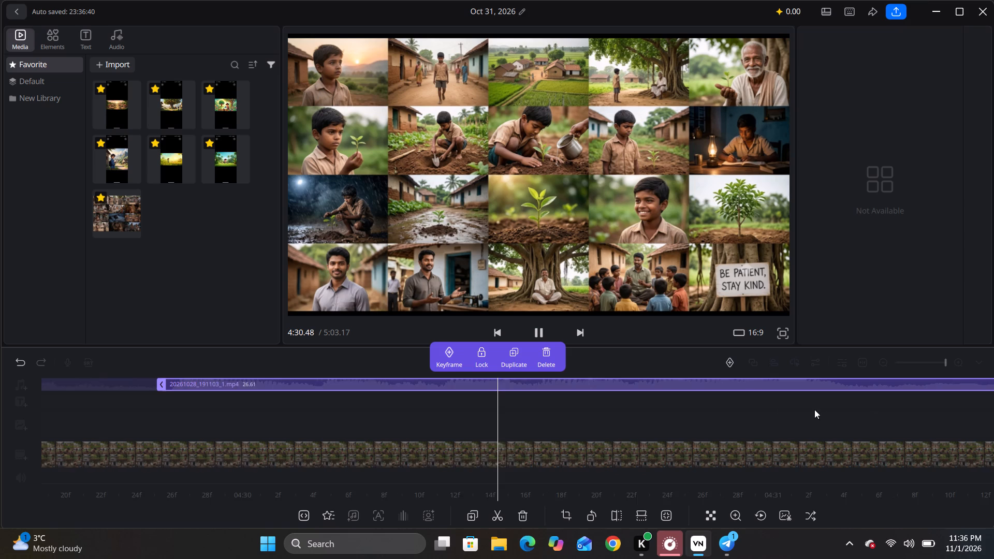
{"action": "key", "text": "space"}
{"action": "key", "text": "space"}
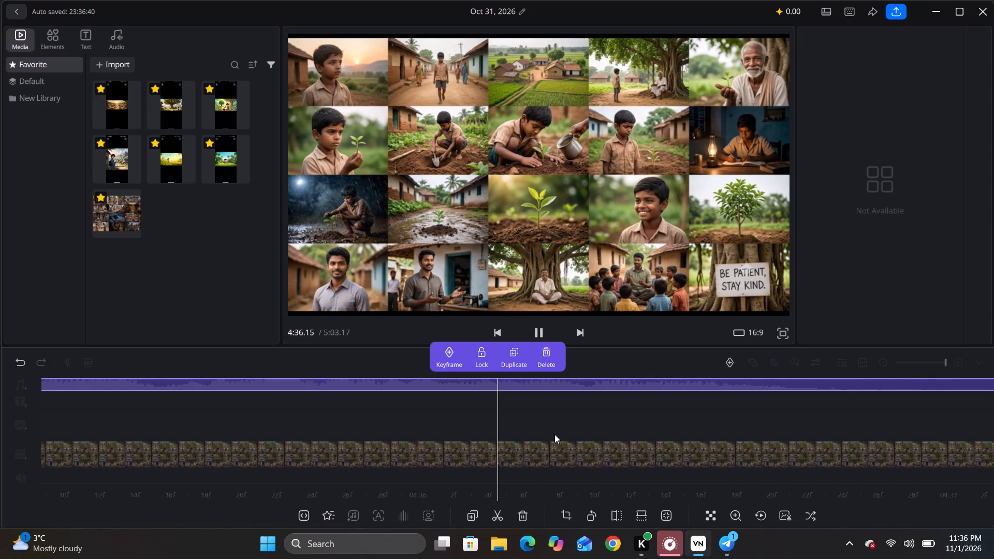
{"action": "key", "text": "space"}
{"action": "key", "text": "space"}
{"action": "key", "text": "space"}
{"action": "left_click_drag", "start_coordinate": [485, 428], "coordinate": [498, 422]}
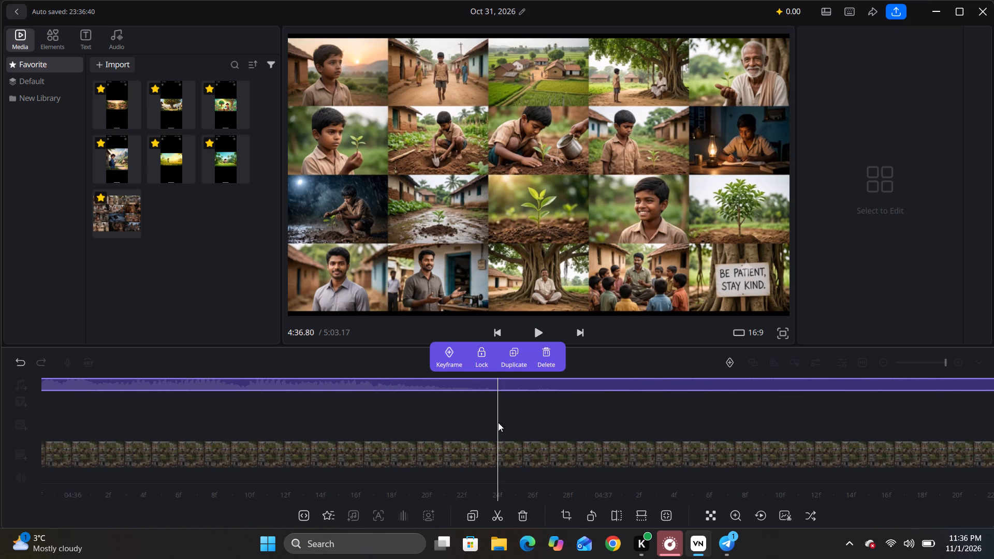
{"action": "left_click_drag", "start_coordinate": [498, 422], "coordinate": [554, 425]}
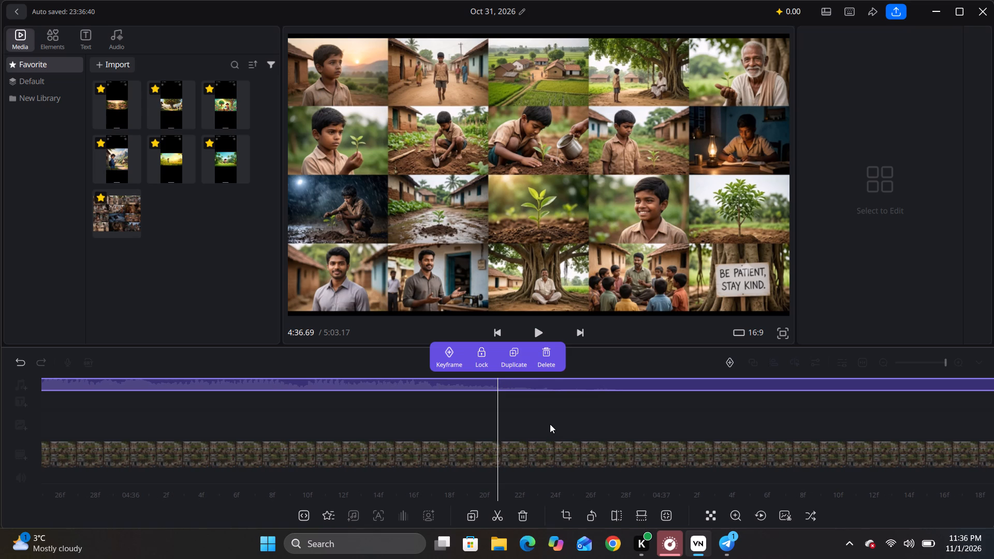
{"action": "key", "text": "ctrl+b"}
Replay the audio before that cut and split it again 4.81 seconds after its start, separating a 2.03-second piece.
{"action": "left_click_drag", "start_coordinate": [368, 424], "coordinate": [744, 428]}
{"action": "left_click_drag", "start_coordinate": [646, 428], "coordinate": [682, 428]}
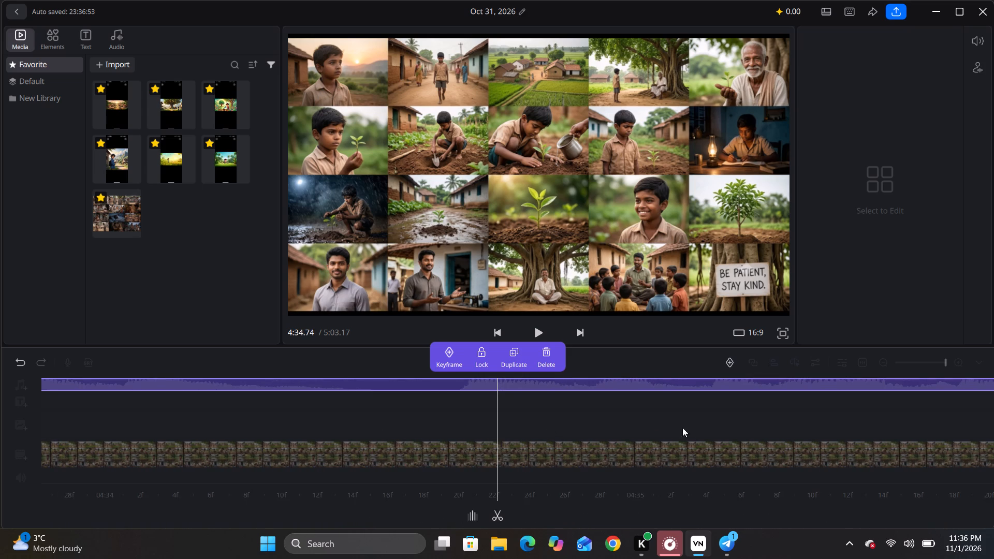
{"action": "left_click_drag", "start_coordinate": [682, 428], "coordinate": [694, 428]}
{"action": "key", "text": "space"}
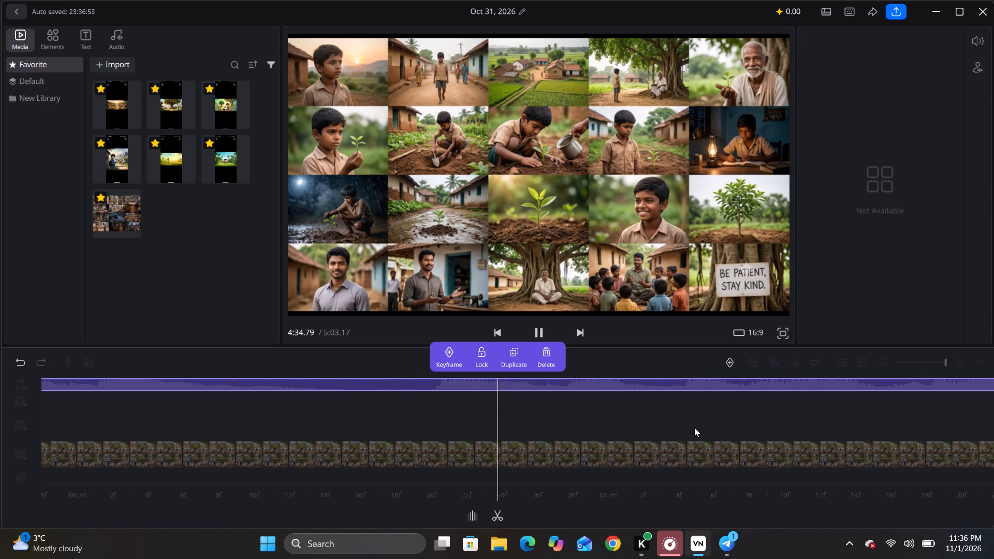
{"action": "key", "text": "space"}
{"action": "left_click_drag", "start_coordinate": [422, 418], "coordinate": [652, 416]}
{"action": "key", "text": "ctrl+b"}
Check the start of the 4.81-second audio piece against the preceding clip and delete that piece.
{"action": "left_click_drag", "start_coordinate": [407, 420], "coordinate": [676, 432]}
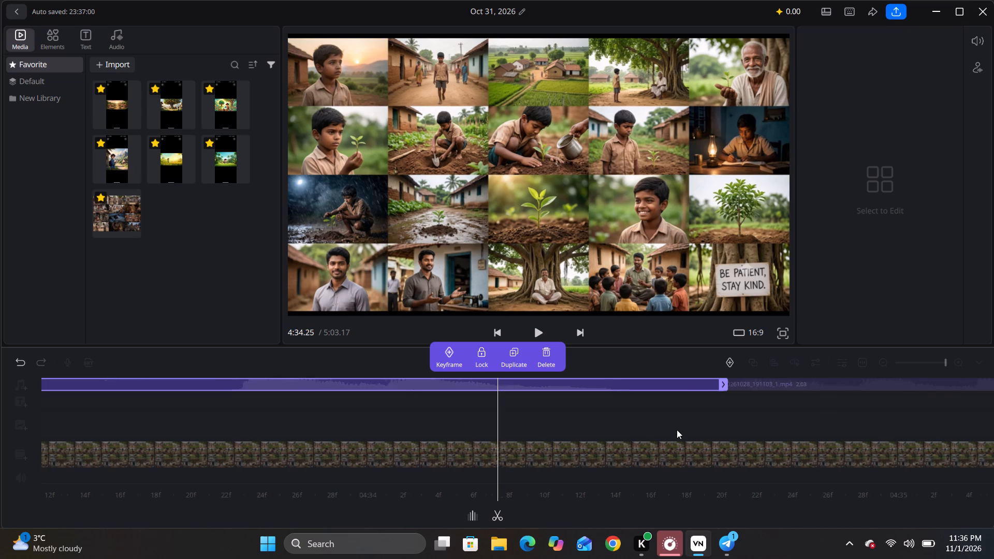
{"action": "left_click_drag", "start_coordinate": [488, 429], "coordinate": [688, 431]}
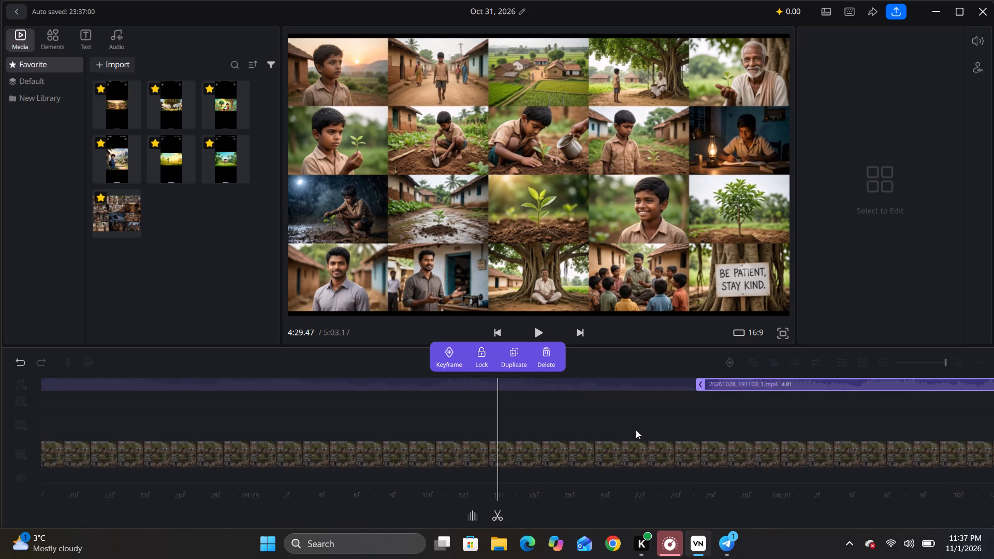
{"action": "left_click", "coordinate": [636, 430]}
{"action": "key", "text": "space"}
{"action": "key", "text": "space"}
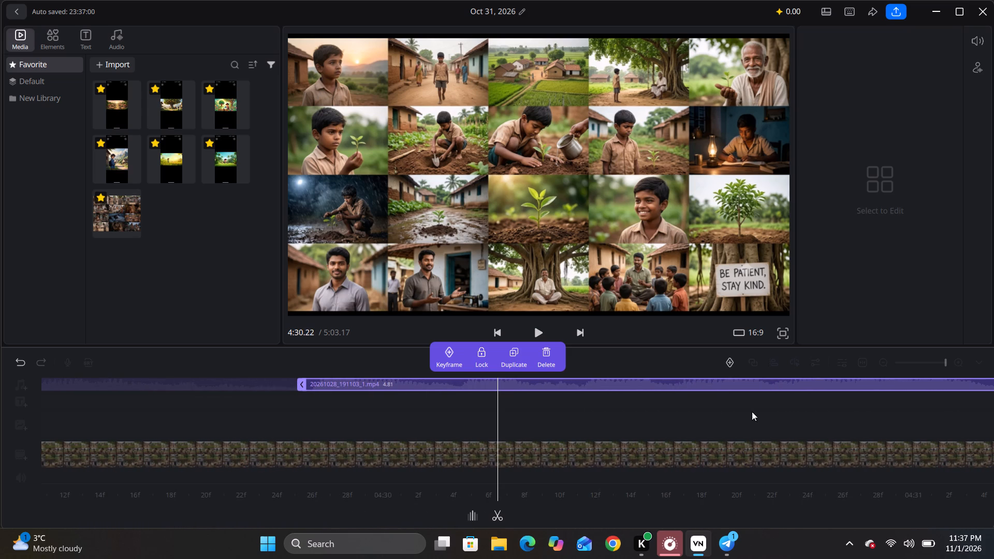
{"action": "left_click", "coordinate": [547, 353]}
Move the 2.03-second audio clip back against the end of the preceding audio clip, closing the gap at about 4:29.85.
{"action": "left_click_drag", "start_coordinate": [683, 418], "coordinate": [369, 413]}
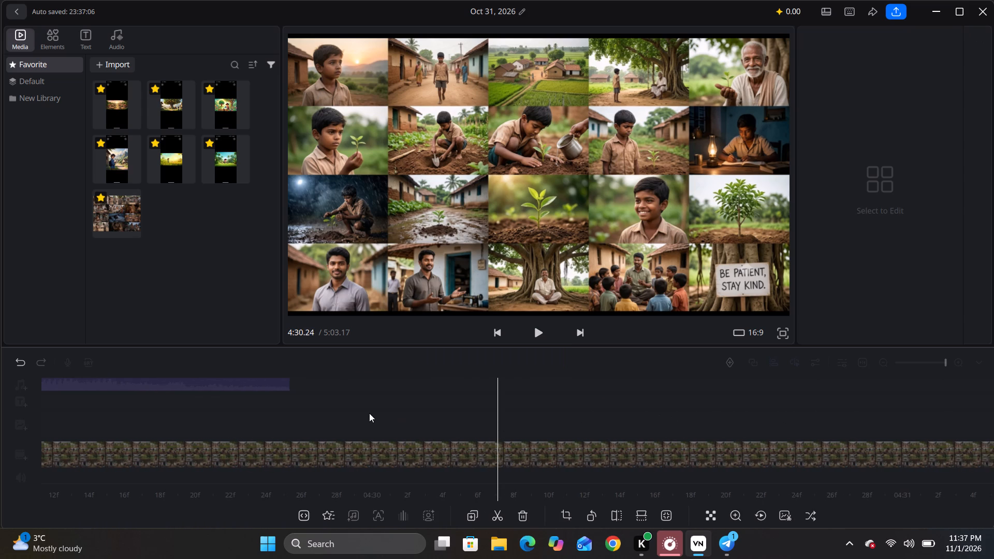
{"action": "left_click_drag", "start_coordinate": [369, 413], "coordinate": [397, 416]}
{"action": "left_click_drag", "start_coordinate": [631, 415], "coordinate": [636, 415]}
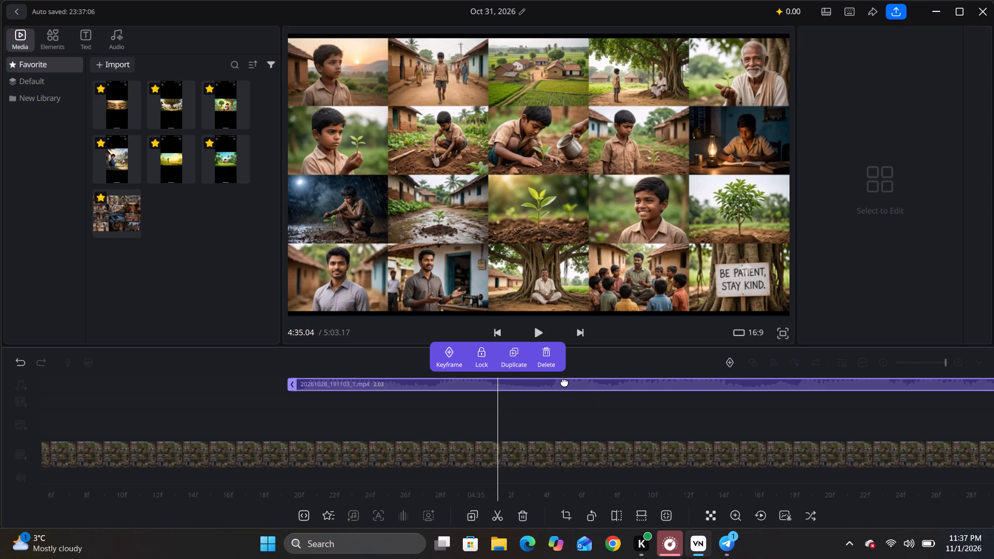
{"action": "left_click", "coordinate": [564, 381]}
{"action": "left_click_drag", "start_coordinate": [400, 423], "coordinate": [908, 423]}
{"action": "left_click_drag", "start_coordinate": [807, 388], "coordinate": [311, 388]}
{"action": "left_click_drag", "start_coordinate": [299, 410], "coordinate": [776, 421]}
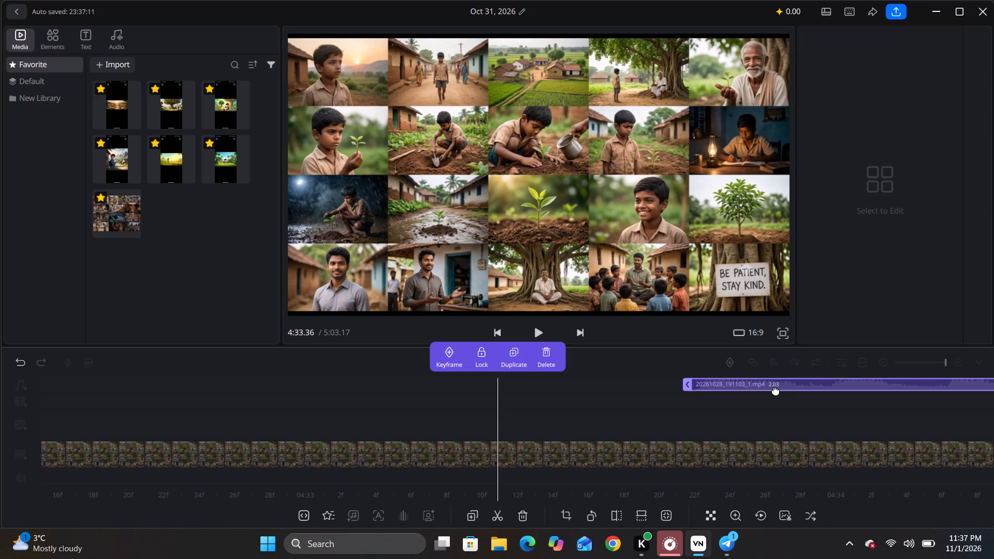
{"action": "left_click_drag", "start_coordinate": [777, 388], "coordinate": [308, 387]}
{"action": "left_click", "coordinate": [587, 411]}
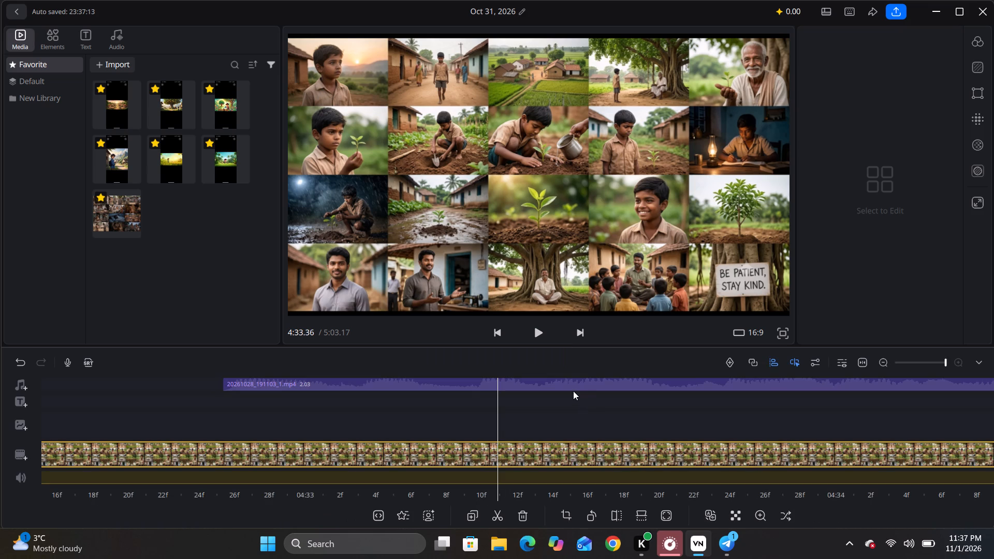
{"action": "left_click", "coordinate": [574, 385]}
{"action": "left_click_drag", "start_coordinate": [579, 384], "coordinate": [293, 384]}
{"action": "left_click_drag", "start_coordinate": [244, 410], "coordinate": [384, 410]}
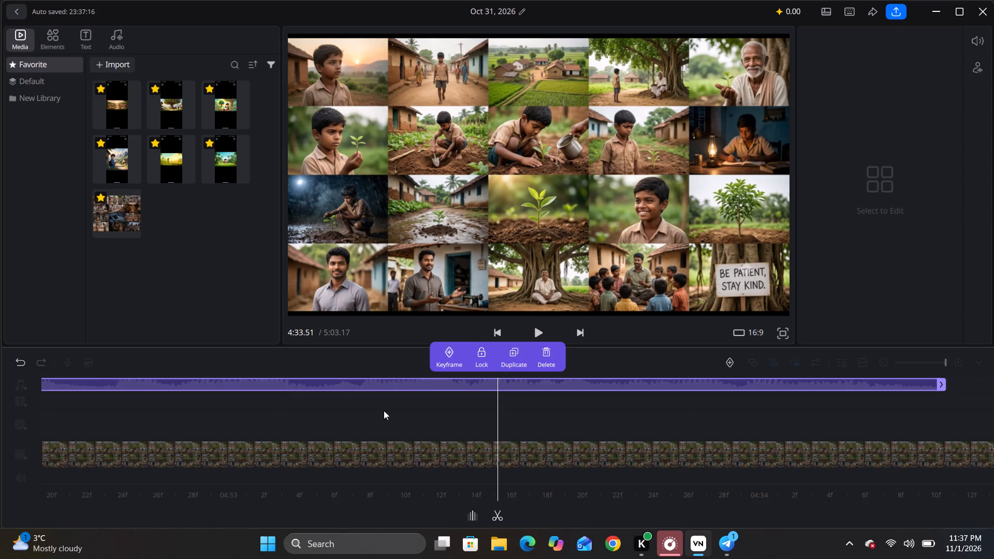
{"action": "left_click_drag", "start_coordinate": [384, 410], "coordinate": [813, 414]}
{"action": "left_click_drag", "start_coordinate": [798, 386], "coordinate": [502, 389]}
{"action": "left_click_drag", "start_coordinate": [370, 414], "coordinate": [674, 418]}
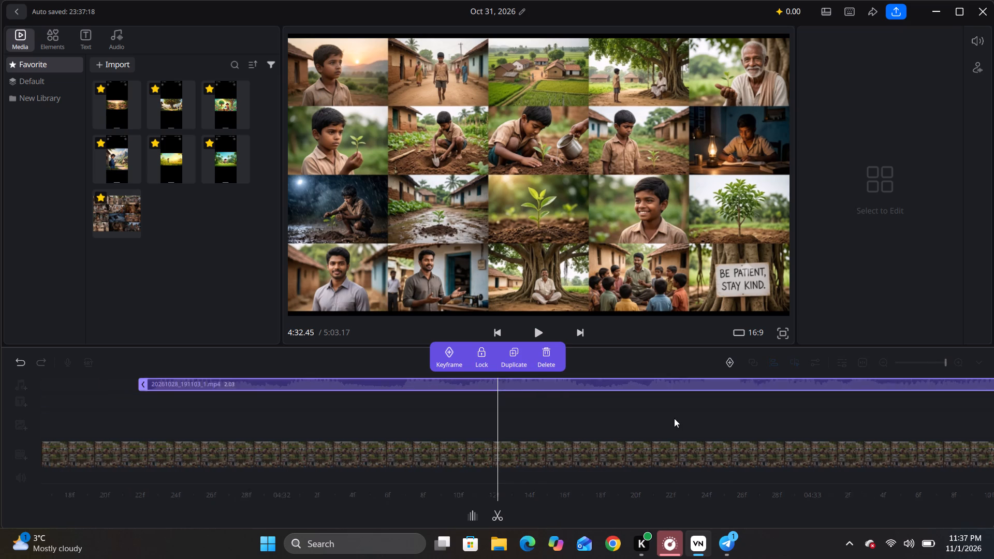
{"action": "left_click_drag", "start_coordinate": [674, 418], "coordinate": [885, 418]}
{"action": "left_click_drag", "start_coordinate": [859, 383], "coordinate": [340, 385]}
{"action": "left_click_drag", "start_coordinate": [329, 435], "coordinate": [369, 432]}
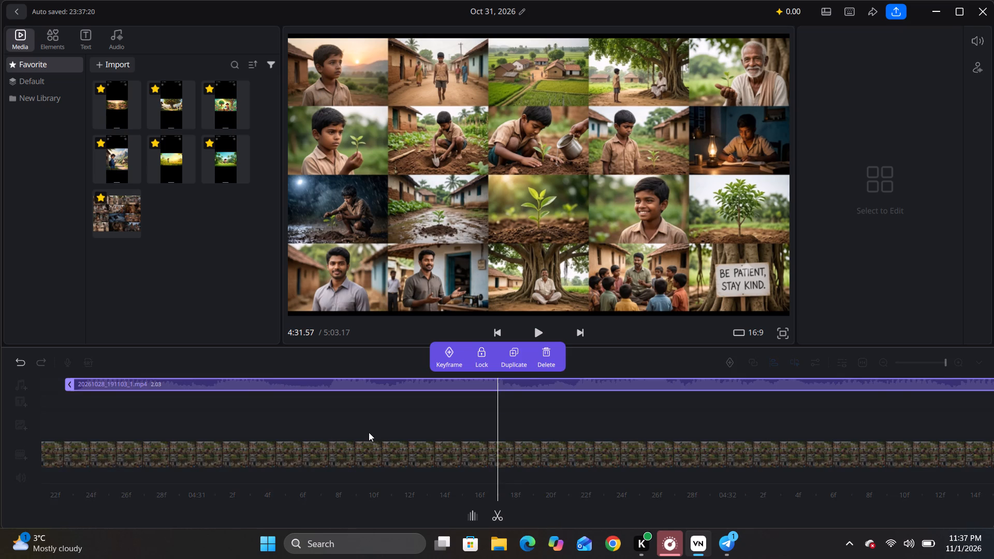
{"action": "left_click_drag", "start_coordinate": [369, 432], "coordinate": [855, 432]}
{"action": "left_click_drag", "start_coordinate": [811, 388], "coordinate": [591, 388]}
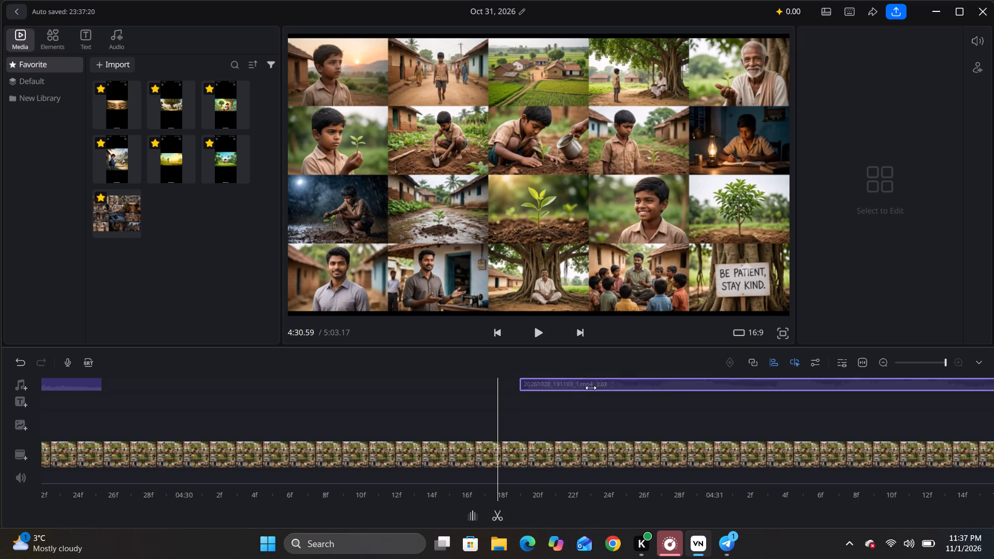
{"action": "left_click_drag", "start_coordinate": [591, 388], "coordinate": [358, 389]}
{"action": "left_click_drag", "start_coordinate": [385, 386], "coordinate": [280, 386]}
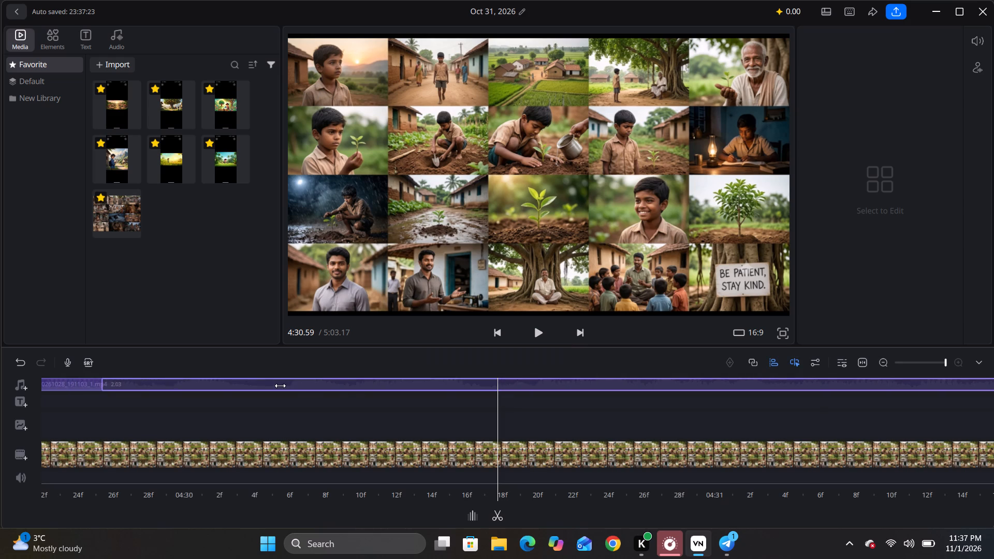
{"action": "left_click_drag", "start_coordinate": [280, 386], "coordinate": [343, 386]}
Play on from the joined clips, split the next audio clip where sound resumes at 4:37.77, and delete the silent piece before the cut.
{"action": "left_click_drag", "start_coordinate": [113, 409], "coordinate": [684, 413]}
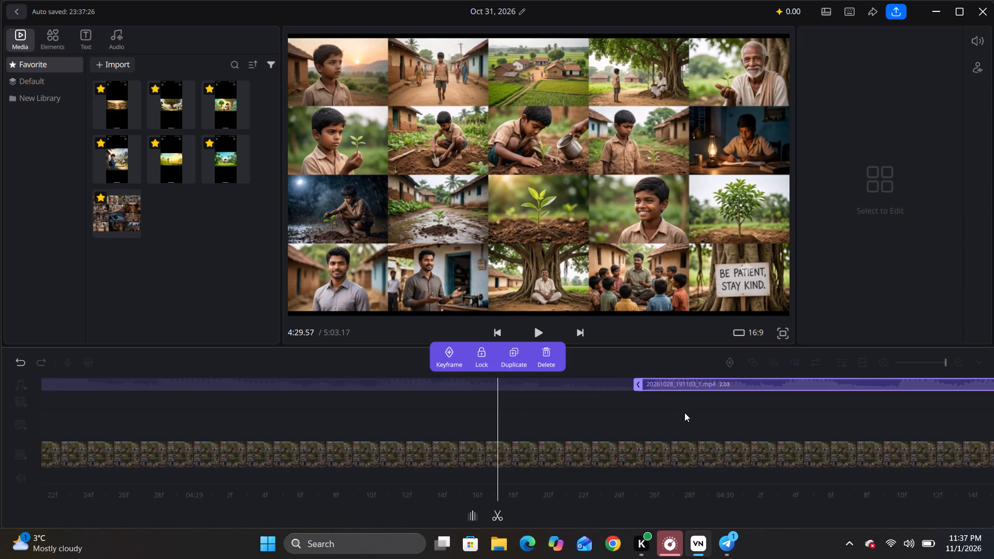
{"action": "left_click_drag", "start_coordinate": [684, 413], "coordinate": [700, 411]}
{"action": "key", "text": "space"}
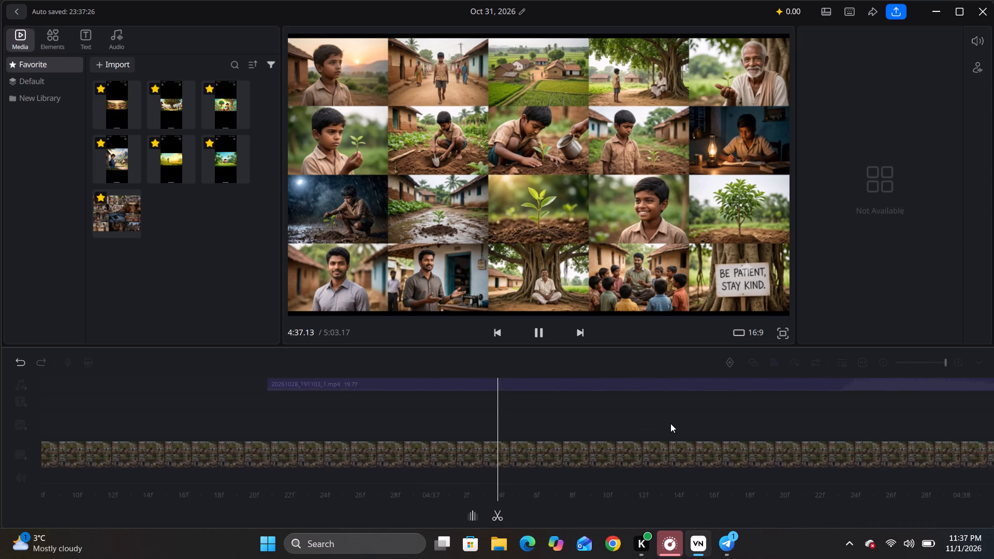
{"action": "key", "text": "space"}
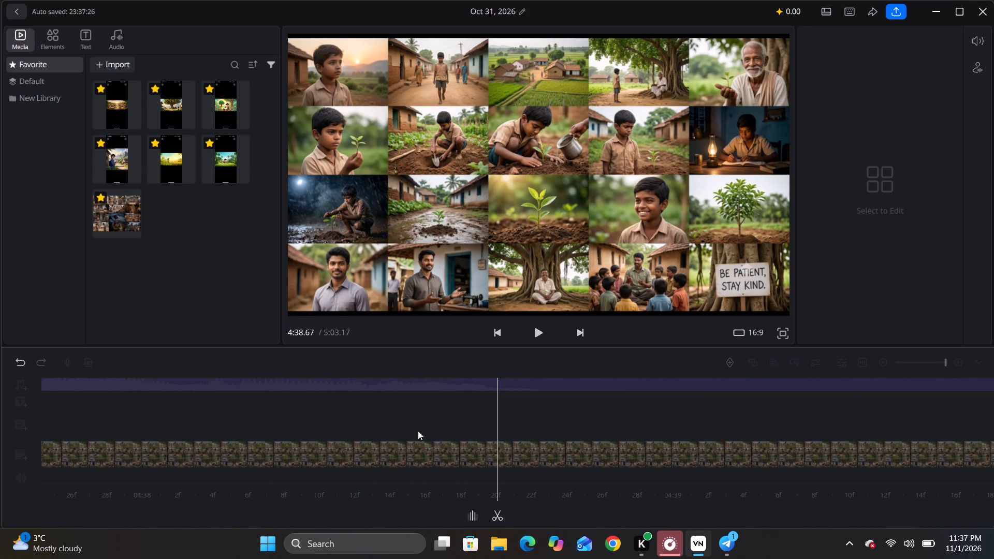
{"action": "left_click_drag", "start_coordinate": [409, 431], "coordinate": [707, 432]}
{"action": "left_click_drag", "start_coordinate": [464, 434], "coordinate": [663, 438]}
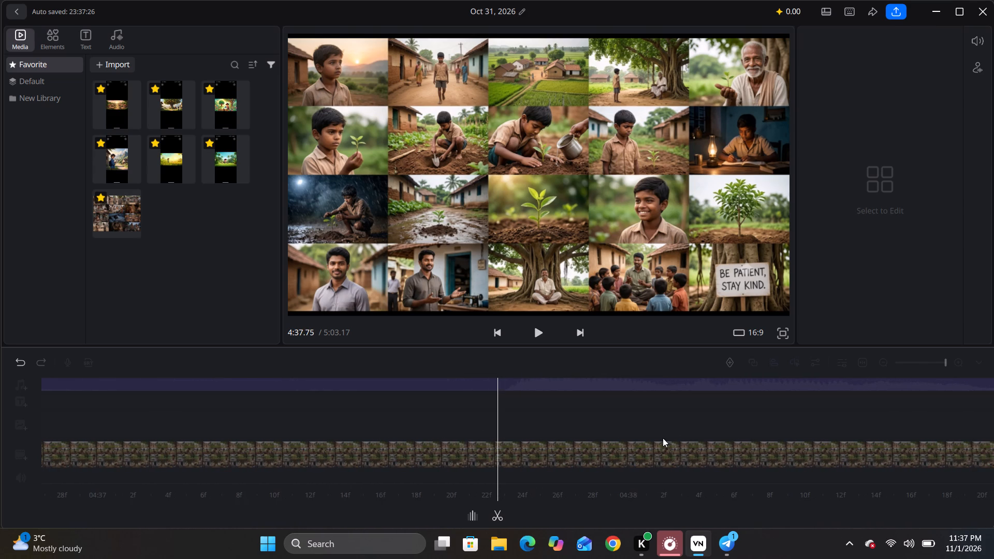
{"action": "left_click_drag", "start_coordinate": [663, 438], "coordinate": [659, 439]}
{"action": "left_click", "coordinate": [501, 381]}
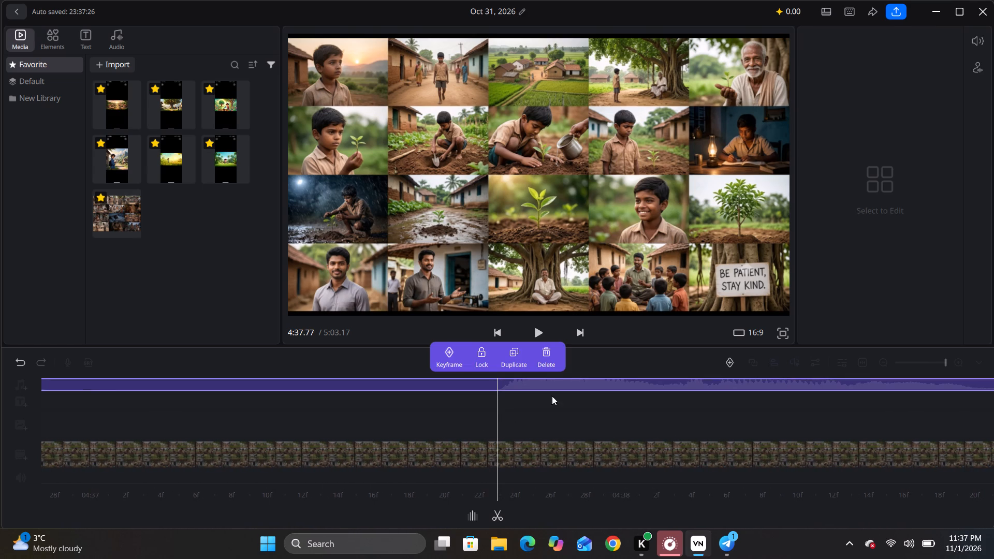
{"action": "key", "text": "ctrl+b"}
{"action": "left_click", "coordinate": [551, 350]}
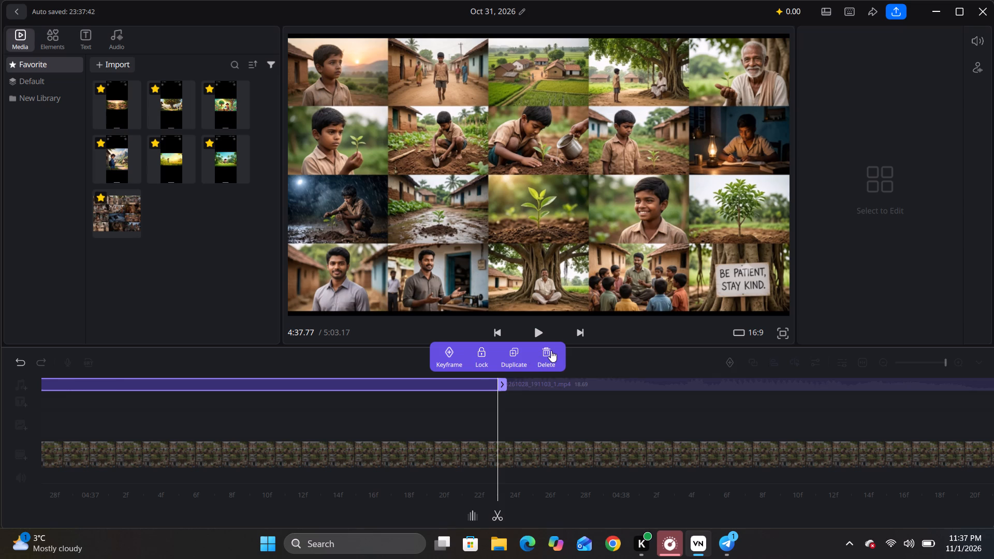
Move the 18.69-second audio clip back against the end of the preceding audio clip, closing the gap at about 4:31.87.
{"action": "left_click_drag", "start_coordinate": [356, 430], "coordinate": [709, 419]}
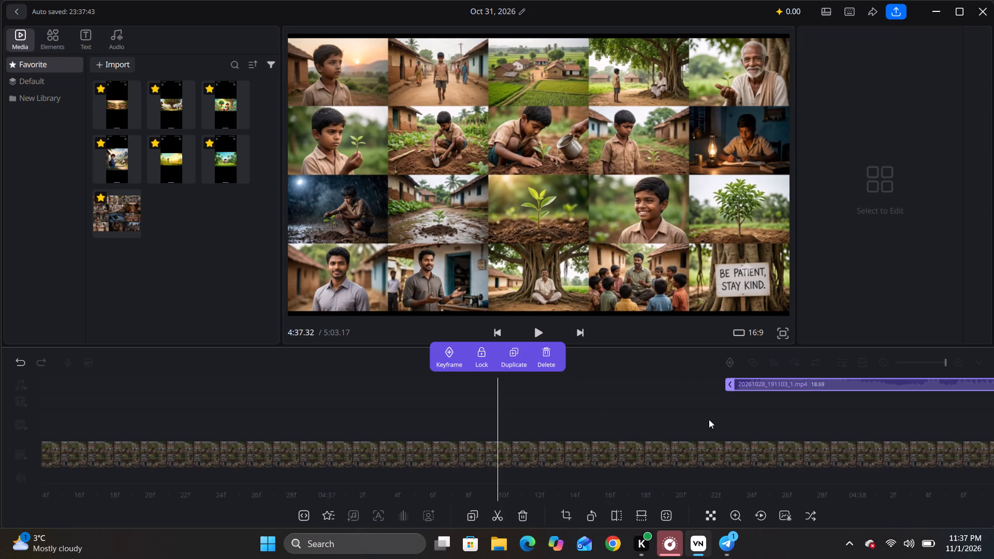
{"action": "left_click_drag", "start_coordinate": [709, 419], "coordinate": [753, 416]}
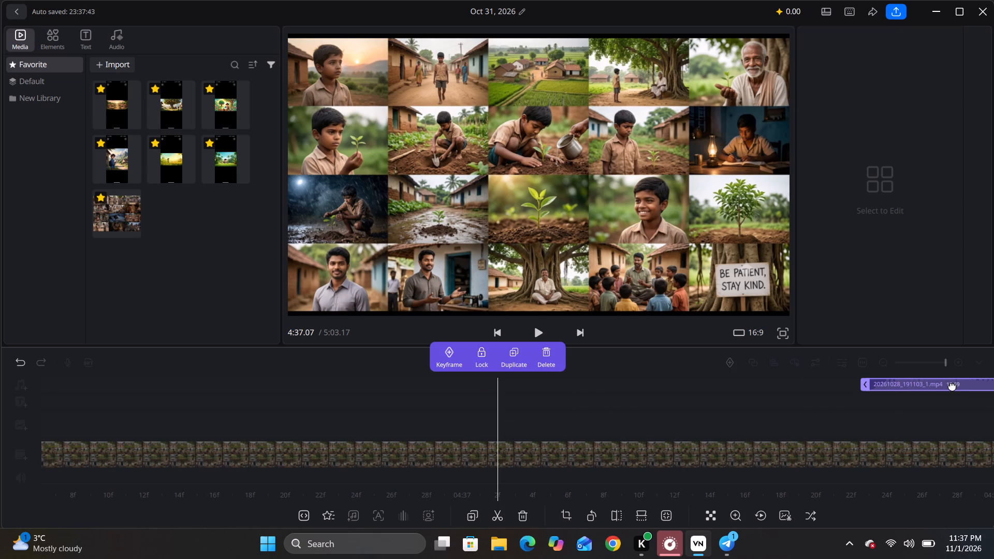
{"action": "left_click_drag", "start_coordinate": [952, 386], "coordinate": [0, 455]}
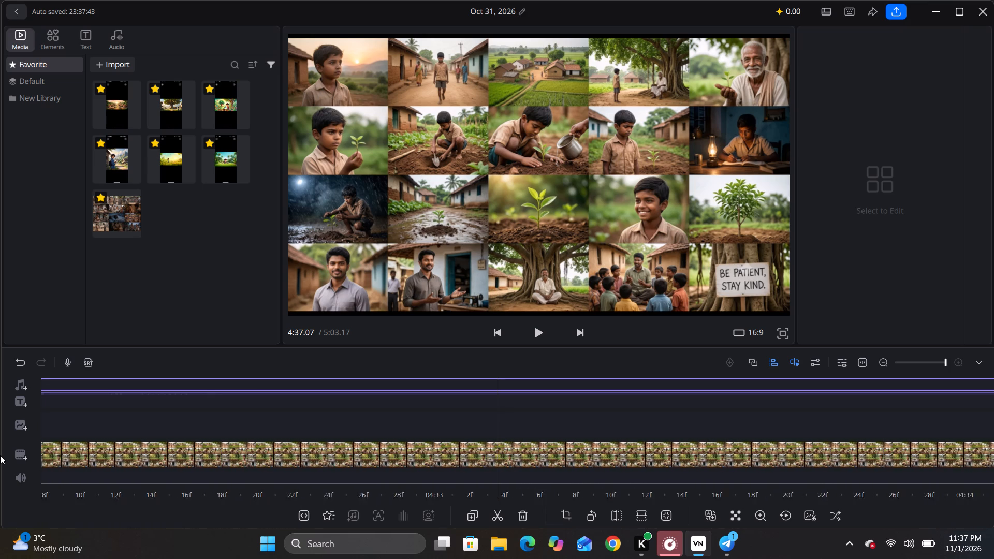
{"action": "left_click_drag", "start_coordinate": [0, 455], "coordinate": [496, 414]}
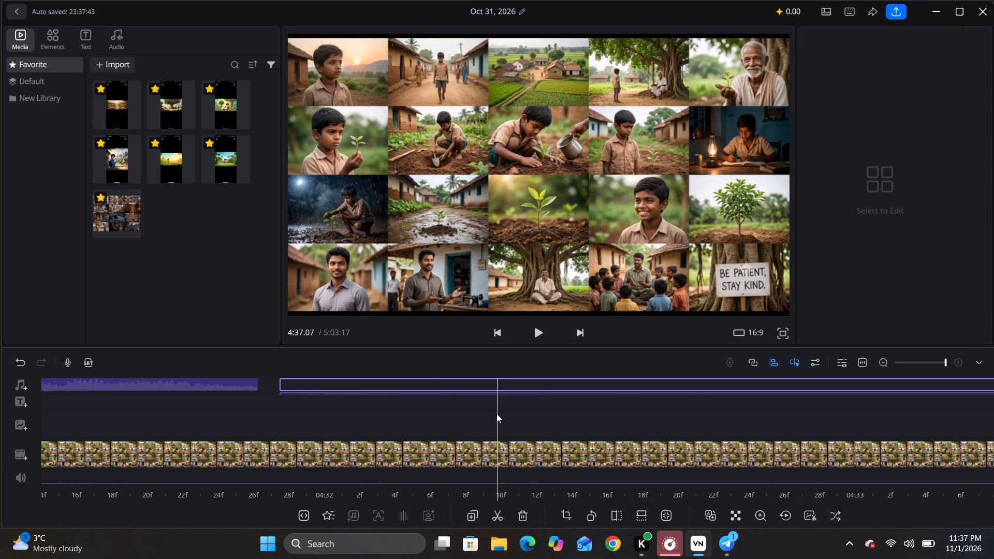
{"action": "left_click_drag", "start_coordinate": [496, 414], "coordinate": [412, 408]}
{"action": "left_click_drag", "start_coordinate": [455, 385], "coordinate": [366, 385]}
Play on from the join, split the audio clip at 4:32.74 and 4:34.09, and delete the silent piece between the cuts.
{"action": "left_click_drag", "start_coordinate": [181, 413], "coordinate": [595, 411]}
{"action": "key", "text": "space"}
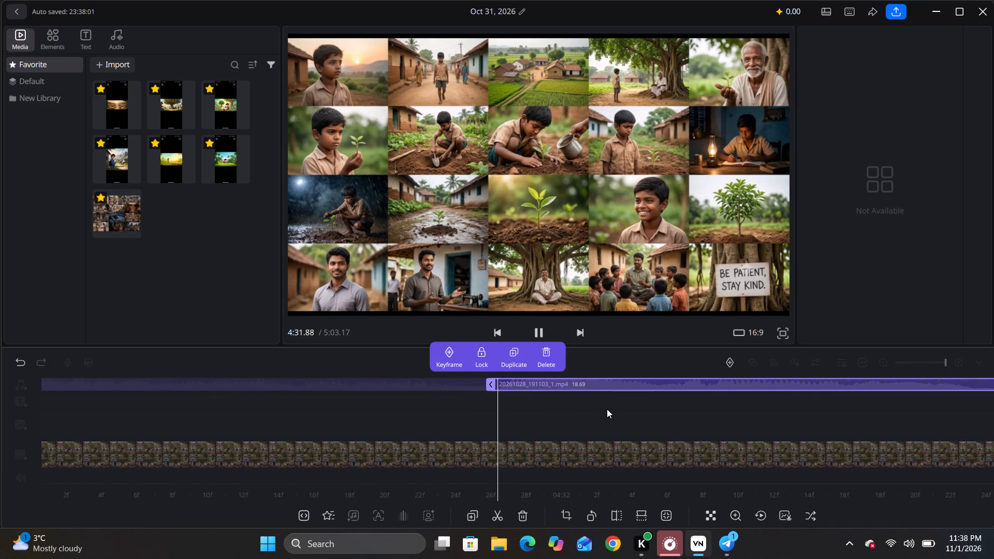
{"action": "key", "text": "space"}
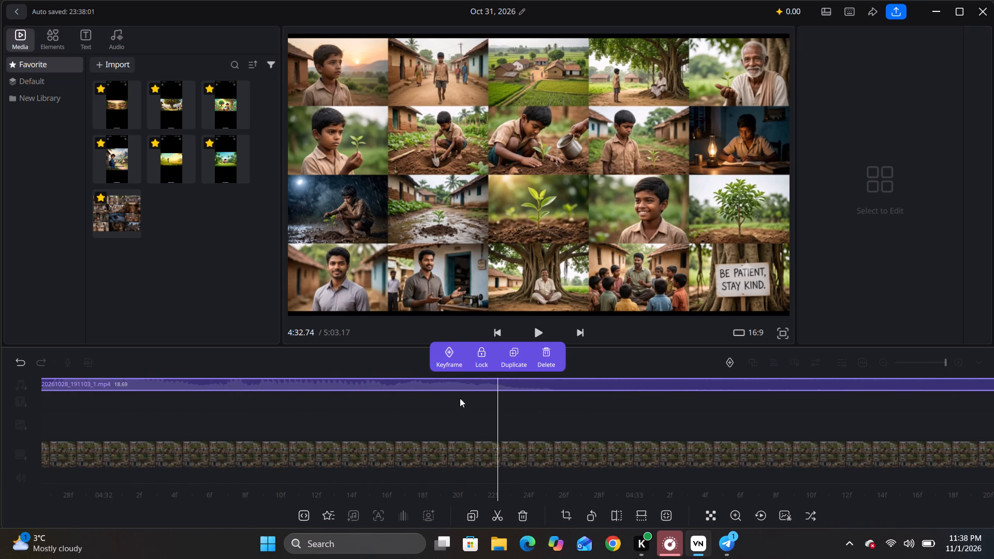
{"action": "key", "text": "ctrl+b"}
{"action": "key", "text": "space"}
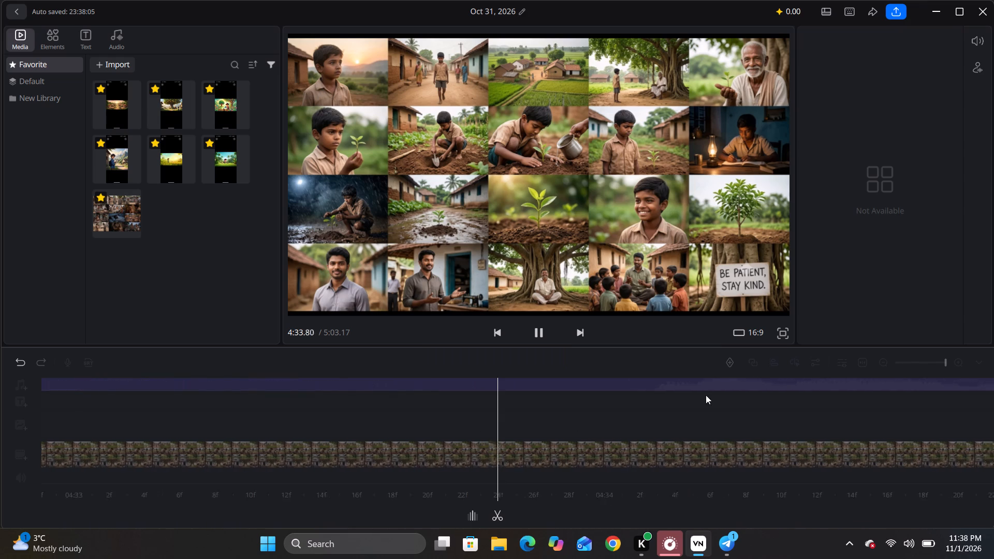
{"action": "key", "text": "space"}
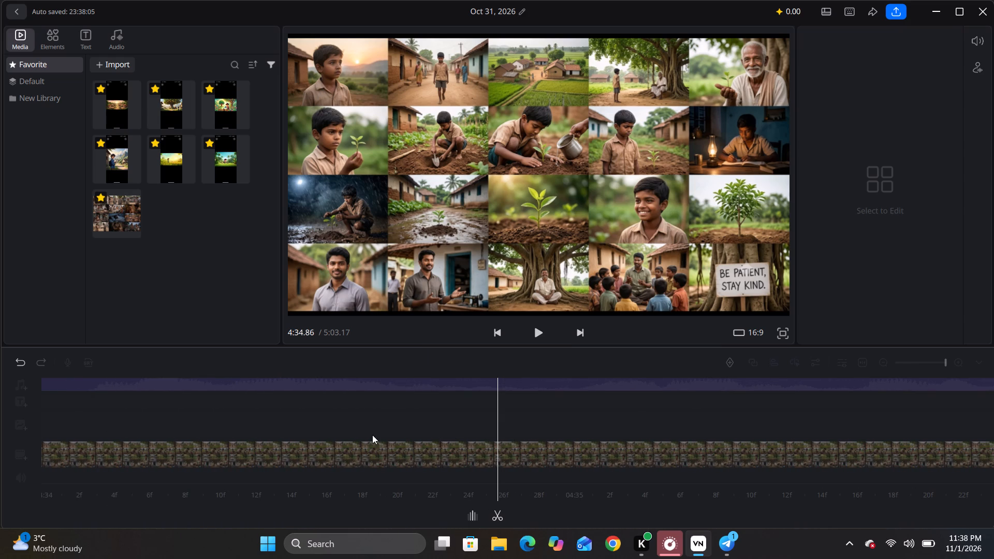
{"action": "left_click_drag", "start_coordinate": [220, 437], "coordinate": [664, 442]}
{"action": "left_click", "coordinate": [497, 379]}
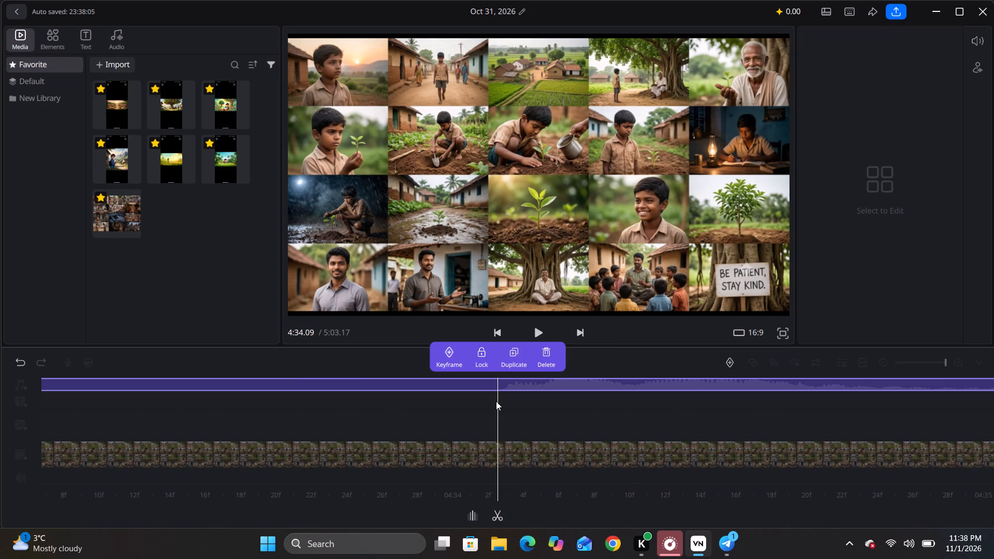
{"action": "key", "text": "ctrl+b"}
{"action": "left_click", "coordinate": [546, 351]}
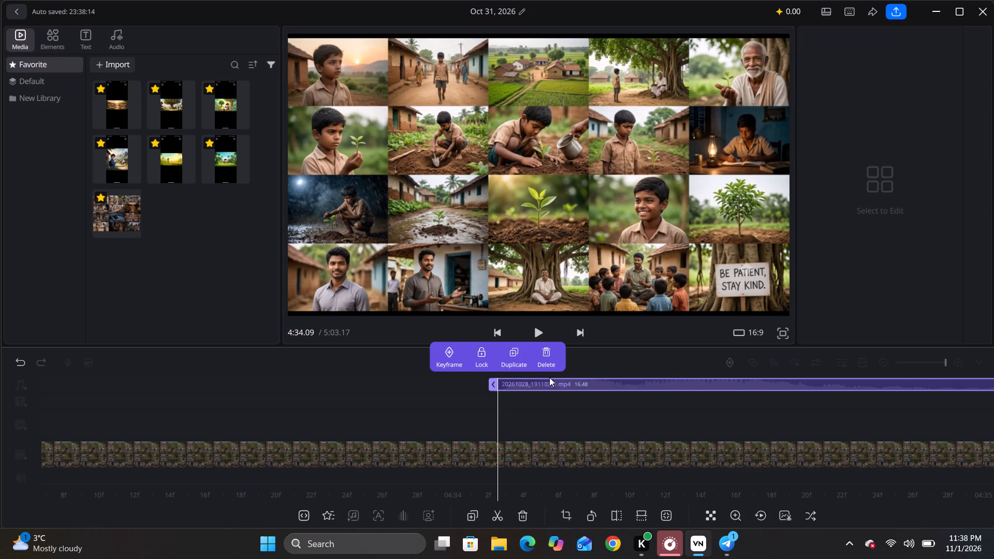
Move the 16.48-second audio clip back against the end of the preceding audio clip, closing the gap at about 4:32.74.
{"action": "left_click_drag", "start_coordinate": [550, 383], "coordinate": [144, 386]}
{"action": "left_click_drag", "start_coordinate": [103, 414], "coordinate": [684, 419]}
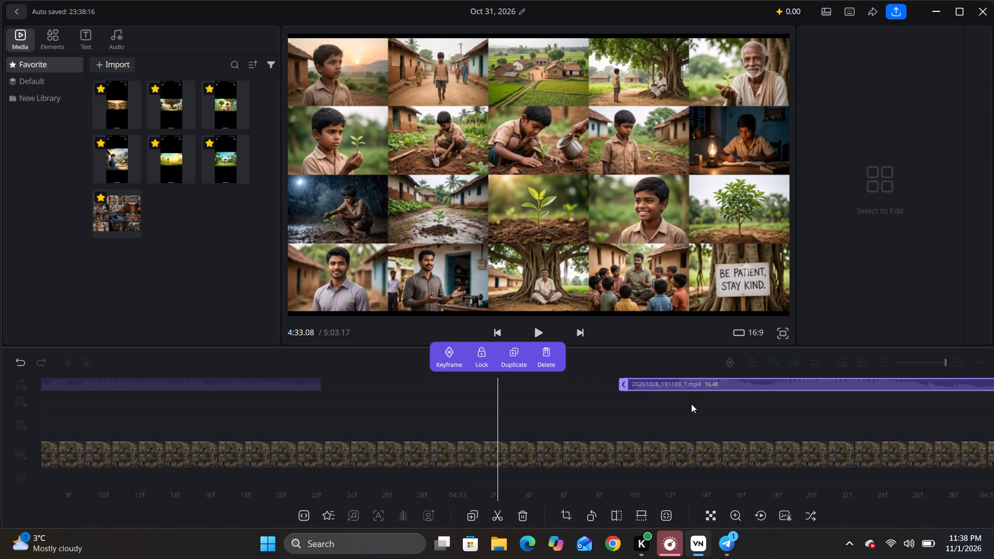
{"action": "left_click_drag", "start_coordinate": [700, 386], "coordinate": [380, 382]}
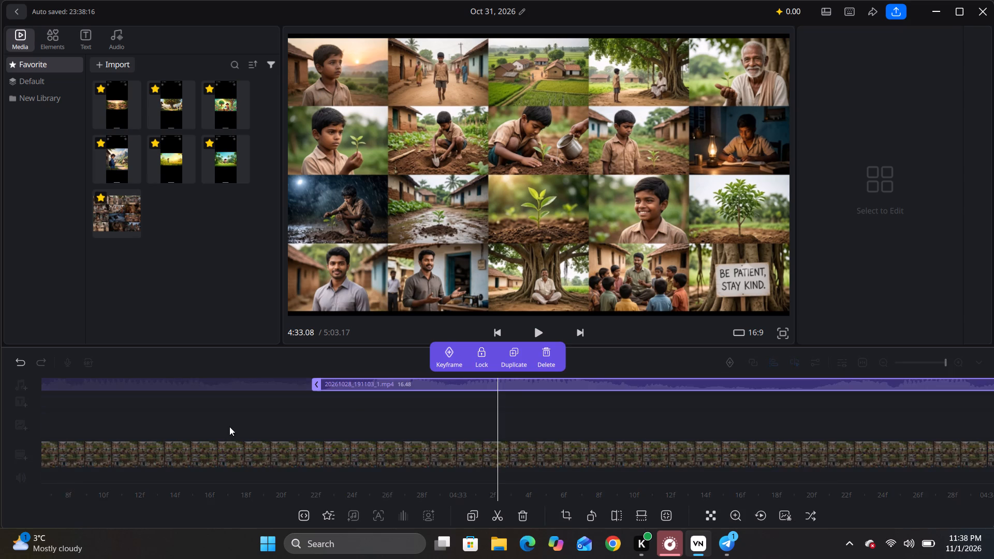
Replay the audio across the closed gap, play on to the next pause and split the clip at its start, 4:36.49.
{"action": "left_click_drag", "start_coordinate": [229, 426], "coordinate": [794, 426]}
{"action": "key", "text": "space"}
{"action": "key", "text": "space"}
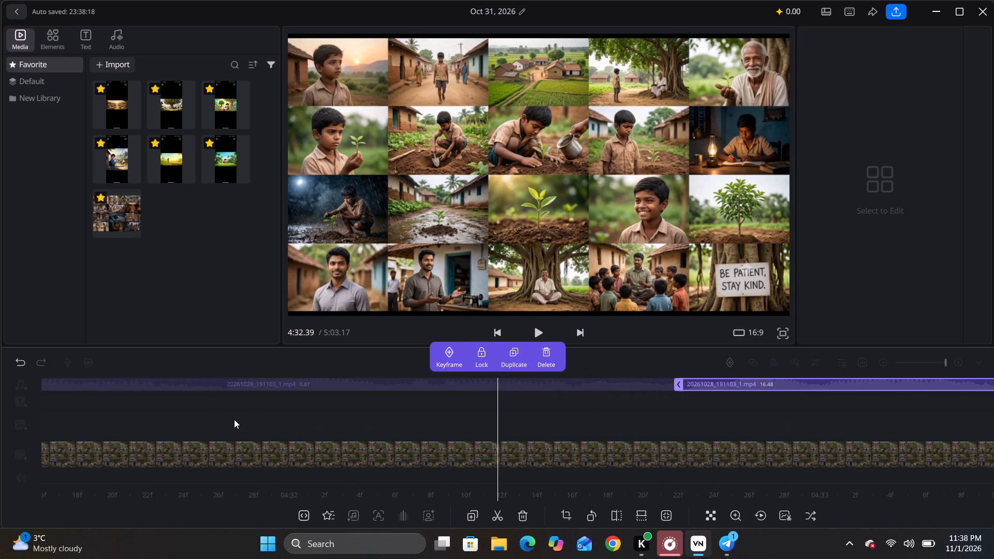
{"action": "left_click_drag", "start_coordinate": [234, 419], "coordinate": [868, 418]}
{"action": "key", "text": "space"}
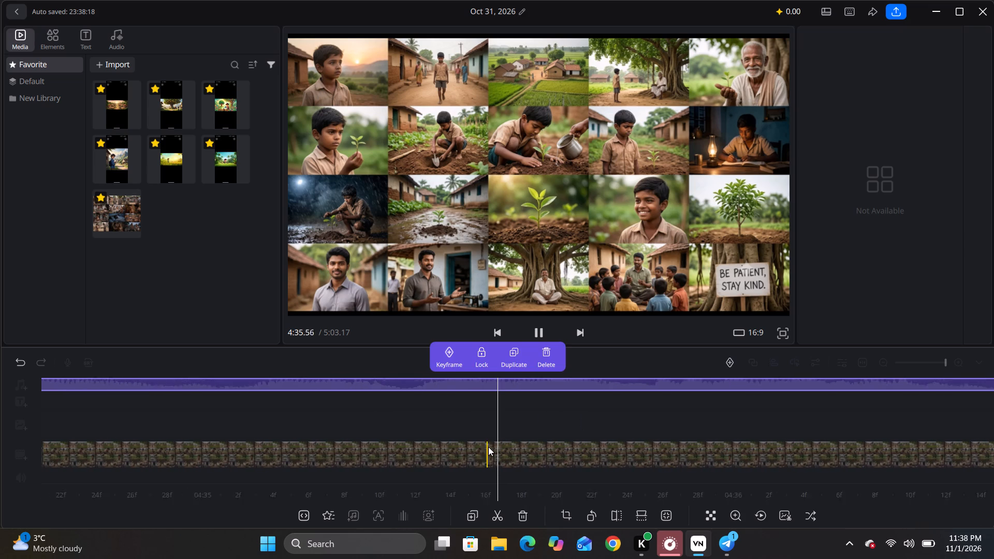
{"action": "key", "text": "space"}
{"action": "left_click_drag", "start_coordinate": [385, 438], "coordinate": [454, 431]}
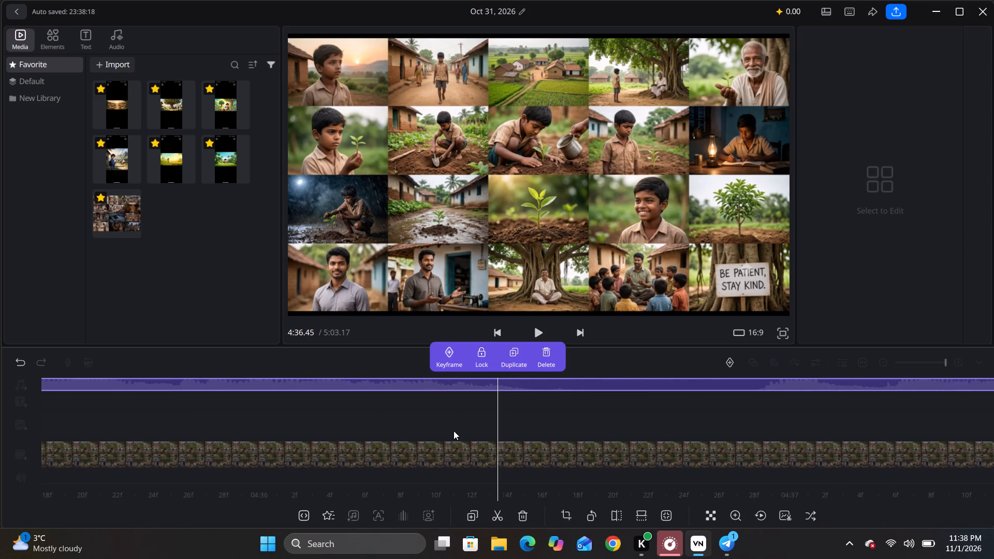
{"action": "left_click_drag", "start_coordinate": [454, 431], "coordinate": [434, 434]}
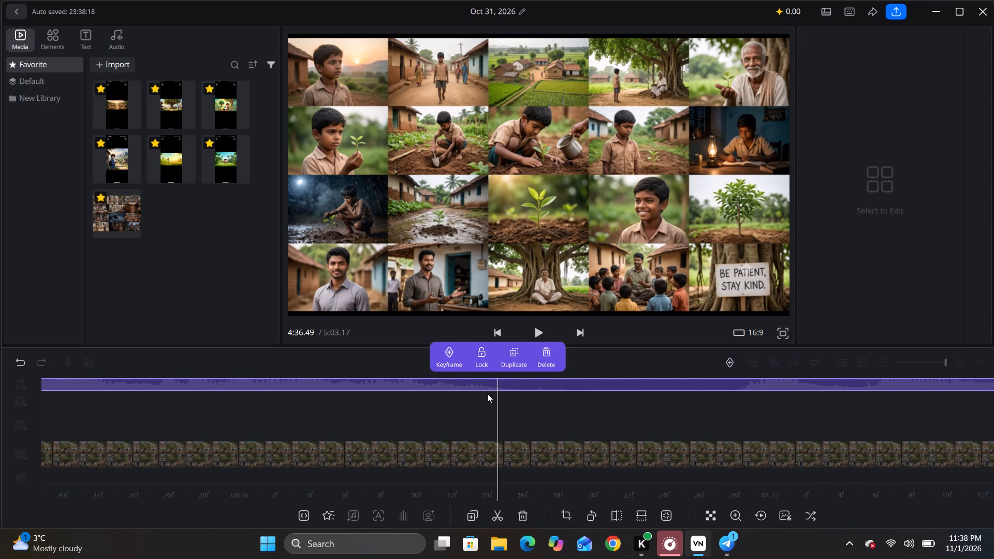
{"action": "key", "text": "ctrl+b"}
Split the audio again at 4:36.94, just before the sound resumes, and delete the 0.45-second piece between the two cuts.
{"action": "left_click_drag", "start_coordinate": [705, 399], "coordinate": [463, 429]}
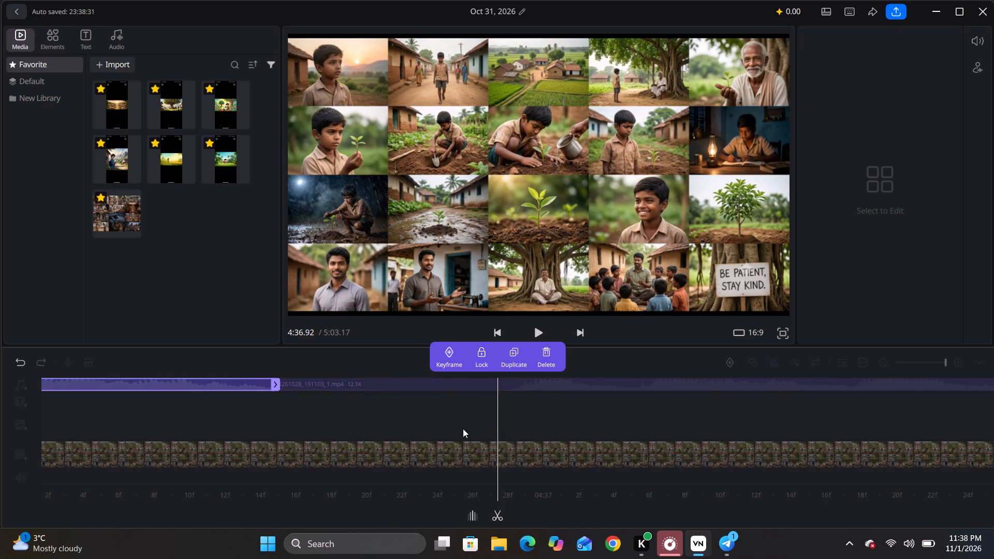
{"action": "left_click_drag", "start_coordinate": [463, 429], "coordinate": [463, 428]}
{"action": "left_click", "coordinate": [499, 388]}
{"action": "left_click_drag", "start_coordinate": [523, 420], "coordinate": [504, 426]}
{"action": "key", "text": "ctrl+b"}
{"action": "left_click", "coordinate": [546, 350]}
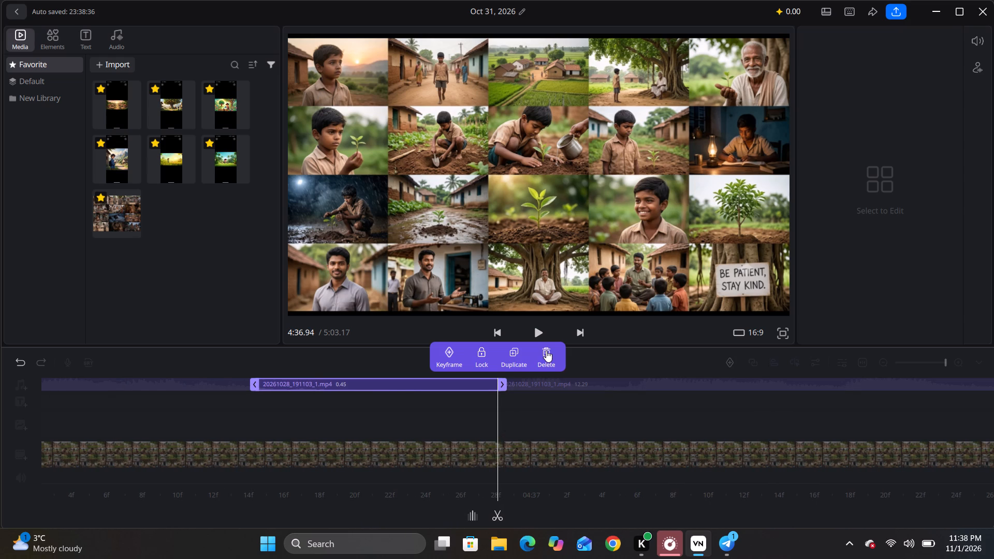
Move the remaining audio clip back against the end of the preceding clip, closing the gap at about 4:36.49.
{"action": "left_click_drag", "start_coordinate": [548, 387], "coordinate": [325, 391]}
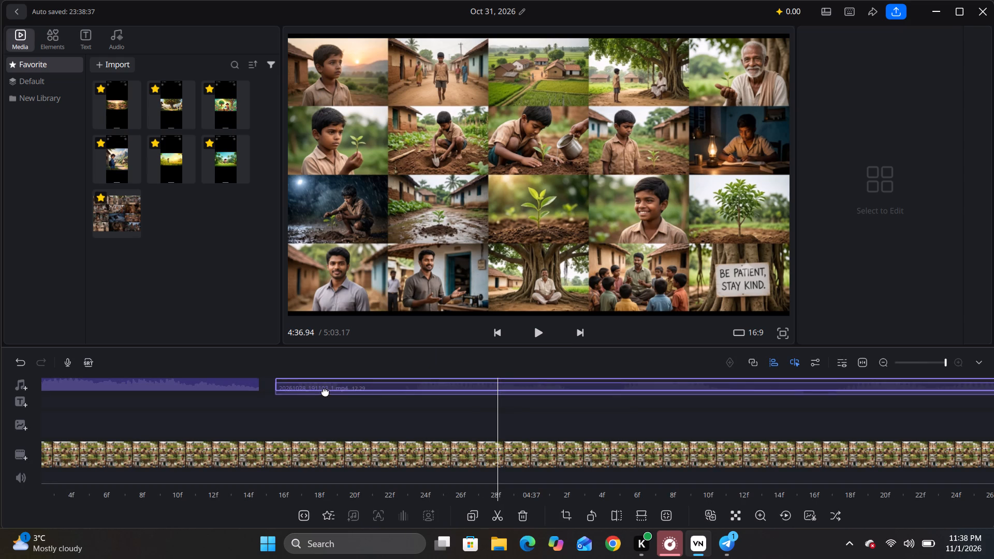
{"action": "left_click_drag", "start_coordinate": [325, 391], "coordinate": [306, 389]}
Replay the audio from just before the closed gap and play on to the next pause, stopping at about 4:44.39.
{"action": "left_click_drag", "start_coordinate": [191, 418], "coordinate": [751, 418]}
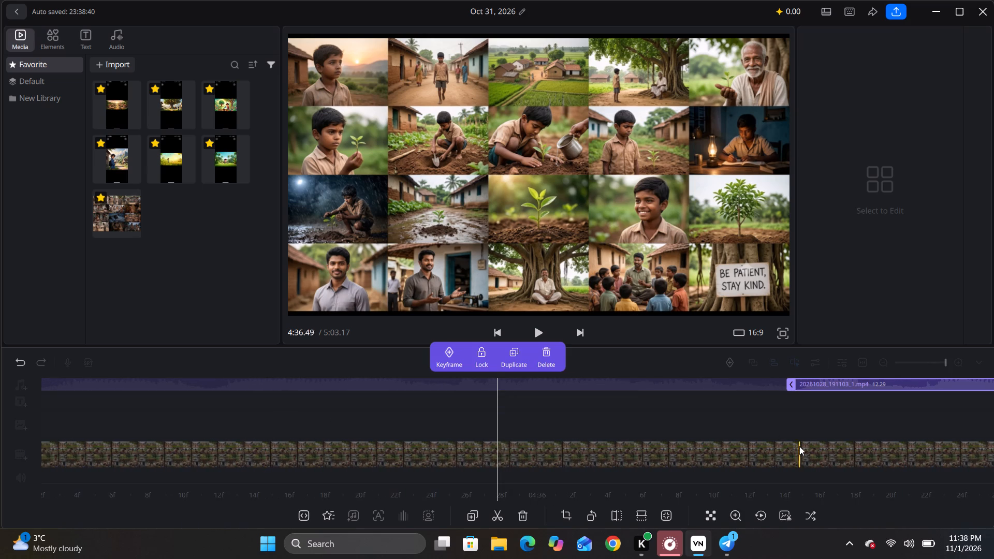
{"action": "key", "text": "space"}
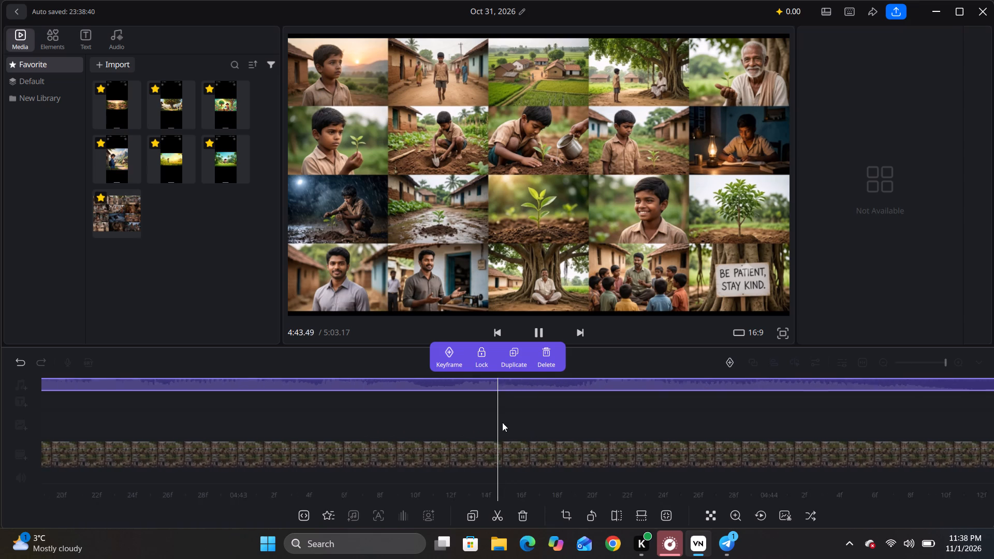
{"action": "key", "text": "space"}
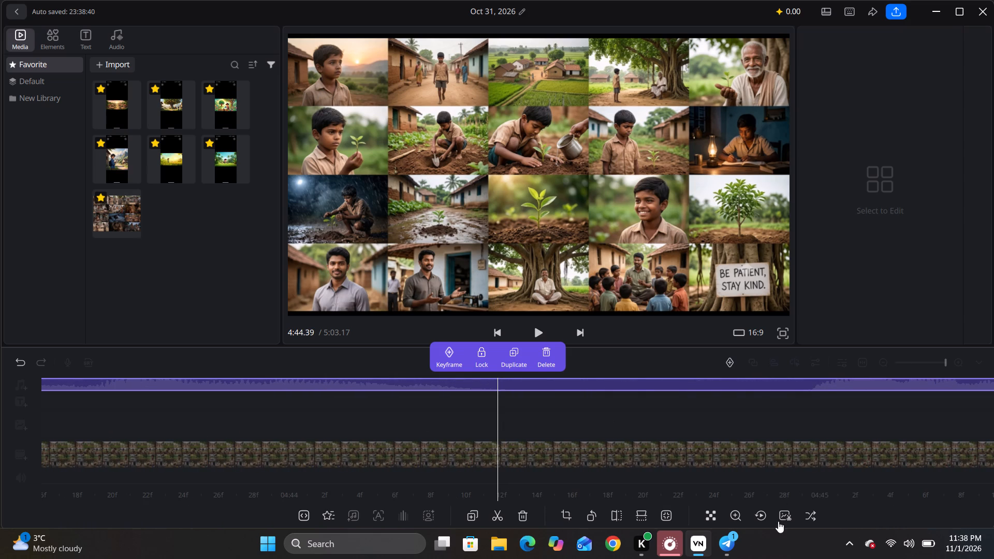
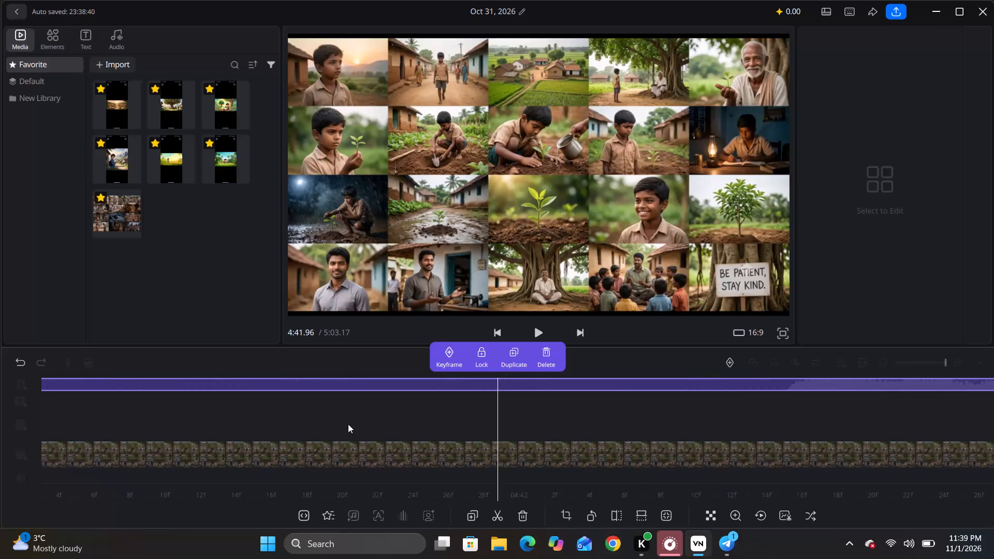
Replay the audio from 4:36.33 across the closed gap to the next pause and split the clip at its start, 4:38.10.
{"action": "left_click_drag", "start_coordinate": [305, 422], "coordinate": [566, 422]}
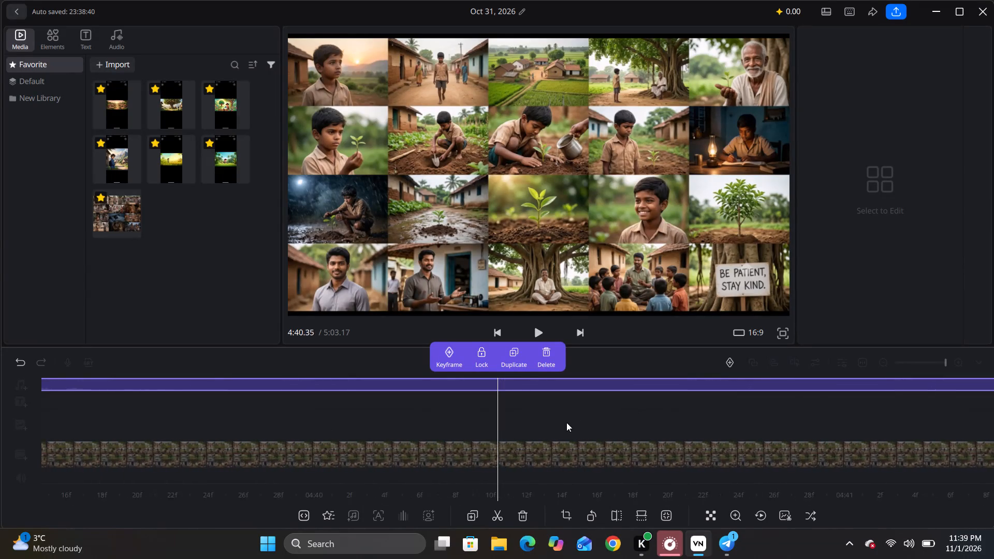
{"action": "left_click_drag", "start_coordinate": [566, 422], "coordinate": [545, 424]}
{"action": "left_click_drag", "start_coordinate": [325, 418], "coordinate": [607, 430]}
{"action": "left_click_drag", "start_coordinate": [517, 430], "coordinate": [459, 431]}
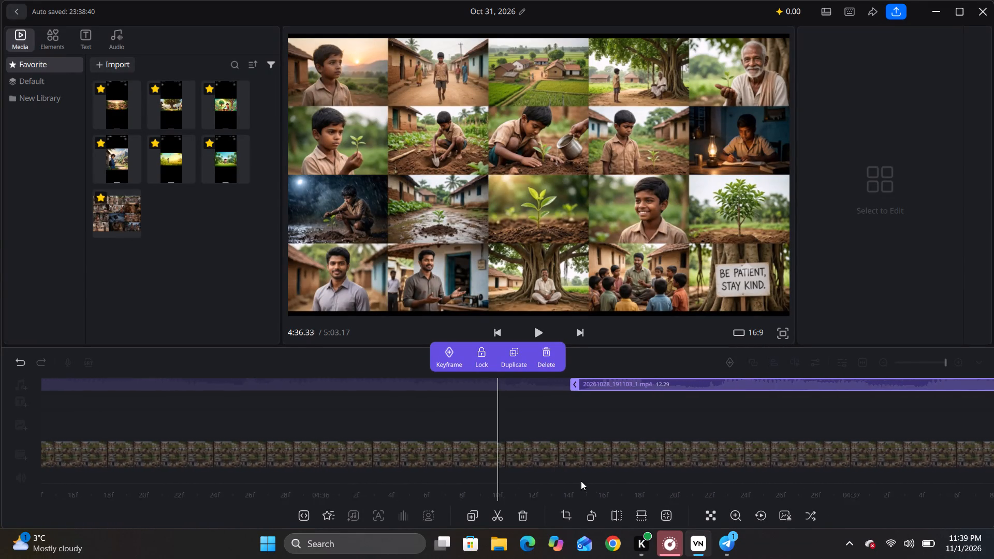
{"action": "key", "text": "space"}
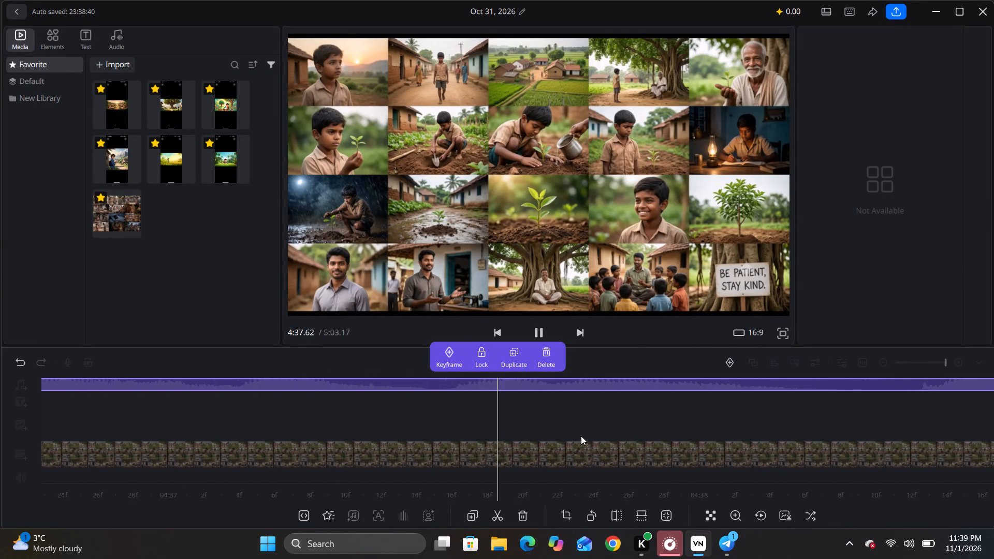
{"action": "key", "text": "space"}
{"action": "left_click_drag", "start_coordinate": [571, 419], "coordinate": [514, 430]}
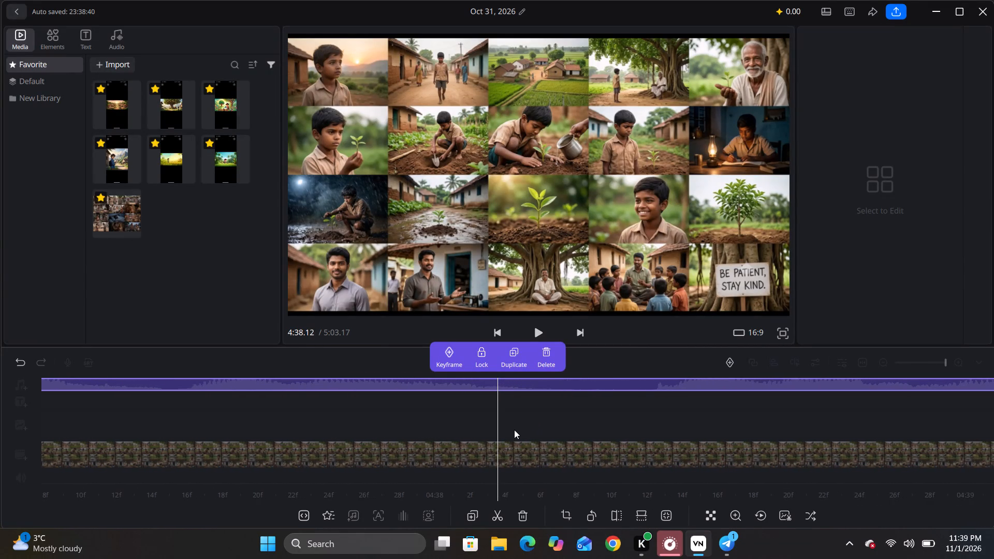
{"action": "left_click_drag", "start_coordinate": [514, 430], "coordinate": [527, 428]}
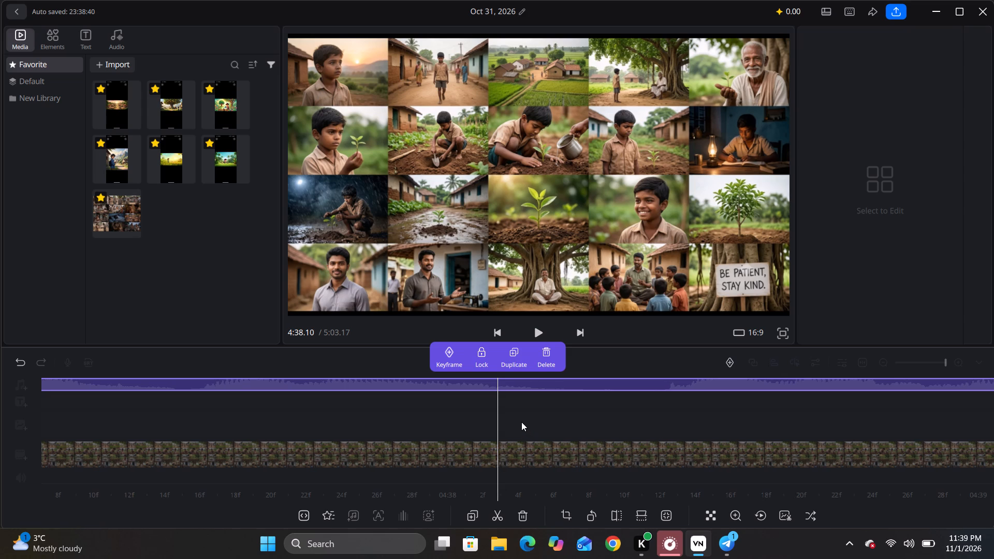
{"action": "key", "text": "ctrl+b"}
Split the audio again at 4:38.42, just before the sound resumes, and delete the 0.32-second piece between the two cuts.
{"action": "left_click_drag", "start_coordinate": [627, 421], "coordinate": [444, 446]}
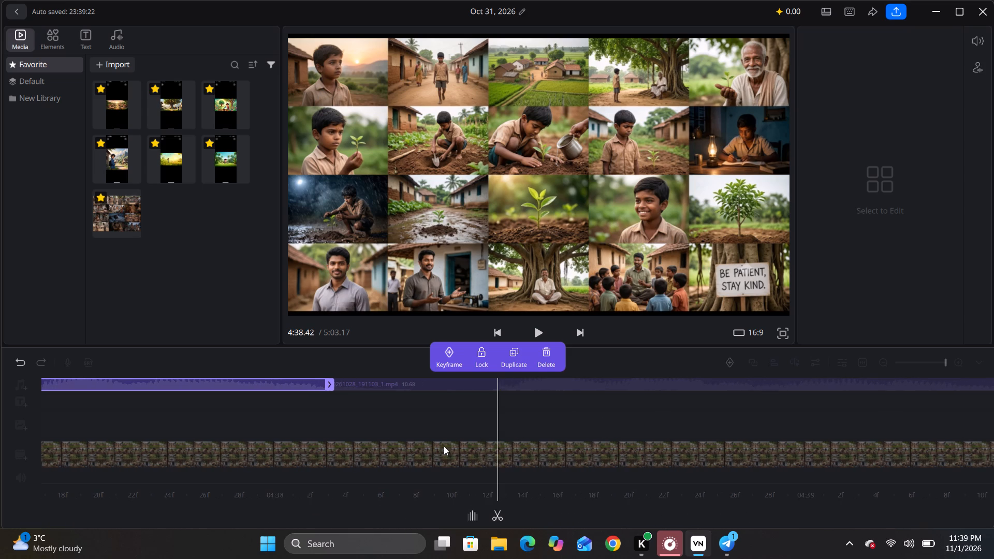
{"action": "left_click_drag", "start_coordinate": [444, 446], "coordinate": [449, 446]}
{"action": "left_click", "coordinate": [502, 387]}
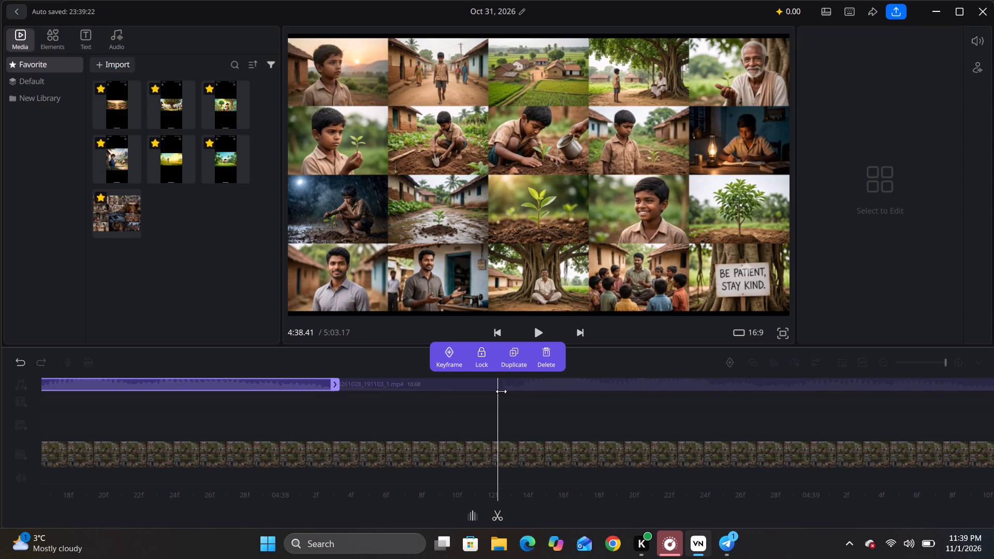
{"action": "key", "text": "ctrl+b"}
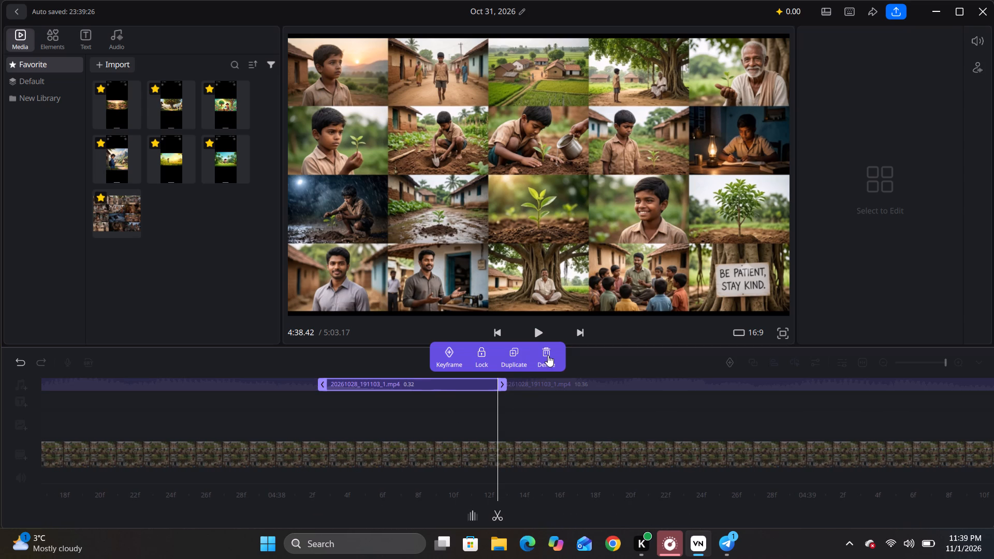
{"action": "left_click", "coordinate": [548, 355]}
Move the remaining audio clip back against the end of the preceding clip, closing the gap at 4:38.10.
{"action": "left_click_drag", "start_coordinate": [564, 382], "coordinate": [398, 386]}
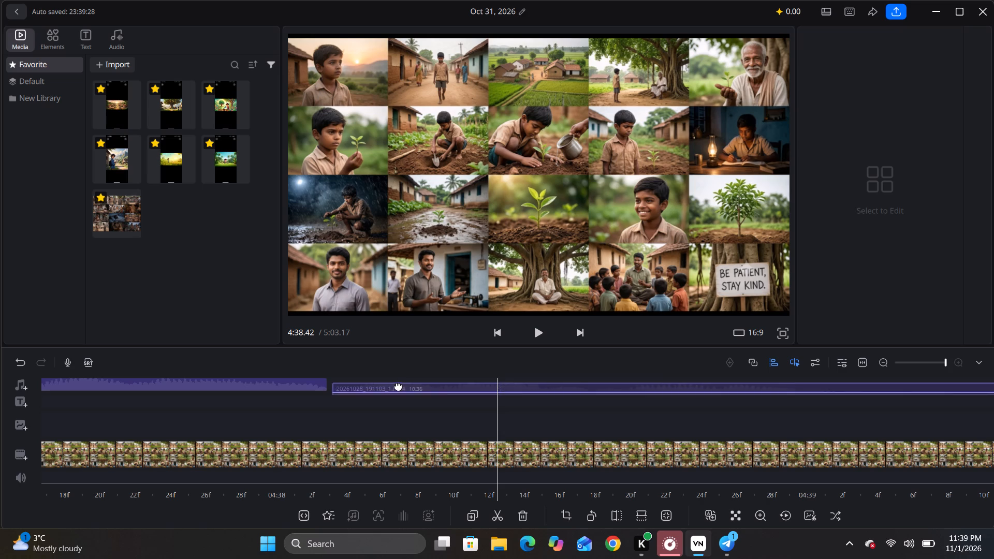
{"action": "left_click_drag", "start_coordinate": [398, 386], "coordinate": [392, 382]}
Replay the audio across the closed gap and split the clip at the end of the phrase, 4:38.98.
{"action": "left_click_drag", "start_coordinate": [337, 425], "coordinate": [586, 428]}
{"action": "key", "text": "space"}
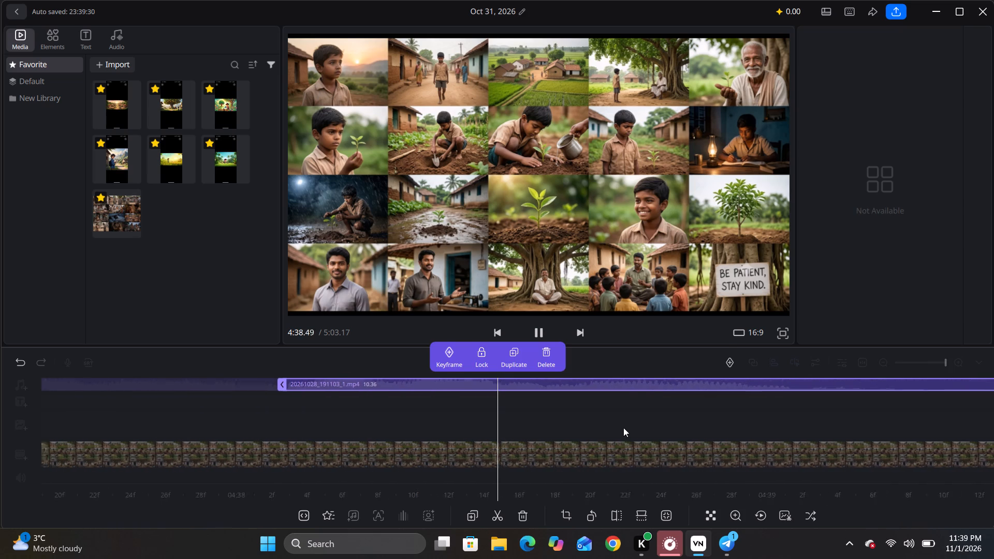
{"action": "key", "text": "space"}
{"action": "left_click_drag", "start_coordinate": [500, 429], "coordinate": [509, 428]}
{"action": "key", "text": "ctrl+b"}
Split the audio after 4:38.98 again at about 4:42.18 and delete the unwanted piece between the two cuts.
{"action": "left_click", "coordinate": [666, 384]}
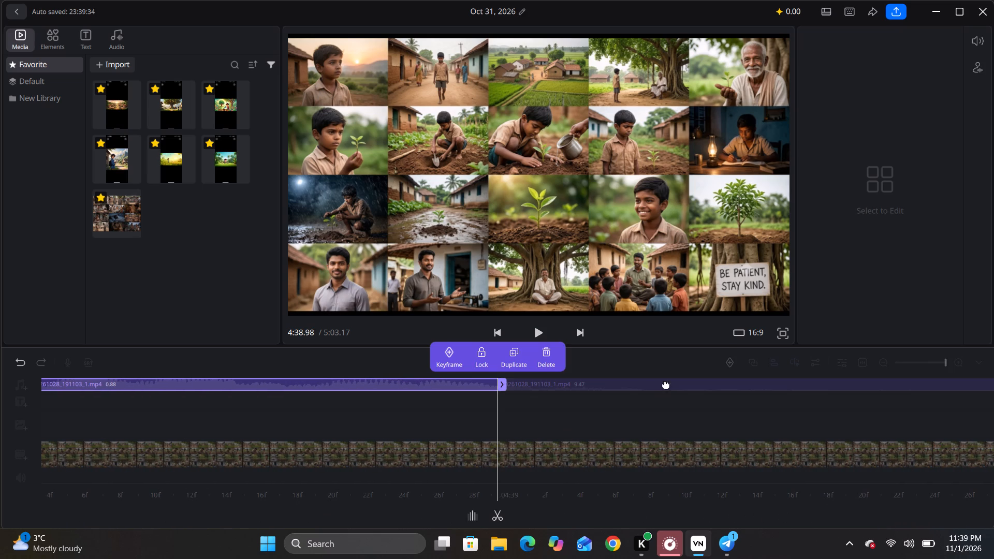
{"action": "left_click_drag", "start_coordinate": [744, 431], "coordinate": [559, 449]}
{"action": "left_click_drag", "start_coordinate": [812, 431], "coordinate": [631, 431]}
{"action": "left_click_drag", "start_coordinate": [832, 431], "coordinate": [657, 437]}
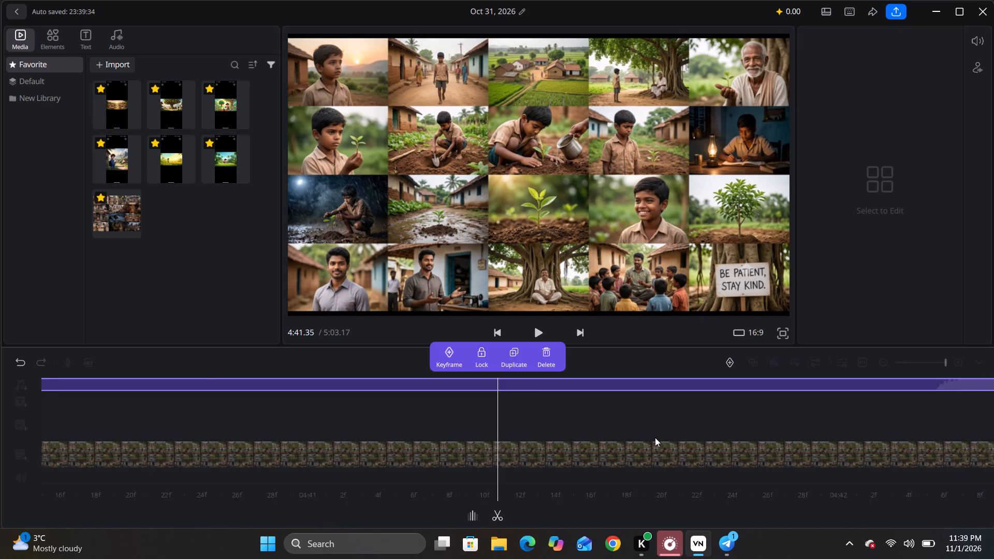
{"action": "left_click_drag", "start_coordinate": [799, 424], "coordinate": [525, 447]}
{"action": "key", "text": "ctrl+b"}
{"action": "left_click", "coordinate": [547, 350]}
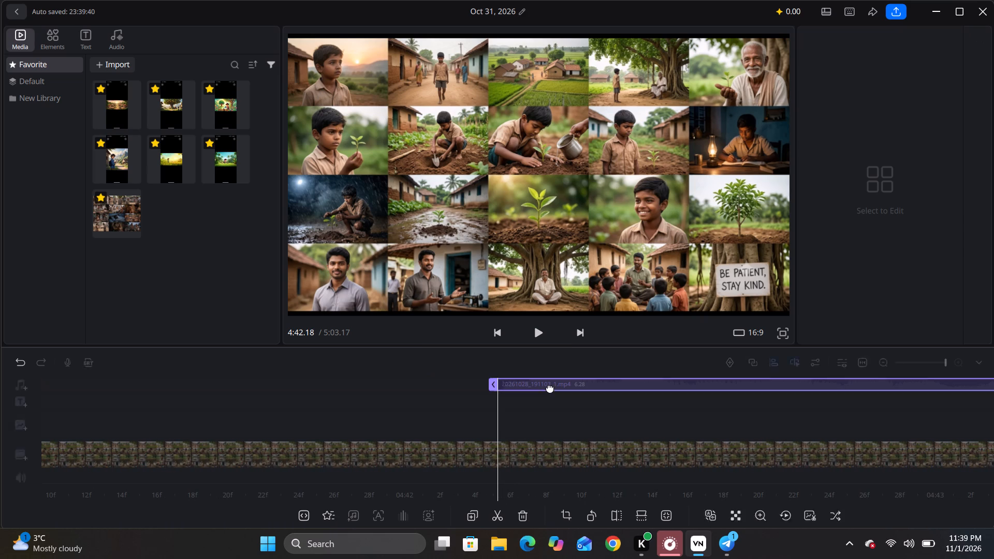
Move the remaining 6.28-second audio clip back against the end of the preceding clip at 4:38.98.
{"action": "left_click_drag", "start_coordinate": [552, 386], "coordinate": [174, 398]}
{"action": "left_click_drag", "start_coordinate": [184, 448], "coordinate": [744, 461]}
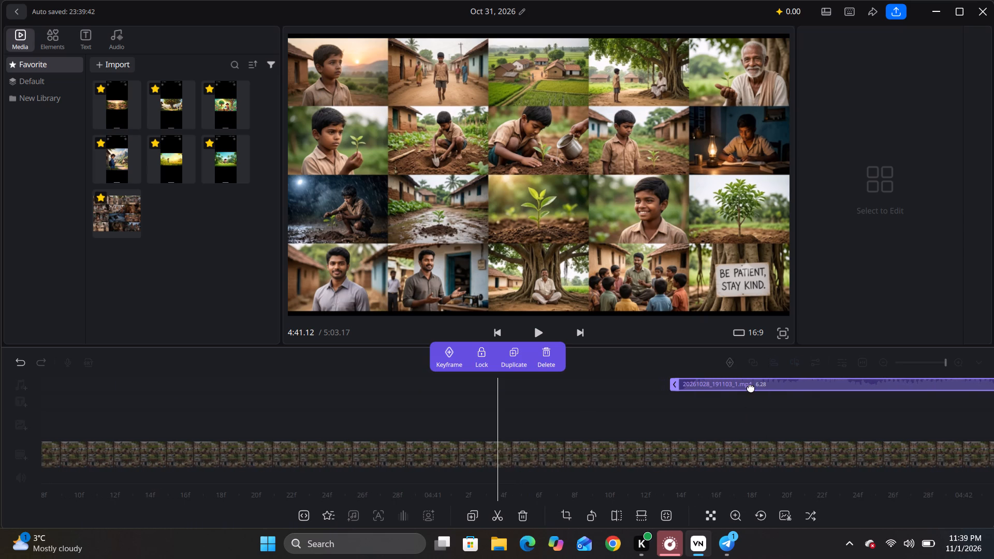
{"action": "left_click_drag", "start_coordinate": [752, 386], "coordinate": [169, 391]}
{"action": "left_click_drag", "start_coordinate": [131, 452], "coordinate": [715, 452]}
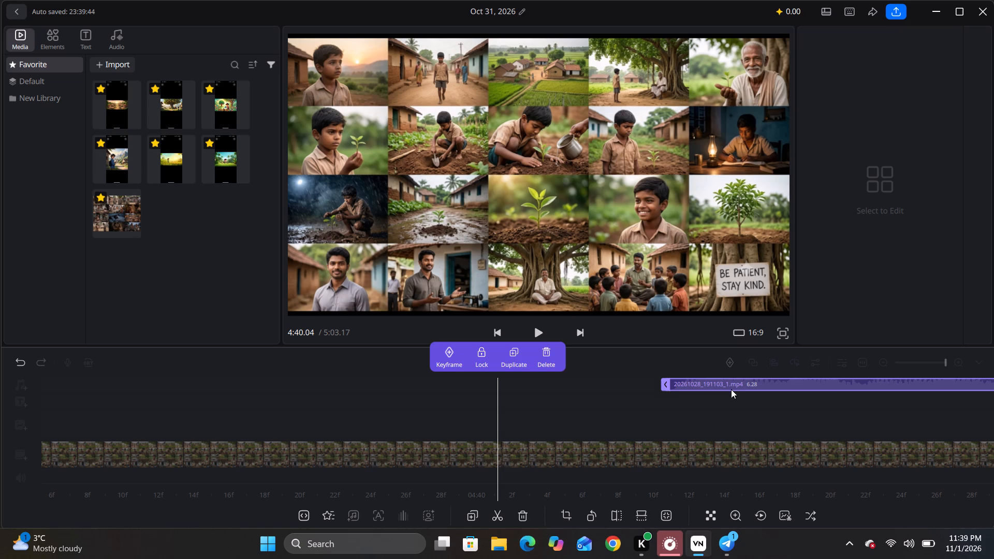
{"action": "left_click_drag", "start_coordinate": [734, 385], "coordinate": [94, 387]}
{"action": "left_click_drag", "start_coordinate": [116, 440], "coordinate": [851, 437]}
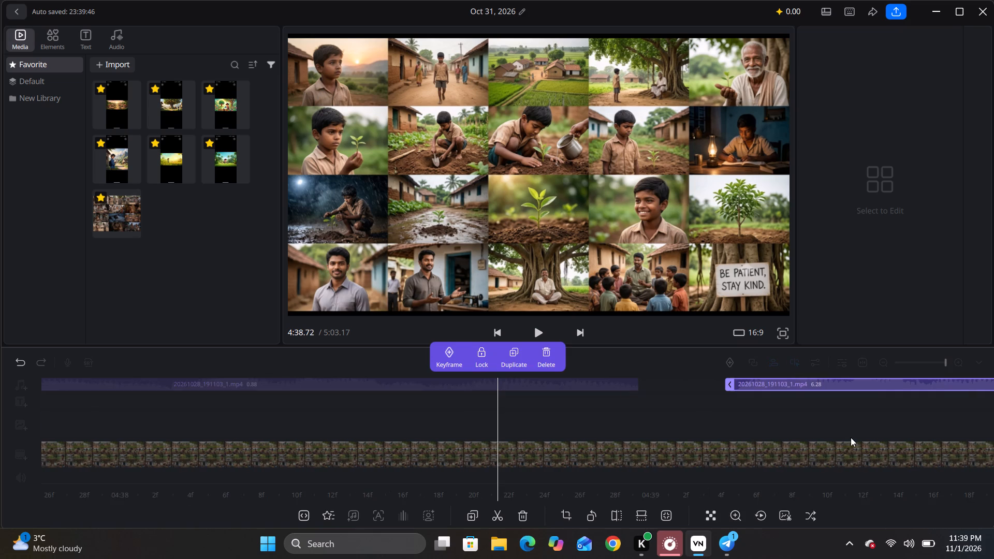
{"action": "left_click_drag", "start_coordinate": [851, 437], "coordinate": [851, 437]}
{"action": "left_click_drag", "start_coordinate": [864, 384], "coordinate": [766, 383]}
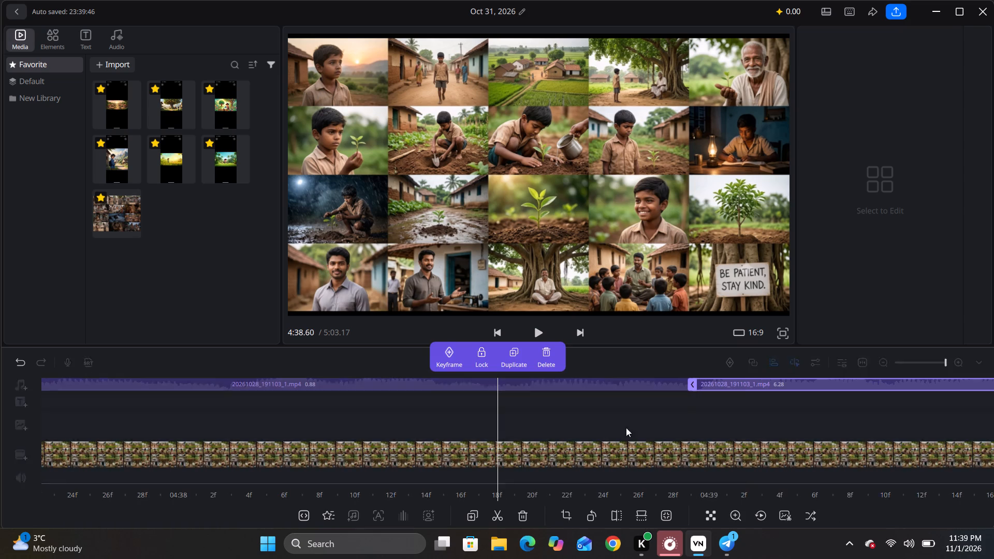
Play the audio across the closed gap to the next pause and split the clip at its start, 4:40.79.
{"action": "key", "text": "space"}
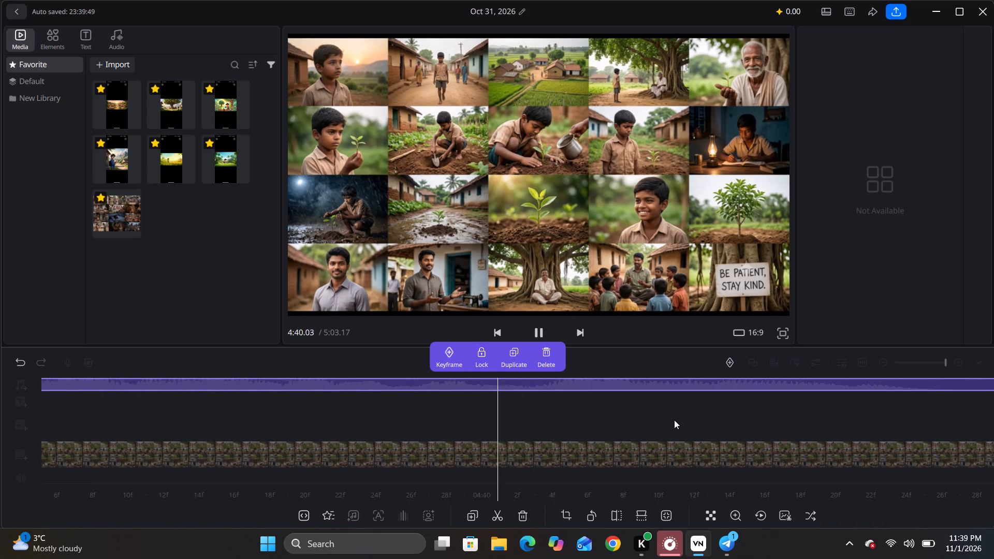
{"action": "key", "text": "space"}
{"action": "left_click_drag", "start_coordinate": [572, 418], "coordinate": [511, 417]}
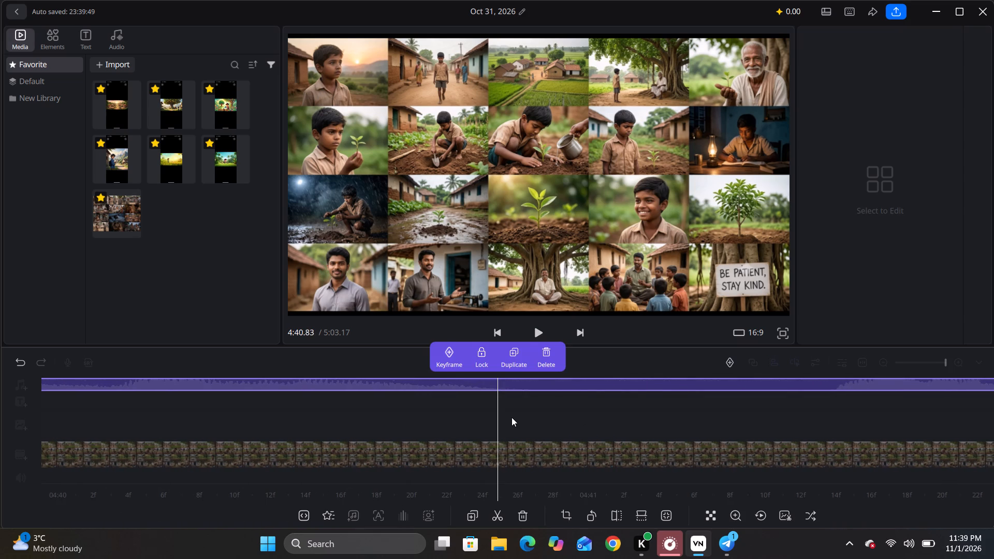
{"action": "left_click_drag", "start_coordinate": [511, 417], "coordinate": [532, 416]}
{"action": "key", "text": "ctrl+b"}
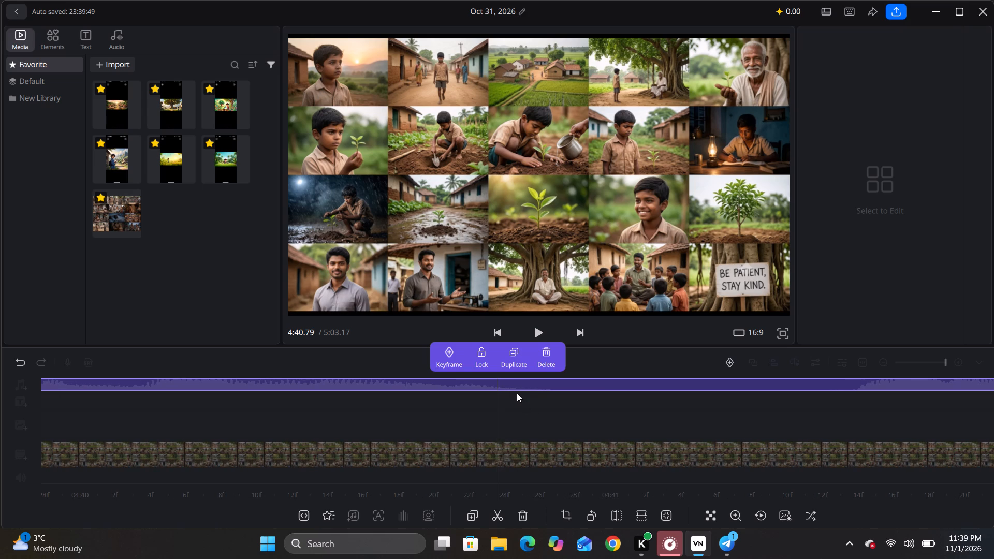
Play the audio on to the following pause and split the clip where the phrase ends, 4:43.36.
{"action": "key", "text": "space"}
{"action": "key", "text": "space"}
{"action": "key", "text": "space"}
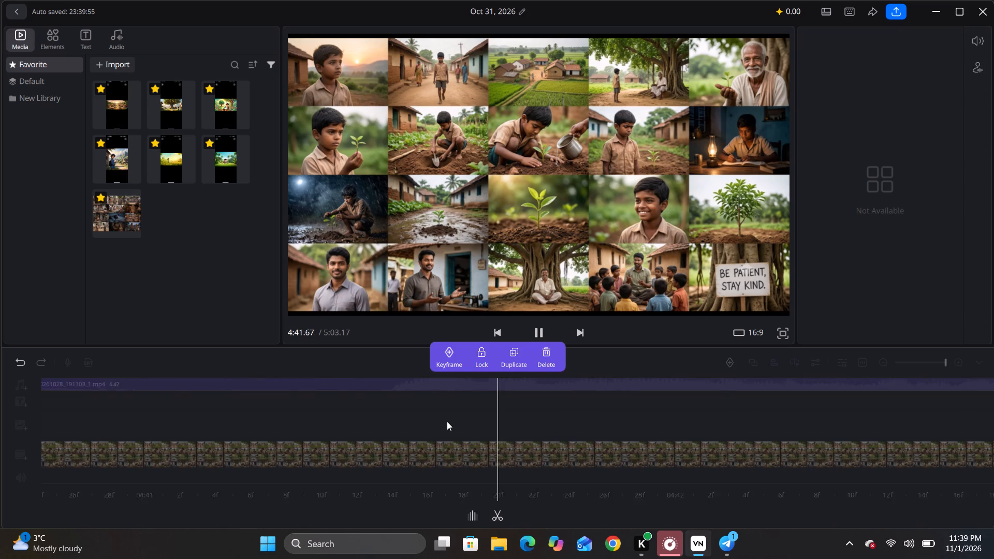
{"action": "key", "text": "space"}
{"action": "key", "text": "space"}
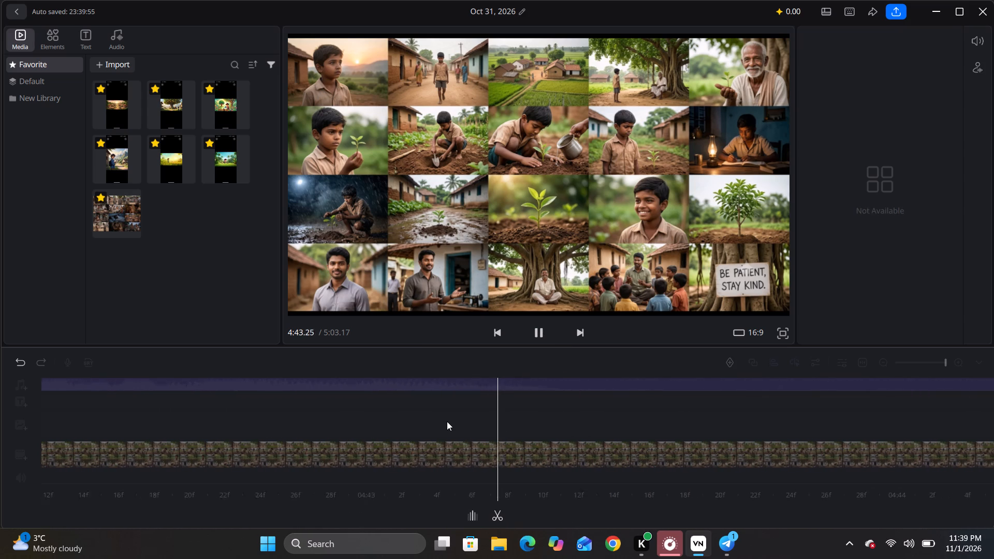
{"action": "key", "text": "space"}
{"action": "left_click_drag", "start_coordinate": [434, 420], "coordinate": [499, 419]}
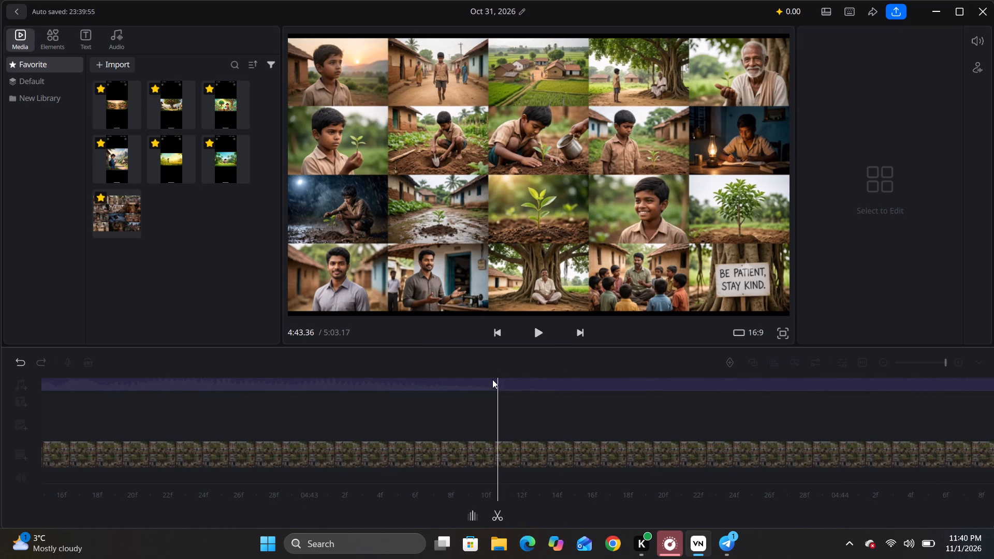
{"action": "left_click", "coordinate": [496, 384]}
{"action": "key", "text": "ctrl+b"}
Split the audio at 4:41.46, where the sound resumes, and delete the silent piece between 4:40.79 and that cut.
{"action": "left_click_drag", "start_coordinate": [327, 430], "coordinate": [527, 432]}
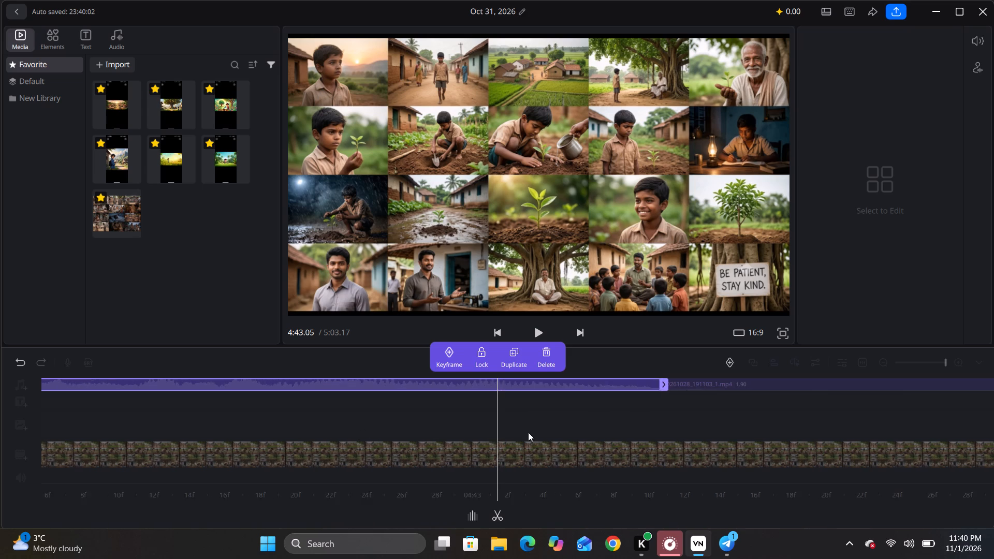
{"action": "left_click_drag", "start_coordinate": [317, 426], "coordinate": [624, 425]}
{"action": "left_click_drag", "start_coordinate": [480, 424], "coordinate": [671, 429]}
{"action": "left_click_drag", "start_coordinate": [671, 429], "coordinate": [658, 430]}
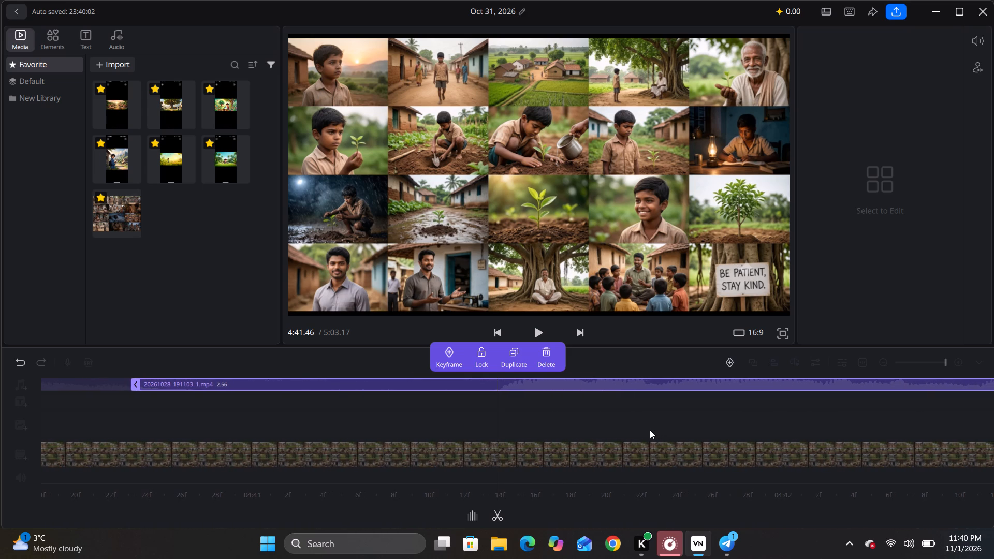
{"action": "key", "text": "ctrl+b"}
{"action": "left_click", "coordinate": [548, 350]}
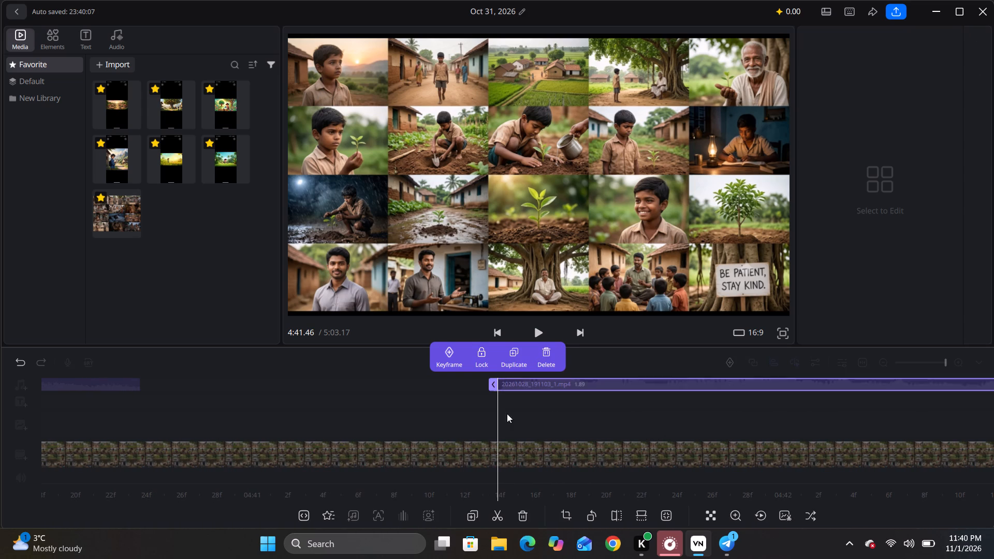
Replay the start of the 1.81-second audio clip beginning at 4:38.98 and delete that clip.
{"action": "left_click_drag", "start_coordinate": [368, 459], "coordinate": [603, 459]}
{"action": "left_click_drag", "start_coordinate": [309, 449], "coordinate": [474, 449]}
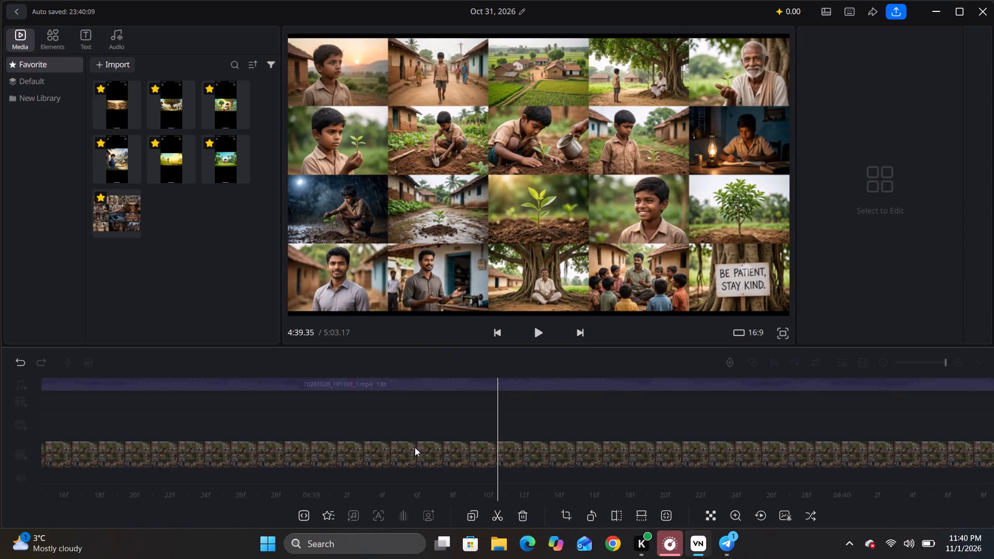
{"action": "left_click_drag", "start_coordinate": [415, 447], "coordinate": [429, 447]}
{"action": "key", "text": "space"}
{"action": "key", "text": "space"}
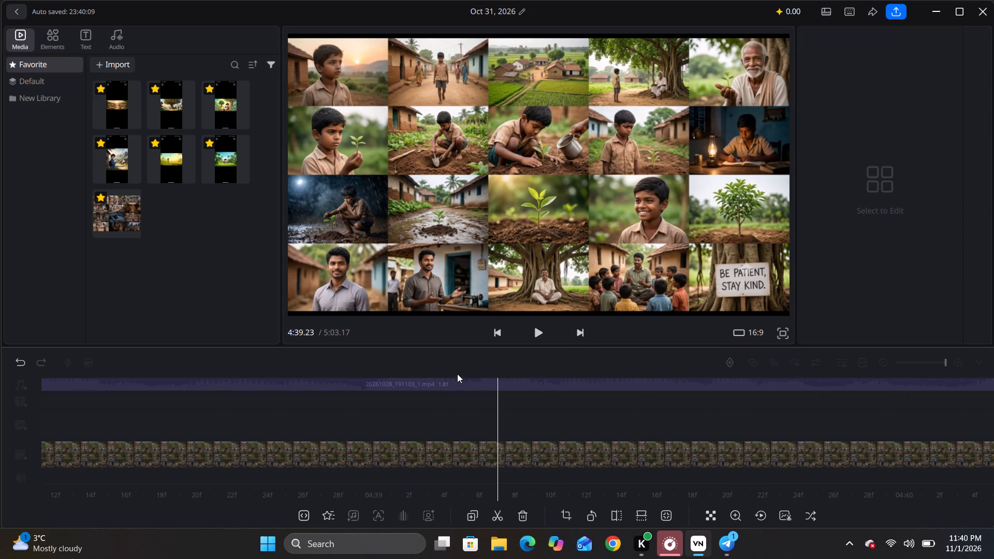
{"action": "left_click", "coordinate": [458, 382]}
{"action": "left_click", "coordinate": [547, 352]}
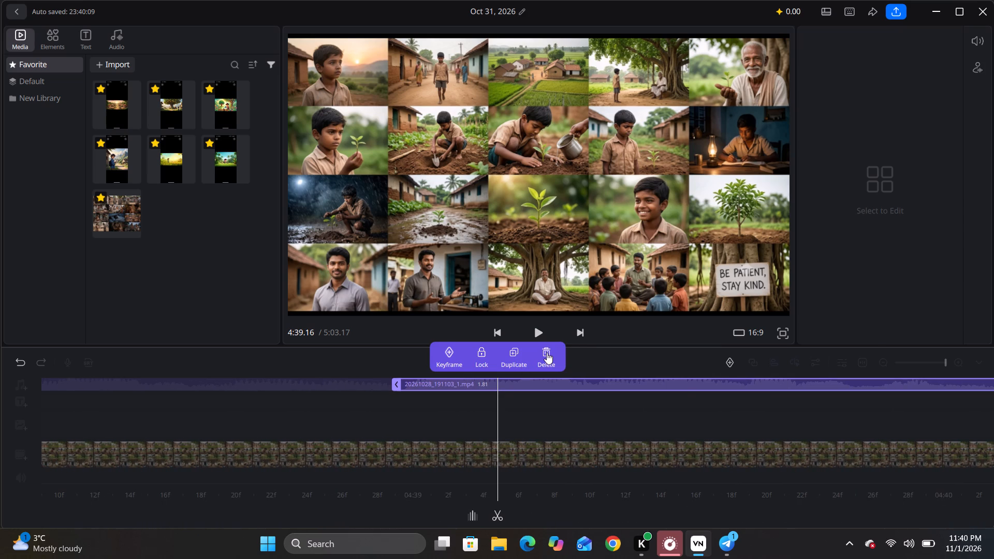
Move the 1.89-second audio clip back from 4:41.46 against the end of the preceding clip at 4:38.98.
{"action": "left_click_drag", "start_coordinate": [627, 413], "coordinate": [361, 421]}
{"action": "left_click_drag", "start_coordinate": [679, 400], "coordinate": [560, 408]}
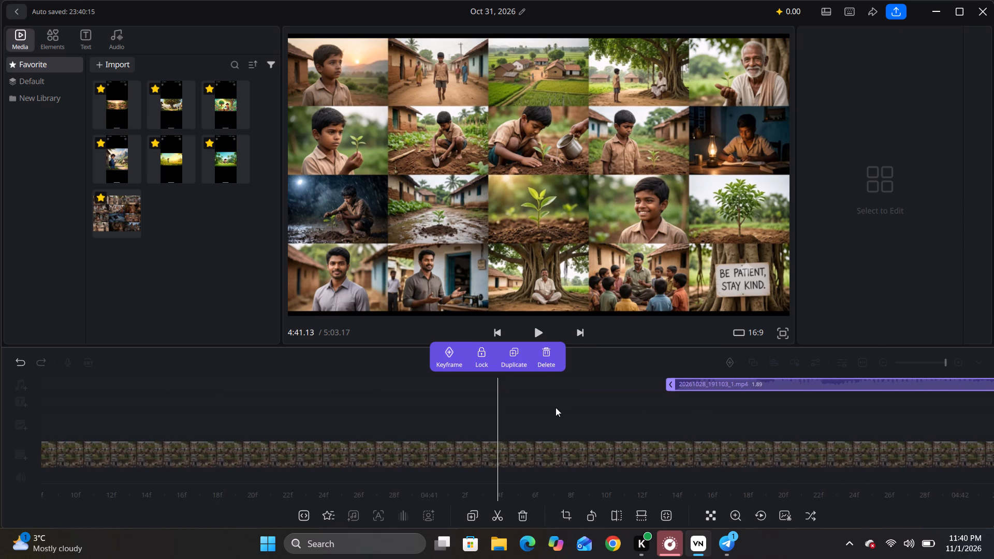
{"action": "left_click_drag", "start_coordinate": [715, 385], "coordinate": [276, 400]}
{"action": "left_click_drag", "start_coordinate": [245, 425], "coordinate": [777, 426]}
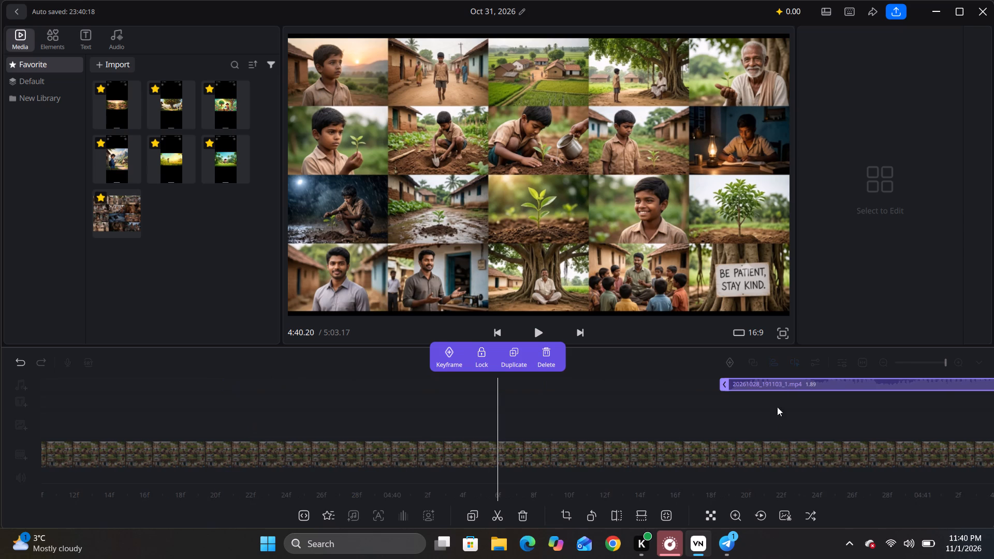
{"action": "left_click_drag", "start_coordinate": [781, 385], "coordinate": [185, 383]}
{"action": "left_click_drag", "start_coordinate": [170, 423], "coordinate": [749, 426]}
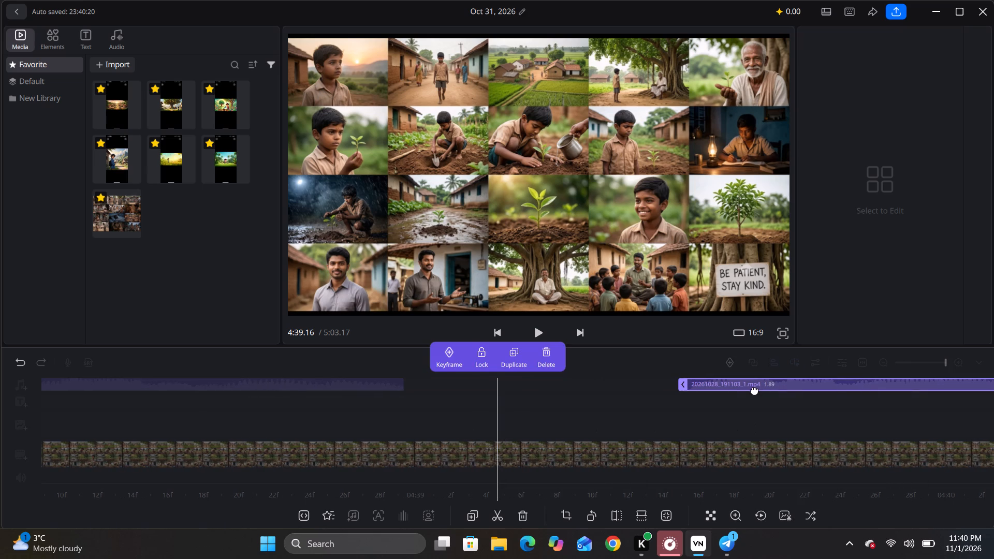
{"action": "left_click_drag", "start_coordinate": [757, 387], "coordinate": [477, 386]}
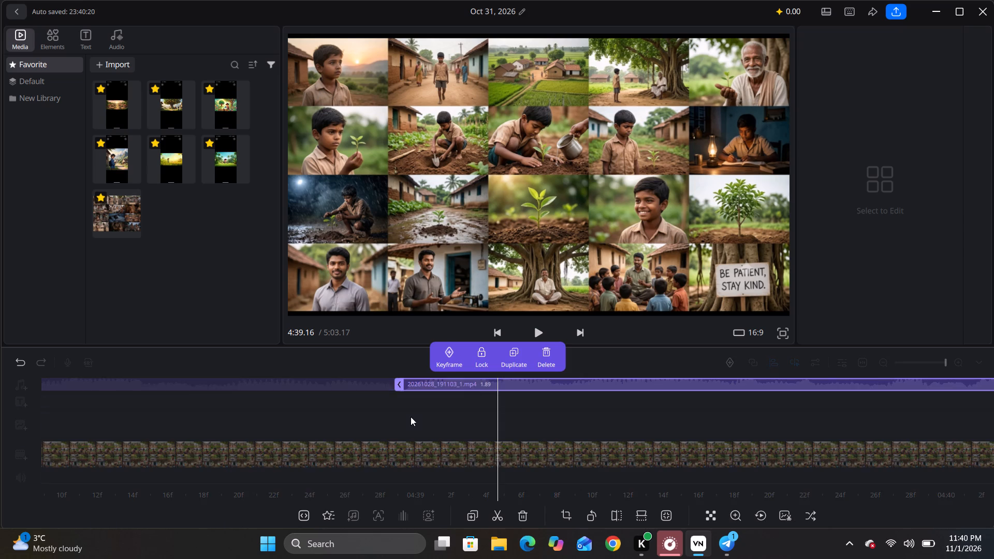
Play the audio on from the moved 1.89-second clip and check the rest of the timeline towards the project's end for remaining audio.
{"action": "left_click_drag", "start_coordinate": [411, 417], "coordinate": [707, 416]}
{"action": "key", "text": "space"}
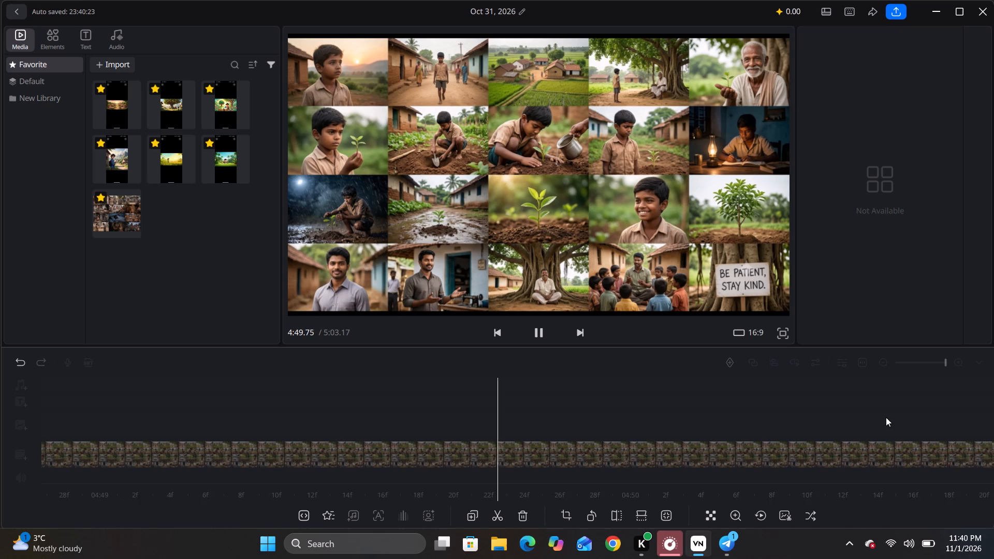
{"action": "key", "text": "space"}
{"action": "left_click_drag", "start_coordinate": [869, 413], "coordinate": [273, 420]}
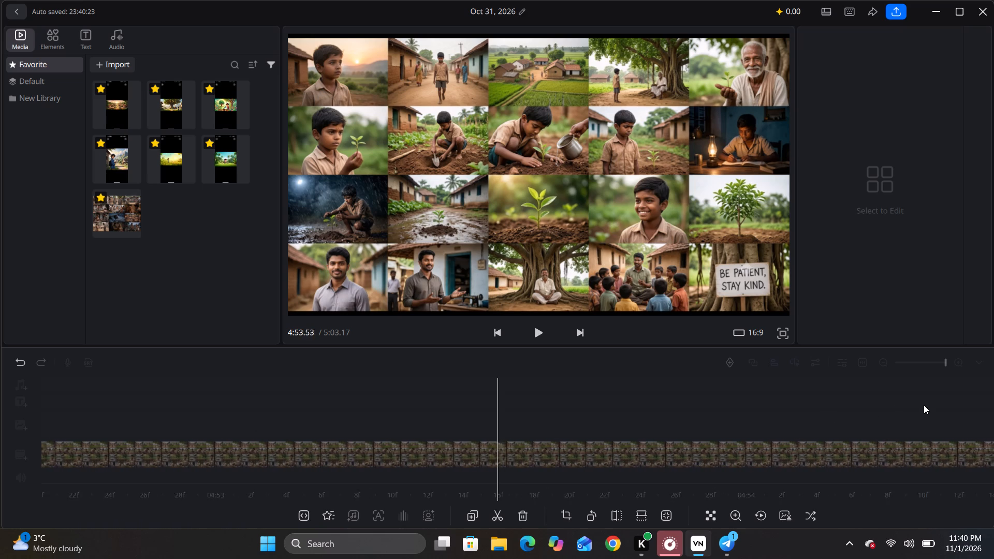
{"action": "left_click_drag", "start_coordinate": [923, 405], "coordinate": [405, 435]}
{"action": "left_click_drag", "start_coordinate": [692, 414], "coordinate": [325, 433]}
{"action": "left_click_drag", "start_coordinate": [653, 418], "coordinate": [310, 430]}
{"action": "left_click_drag", "start_coordinate": [692, 411], "coordinate": [357, 425]}
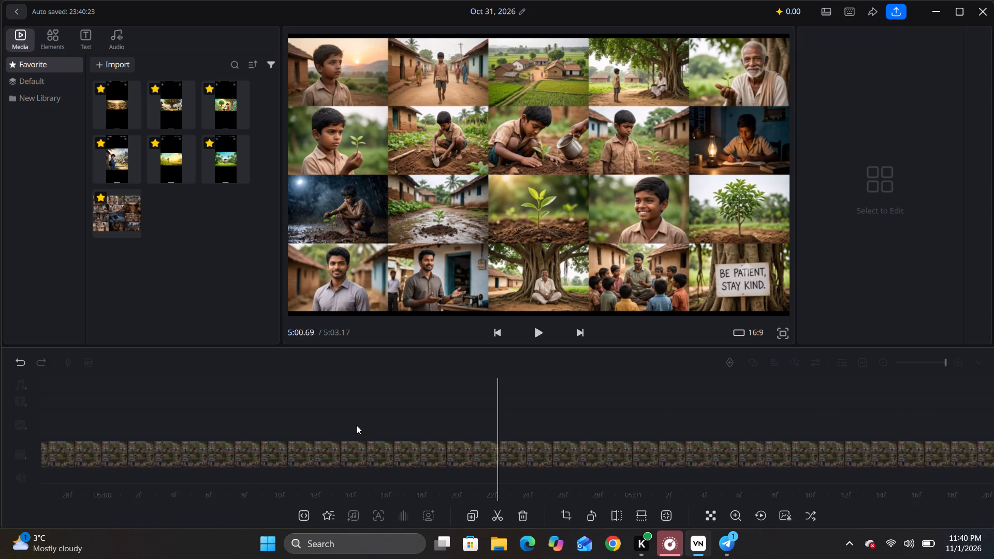
{"action": "left_click_drag", "start_coordinate": [669, 407], "coordinate": [350, 424]}
{"action": "left_click", "coordinate": [678, 407]}
{"action": "left_click_drag", "start_coordinate": [350, 426], "coordinate": [271, 428]}
{"action": "left_click_drag", "start_coordinate": [266, 428], "coordinate": [726, 421]}
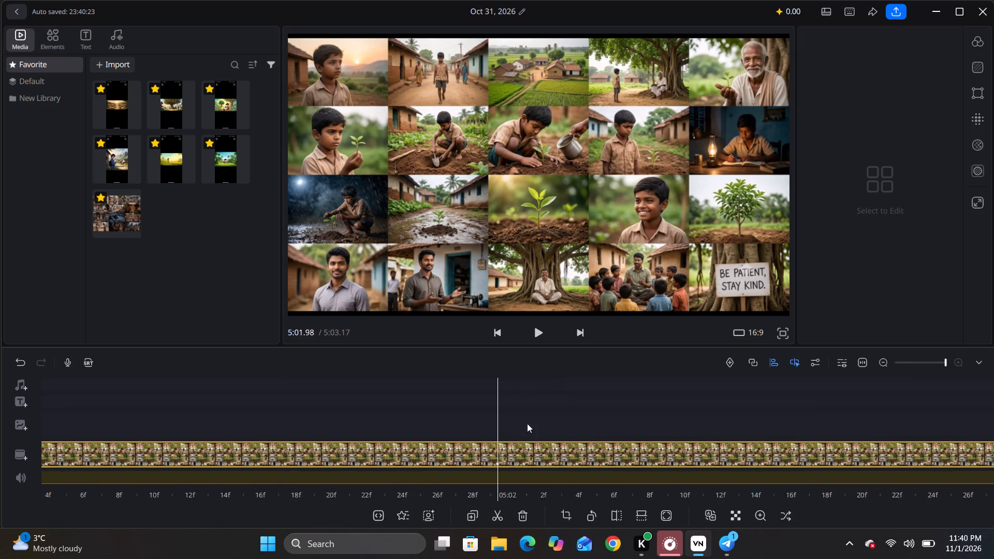
Replay part of the last audio clip, the 1.90-second one beginning at 4:43.36, and delete that clip.
{"action": "left_click_drag", "start_coordinate": [366, 423], "coordinate": [632, 424]}
{"action": "left_click_drag", "start_coordinate": [327, 425], "coordinate": [589, 425]}
{"action": "left_click_drag", "start_coordinate": [265, 425], "coordinate": [634, 424]}
{"action": "left_click_drag", "start_coordinate": [338, 424], "coordinate": [620, 425]}
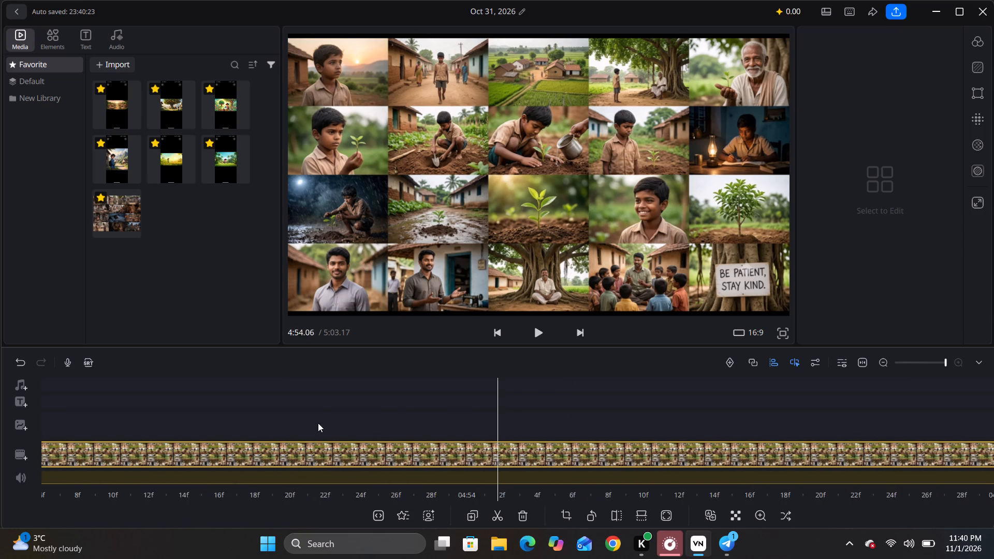
{"action": "left_click_drag", "start_coordinate": [317, 423], "coordinate": [664, 423]}
{"action": "left_click_drag", "start_coordinate": [369, 425], "coordinate": [675, 420]}
{"action": "left_click_drag", "start_coordinate": [340, 420], "coordinate": [642, 420]}
{"action": "left_click_drag", "start_coordinate": [347, 423], "coordinate": [630, 423]}
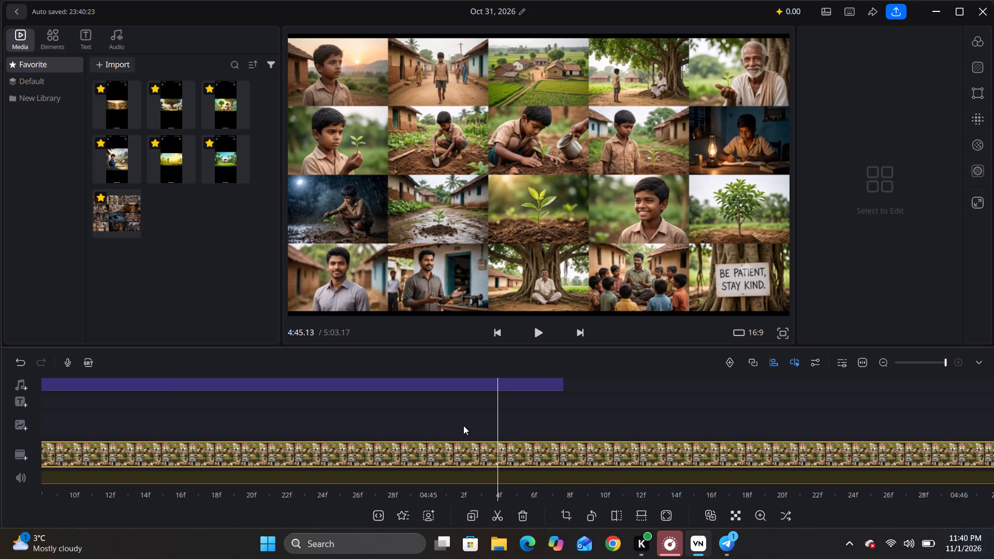
{"action": "left_click_drag", "start_coordinate": [418, 425], "coordinate": [819, 424]}
{"action": "left_click_drag", "start_coordinate": [682, 428], "coordinate": [477, 429]}
{"action": "left_click_drag", "start_coordinate": [609, 425], "coordinate": [642, 424]}
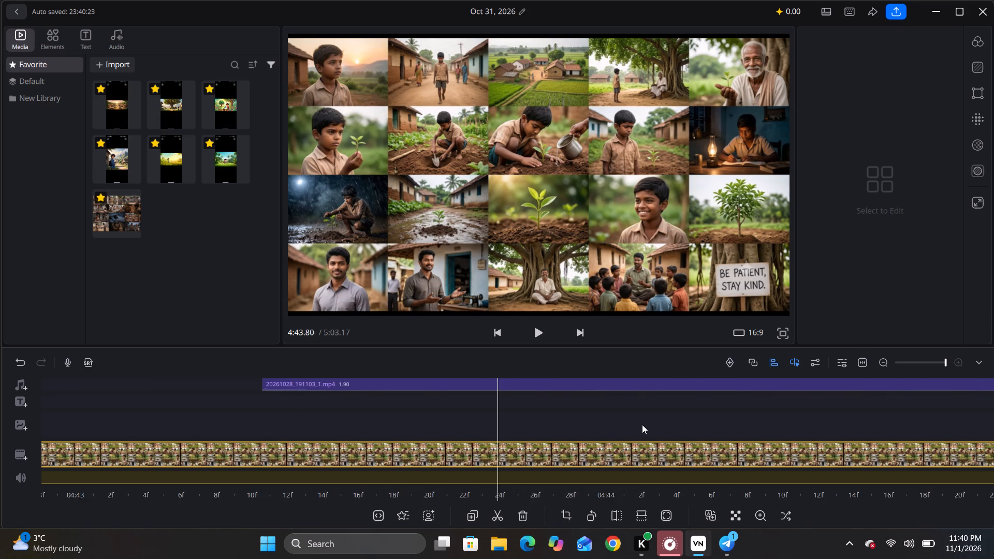
{"action": "left_click_drag", "start_coordinate": [642, 424], "coordinate": [648, 424]}
{"action": "key", "text": "space"}
{"action": "key", "text": "space"}
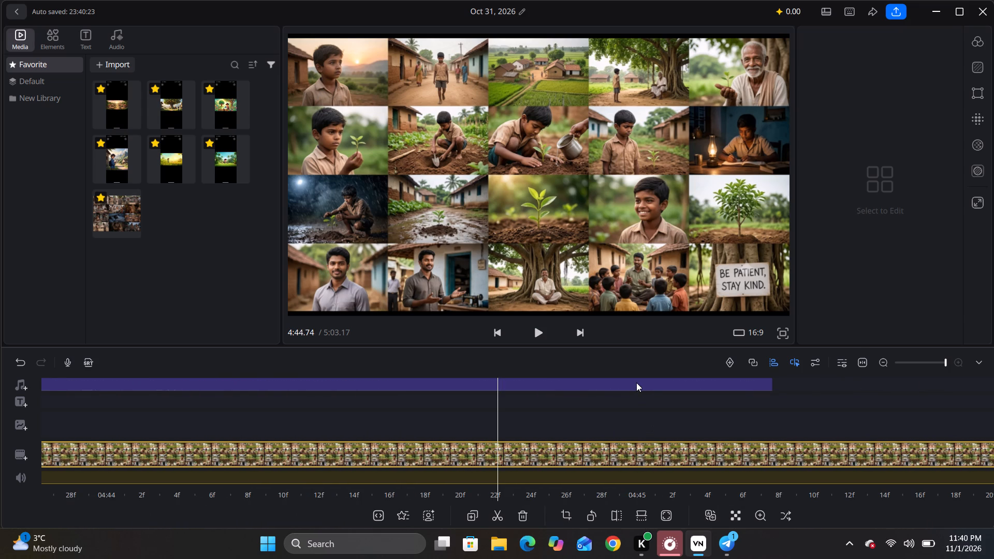
{"action": "left_click", "coordinate": [636, 383]}
{"action": "left_click", "coordinate": [546, 354]}
Split the main-track video clip at 4:40.87, where the remaining audio ends.
{"action": "left_click_drag", "start_coordinate": [470, 426], "coordinate": [475, 426]}
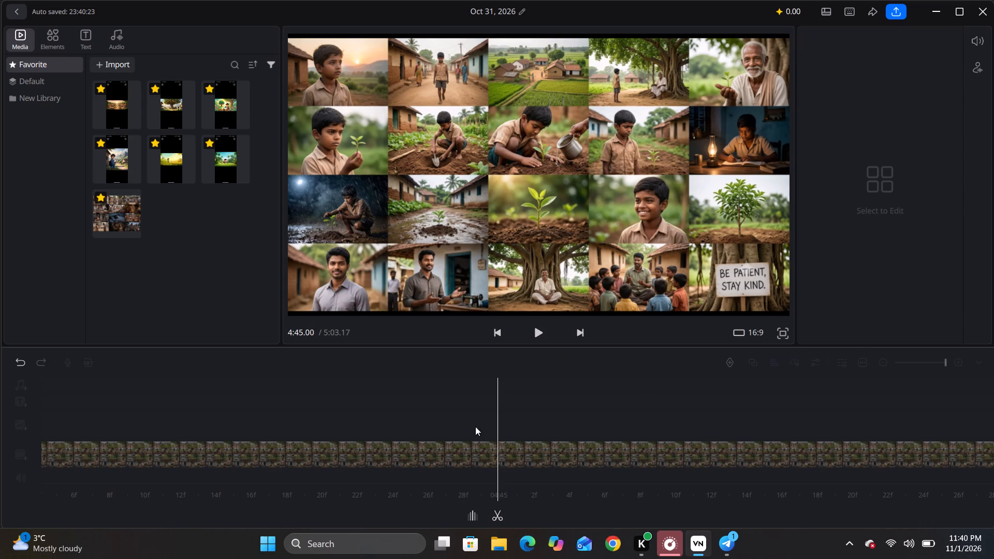
{"action": "left_click_drag", "start_coordinate": [475, 426], "coordinate": [755, 426]}
{"action": "left_click_drag", "start_coordinate": [458, 422], "coordinate": [810, 422]}
{"action": "left_click_drag", "start_coordinate": [547, 420], "coordinate": [374, 420]}
{"action": "left_click_drag", "start_coordinate": [642, 414], "coordinate": [803, 420]}
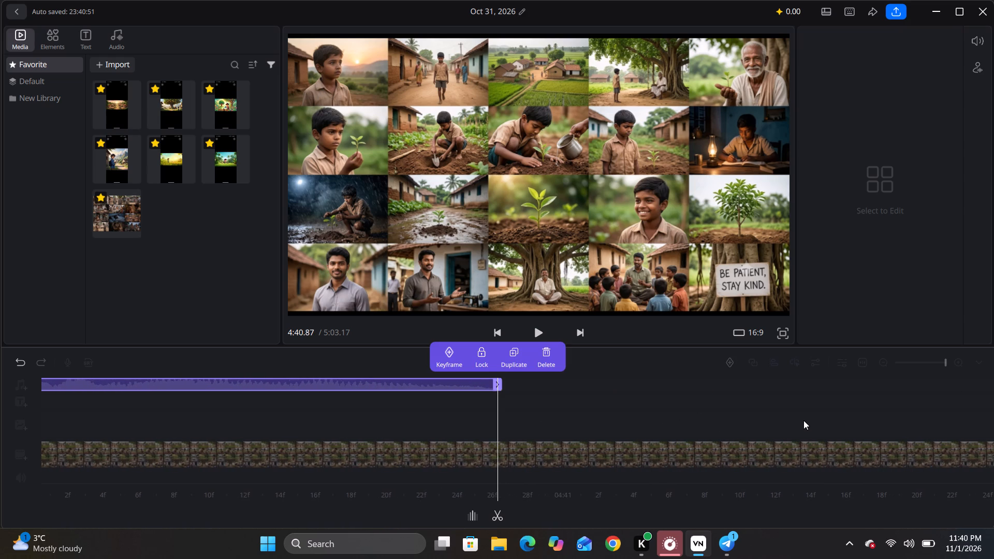
{"action": "left_click_drag", "start_coordinate": [803, 420], "coordinate": [813, 420]}
{"action": "left_click", "coordinate": [546, 464]}
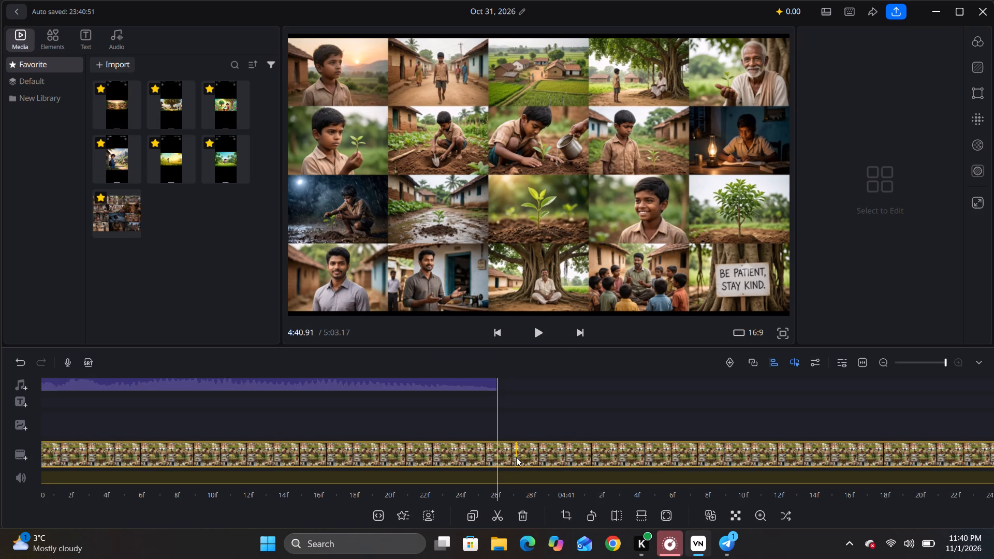
{"action": "left_click", "coordinate": [500, 517]}
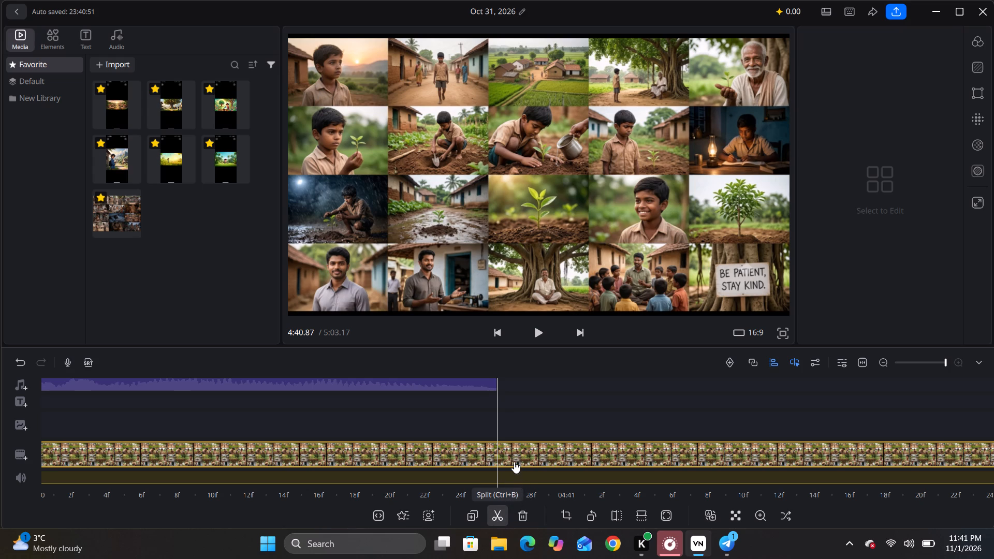
{"action": "left_click_drag", "start_coordinate": [514, 462], "coordinate": [494, 461]}
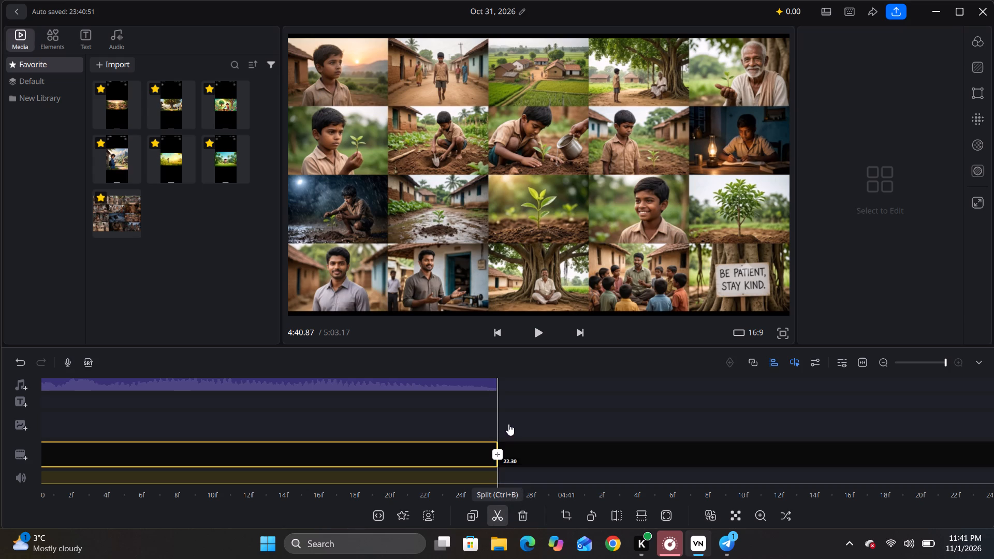
Trim the start of the trailing video piece after the cut to a length of 22.22 seconds.
{"action": "left_click", "coordinate": [527, 454]}
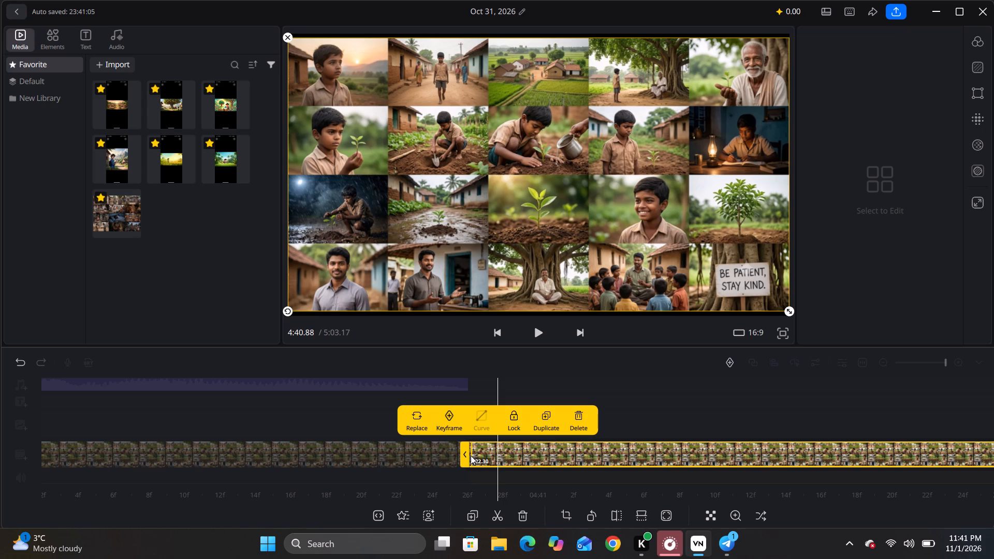
{"action": "left_click_drag", "start_coordinate": [466, 454], "coordinate": [506, 454]}
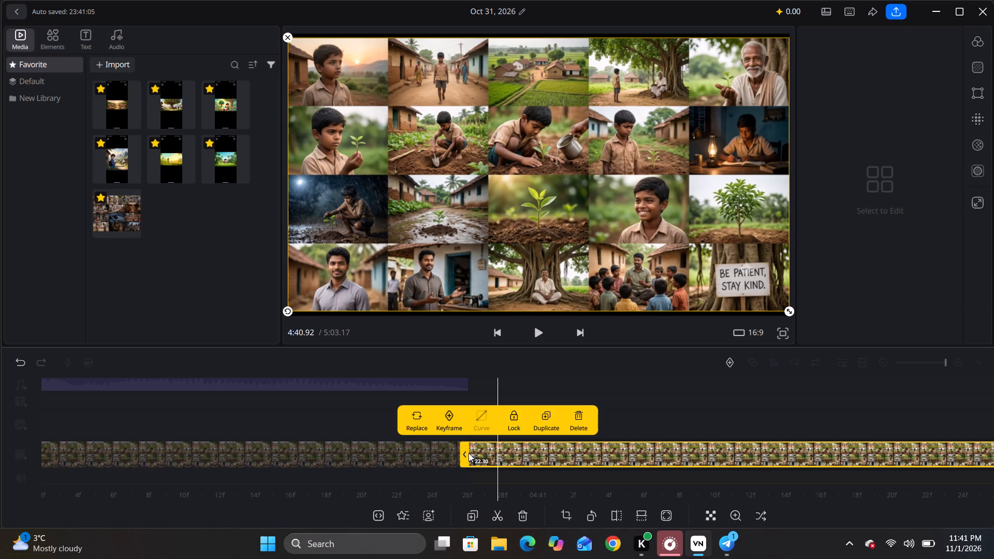
{"action": "left_click_drag", "start_coordinate": [463, 453], "coordinate": [504, 453]}
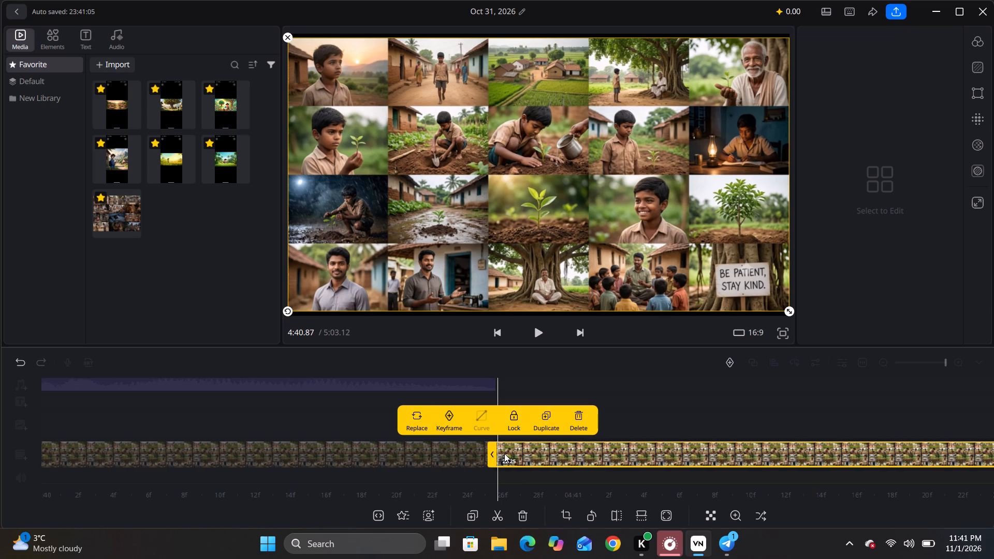
{"action": "left_click", "coordinate": [675, 416]}
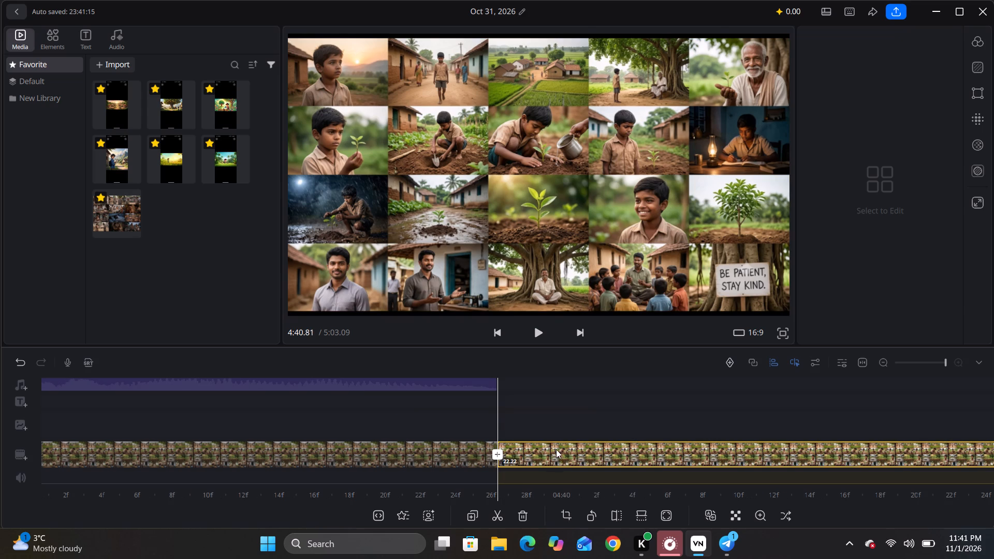
Reorder the main track so the trailing 22.22-second video clip sits ahead of the 25.22-second clip that preceded it.
{"action": "left_click", "coordinate": [558, 453]}
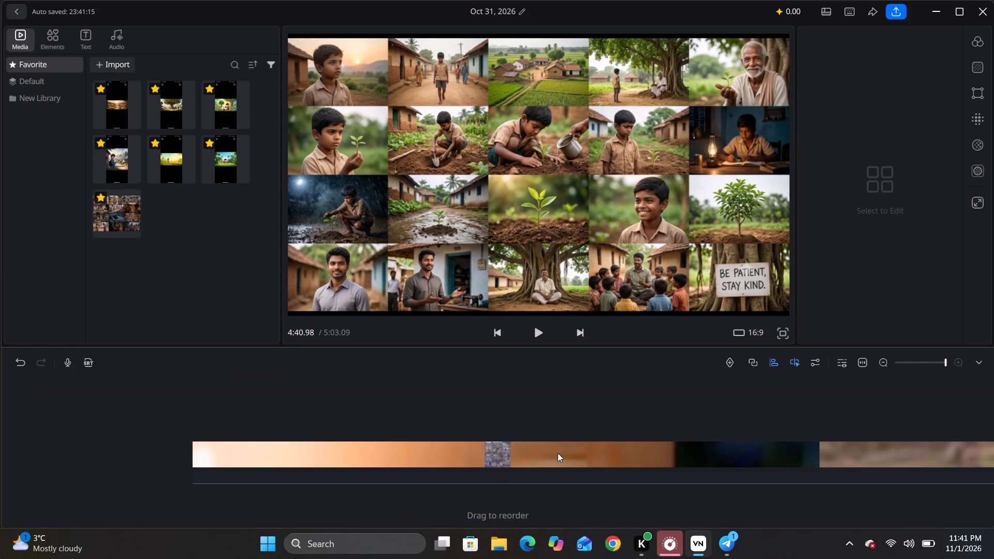
{"action": "left_click", "coordinate": [556, 452]}
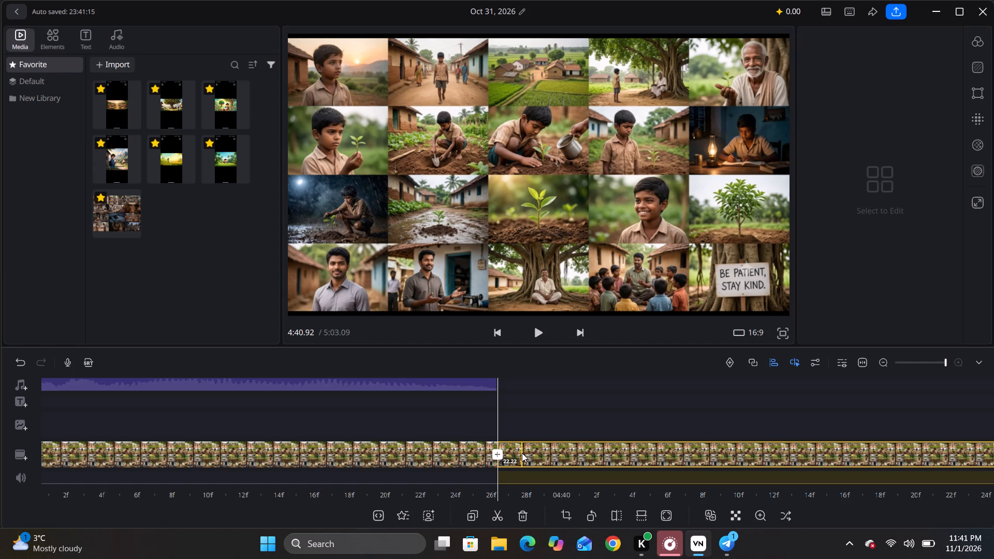
{"action": "left_click_drag", "start_coordinate": [522, 452], "coordinate": [500, 437]}
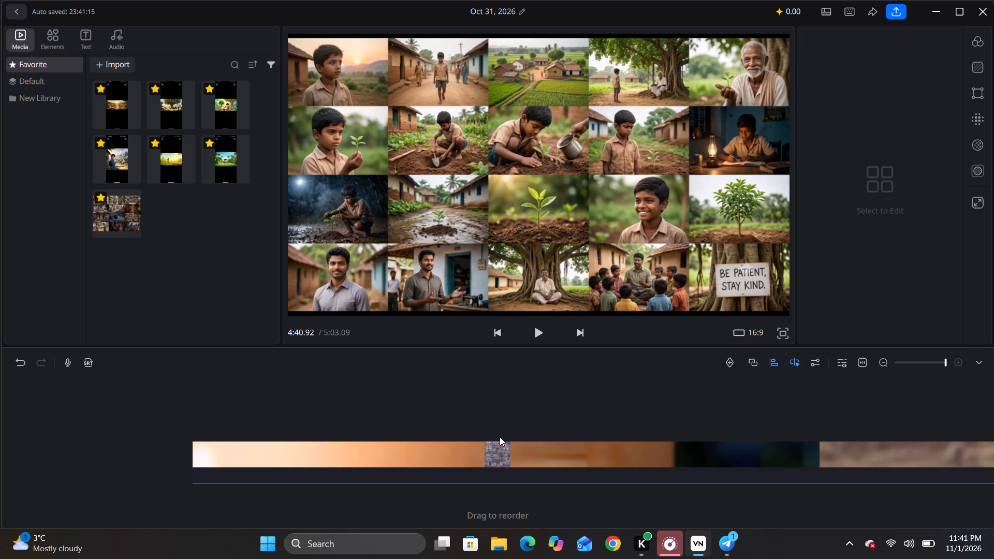
{"action": "left_click_drag", "start_coordinate": [500, 437], "coordinate": [496, 420]}
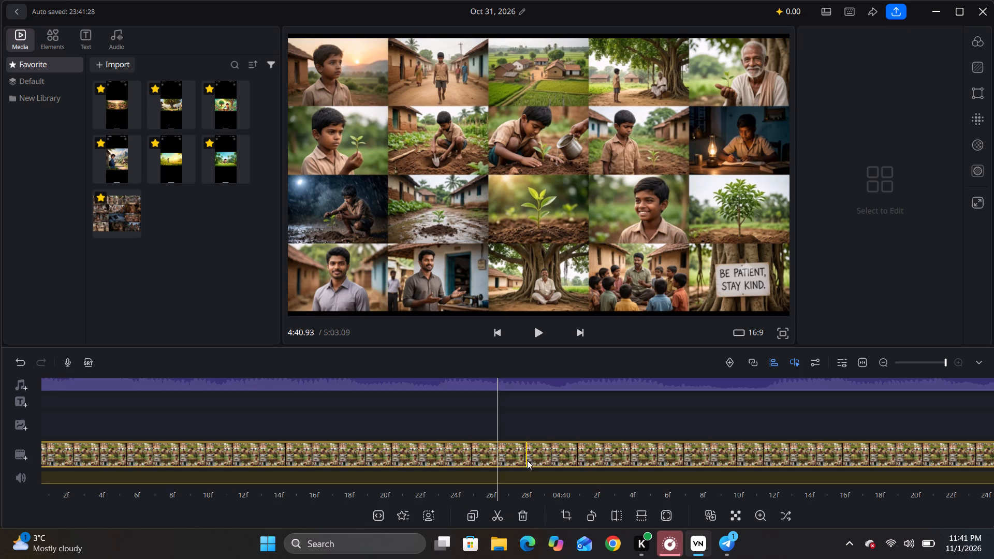
Play the project from 4:40.93 to its end and look back over the final stretch of audio clips.
{"action": "key", "text": "space"}
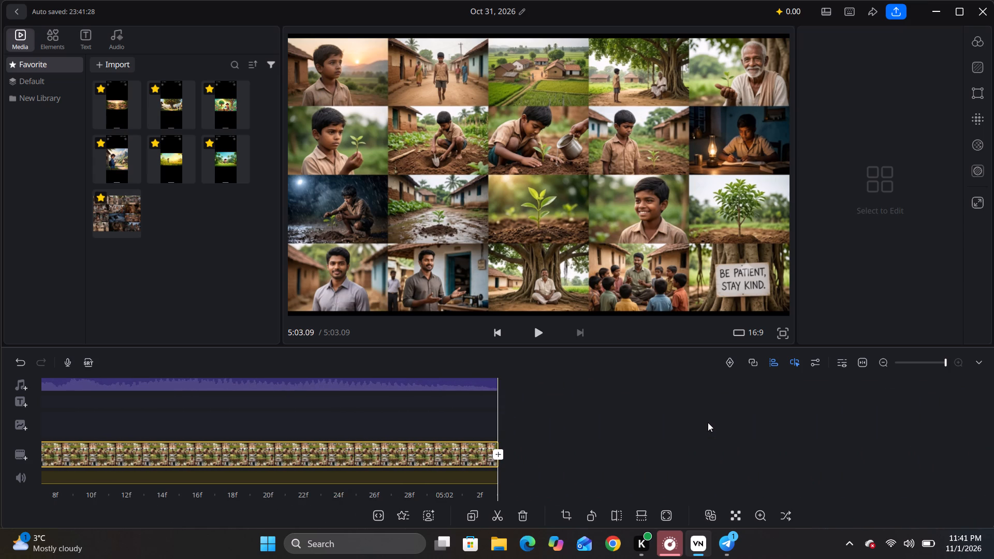
{"action": "left_click", "coordinate": [608, 425]}
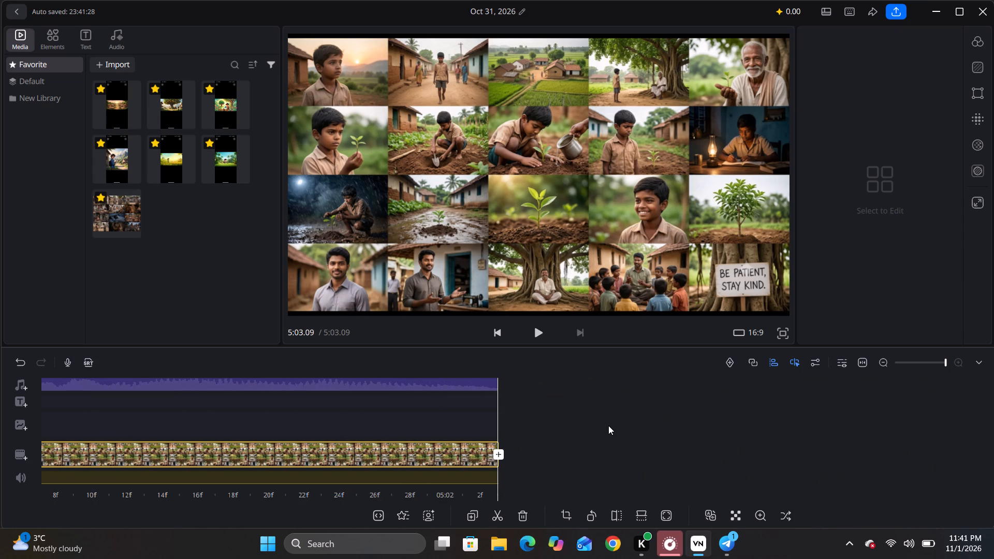
{"action": "left_click_drag", "start_coordinate": [301, 422], "coordinate": [318, 421]}
{"action": "left_click_drag", "start_coordinate": [318, 421], "coordinate": [866, 426]}
{"action": "left_click_drag", "start_coordinate": [594, 423], "coordinate": [898, 423]}
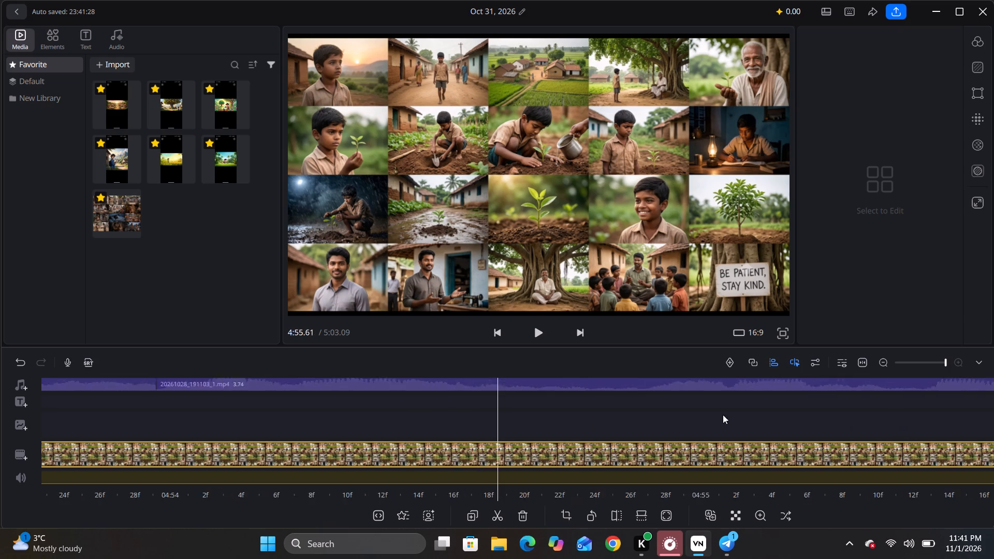
{"action": "left_click_drag", "start_coordinate": [685, 415], "coordinate": [925, 423]}
{"action": "left_click_drag", "start_coordinate": [724, 423], "coordinate": [993, 423]}
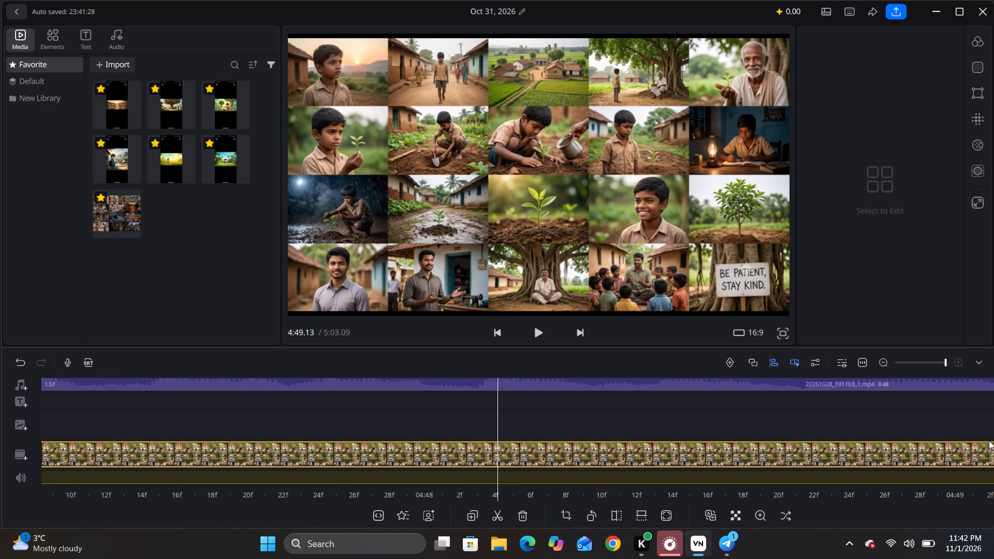
{"action": "left_click_drag", "start_coordinate": [410, 421], "coordinate": [920, 484]}
{"action": "left_click_drag", "start_coordinate": [538, 431], "coordinate": [815, 468]}
{"action": "left_click", "coordinate": [815, 462]}
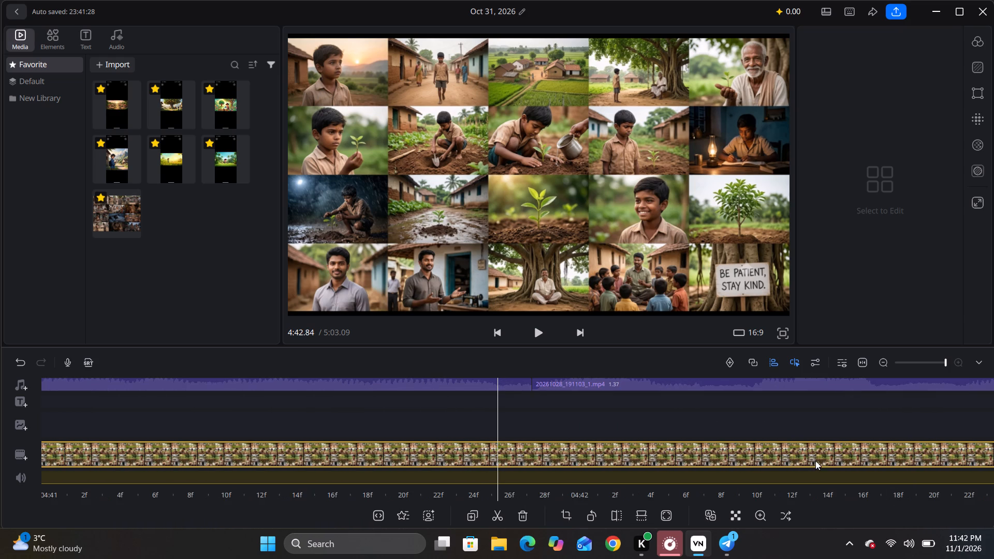
{"action": "left_click_drag", "start_coordinate": [876, 458], "coordinate": [345, 414]}
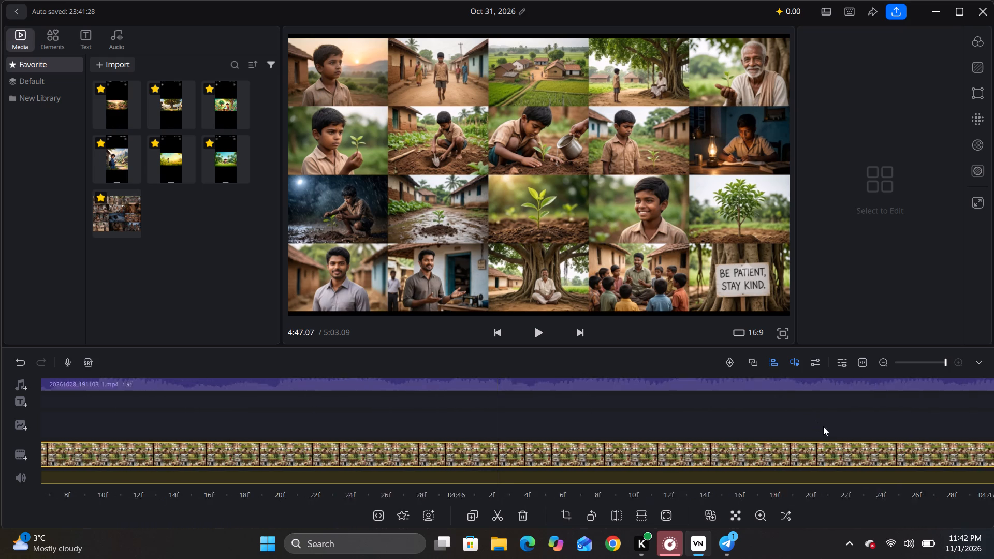
{"action": "left_click", "coordinate": [826, 426]}
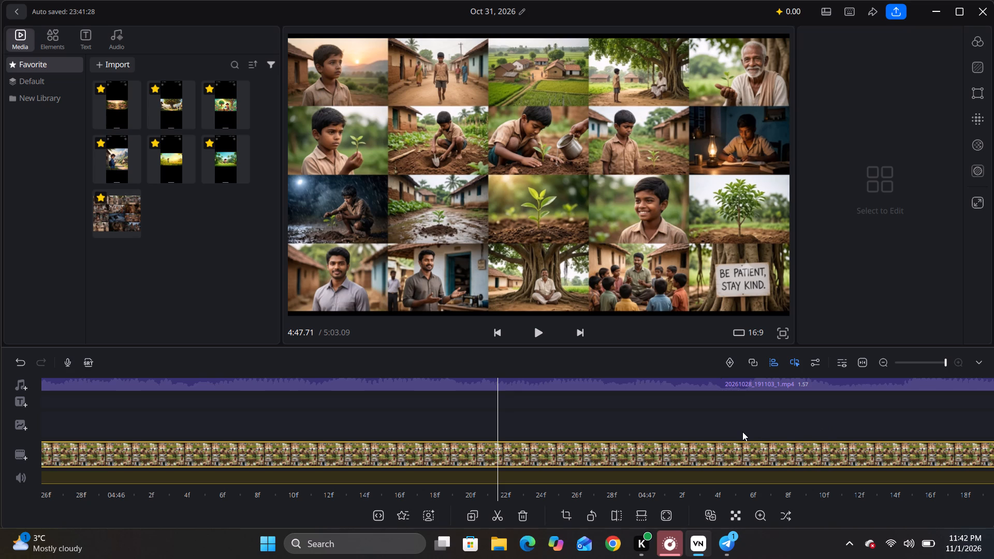
Reorder the main track so the 22.22-second video clip sits at the very end, after the 25.22-second clip.
{"action": "scroll", "coordinate": [742, 432], "scroll_direction": "up", "scroll_amount": 5, "text": "ctrl"}
{"action": "scroll", "coordinate": [695, 430], "scroll_direction": "up", "scroll_amount": 14, "text": "ctrl"}
{"action": "left_click_drag", "start_coordinate": [609, 421], "coordinate": [654, 419]}
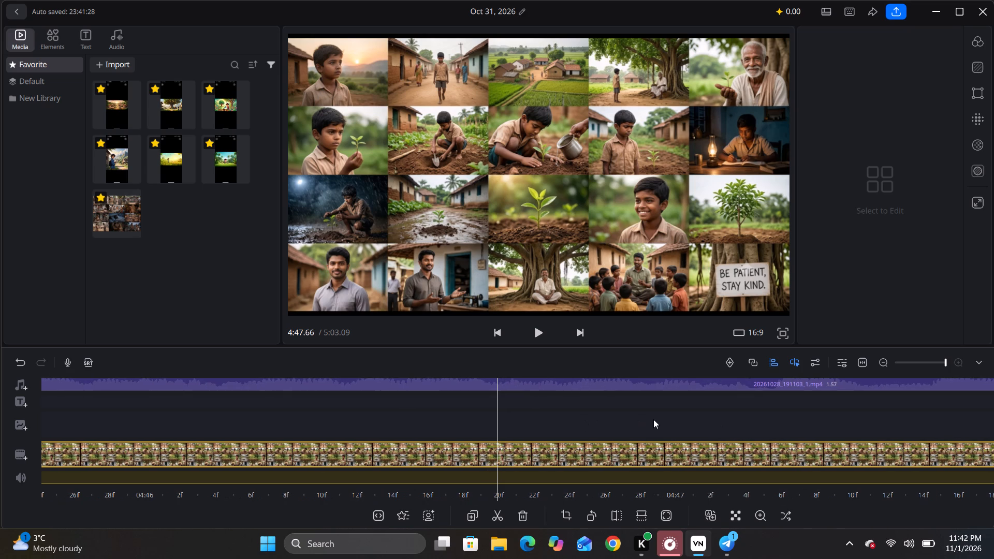
{"action": "scroll", "coordinate": [653, 419], "scroll_direction": "up", "scroll_amount": 7, "text": "ctrl"}
{"action": "scroll", "coordinate": [653, 419], "scroll_direction": "down", "scroll_amount": 6, "text": "ctrl"}
{"action": "scroll", "coordinate": [653, 420], "scroll_direction": "down", "scroll_amount": 20, "text": "ctrl"}
{"action": "scroll", "coordinate": [652, 422], "scroll_direction": "down", "scroll_amount": 20, "text": "ctrl"}
{"action": "scroll", "coordinate": [652, 422], "scroll_direction": "down", "scroll_amount": 14, "text": "ctrl"}
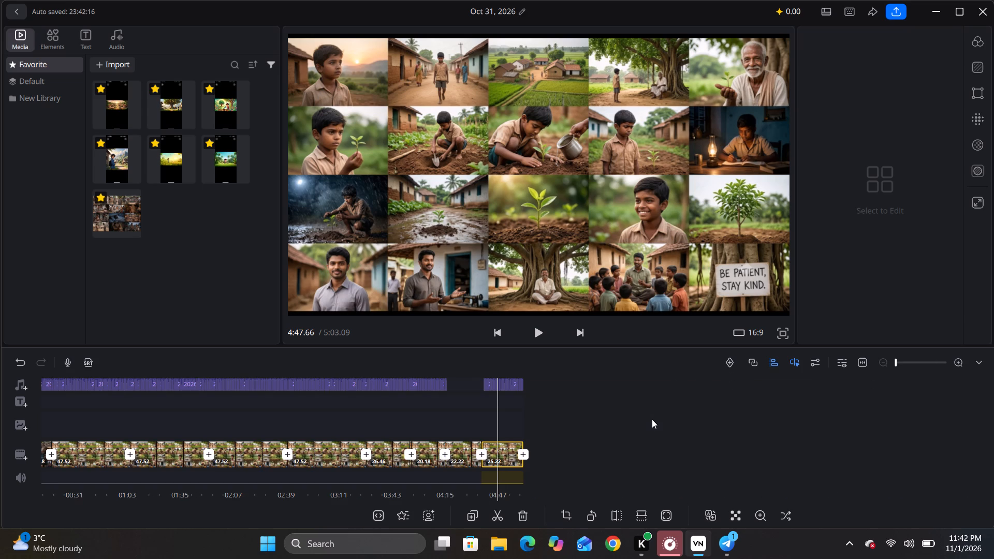
{"action": "left_click", "coordinate": [458, 448]}
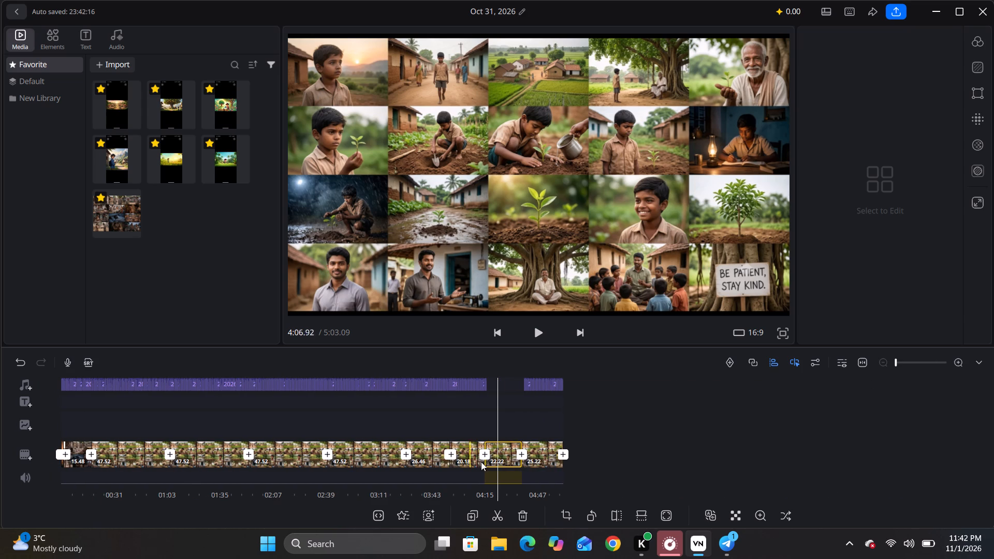
{"action": "left_click_drag", "start_coordinate": [506, 451], "coordinate": [596, 447]}
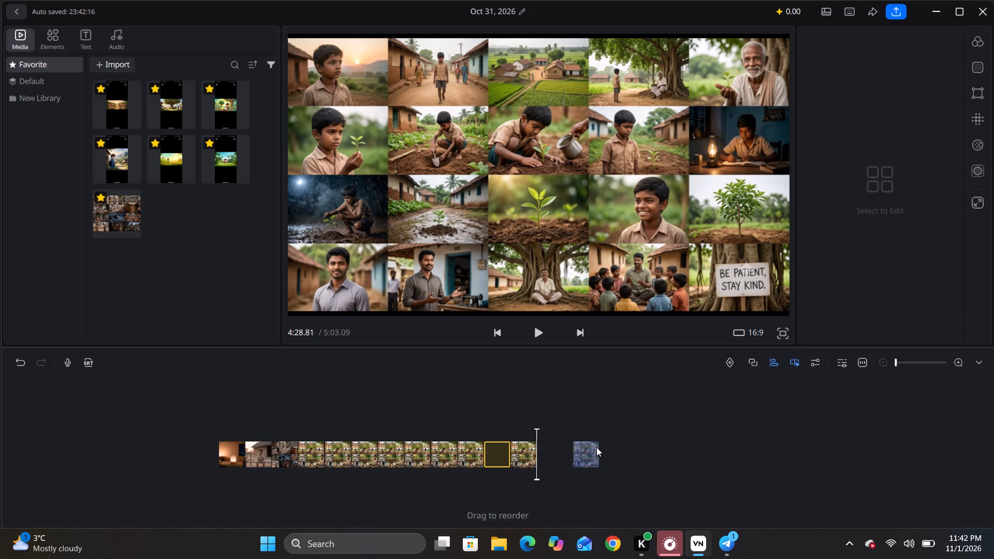
{"action": "left_click_drag", "start_coordinate": [596, 447], "coordinate": [602, 447]}
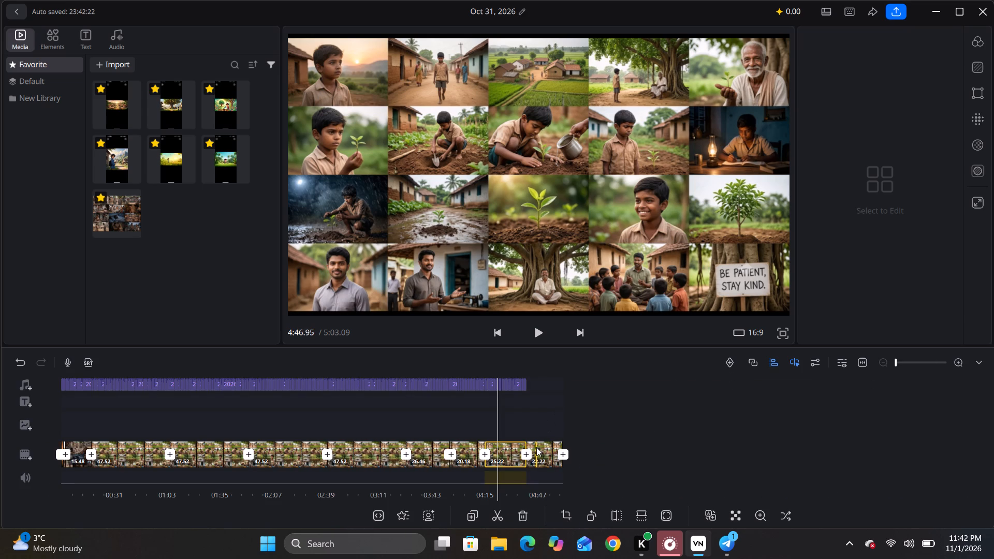
Delete the trailing 22.22-second video clip from the main track, beyond the end of the audio at 4:40.87.
{"action": "scroll", "coordinate": [539, 449], "scroll_direction": "up", "scroll_amount": 10, "text": "ctrl"}
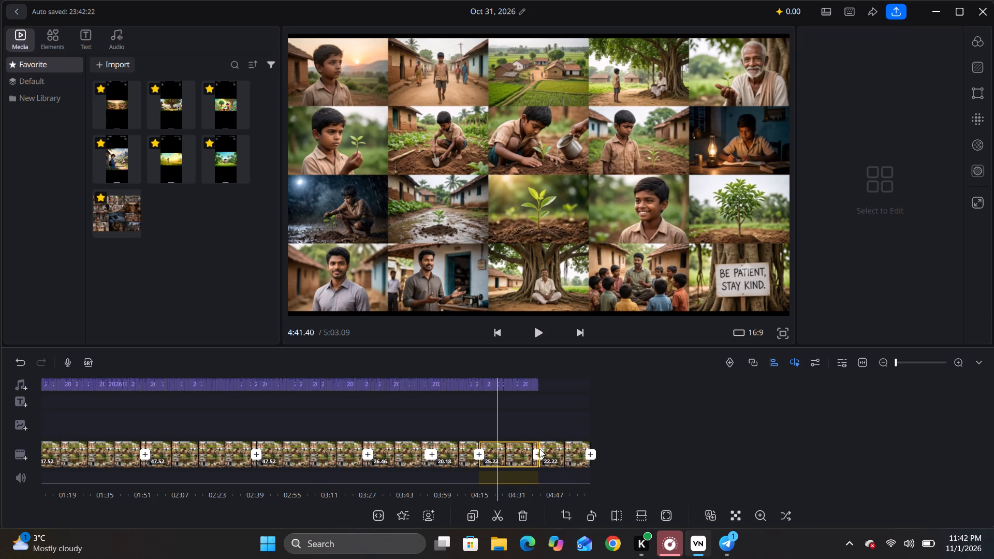
{"action": "scroll", "coordinate": [539, 449], "scroll_direction": "up", "scroll_amount": 19, "text": "ctrl"}
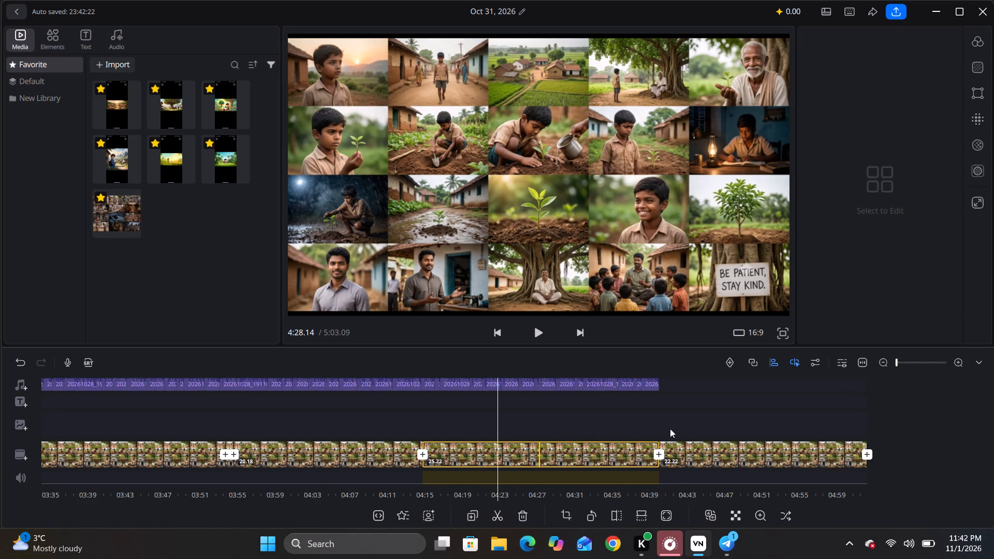
{"action": "left_click_drag", "start_coordinate": [710, 425], "coordinate": [474, 425]}
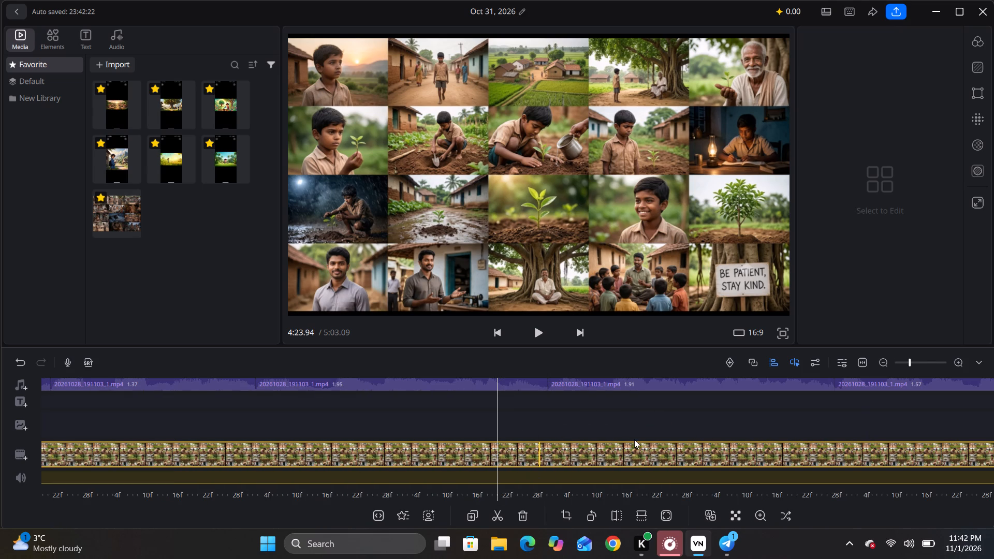
{"action": "left_click_drag", "start_coordinate": [675, 429], "coordinate": [124, 407]}
{"action": "left_click_drag", "start_coordinate": [678, 416], "coordinate": [241, 416]}
{"action": "left_click", "coordinate": [633, 435]}
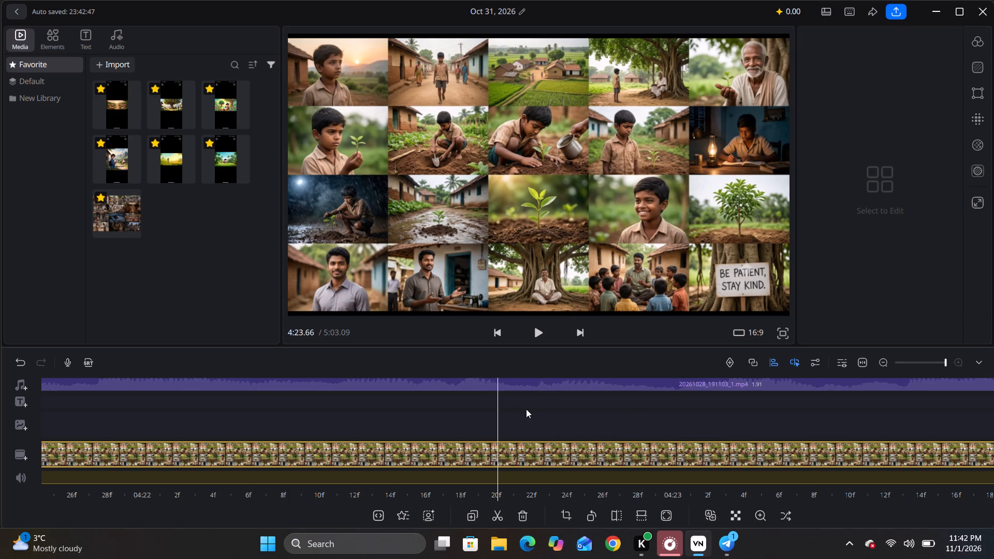
{"action": "scroll", "coordinate": [526, 409], "scroll_direction": "down", "scroll_amount": 5, "text": "ctrl"}
{"action": "left_click_drag", "start_coordinate": [593, 429], "coordinate": [132, 434]}
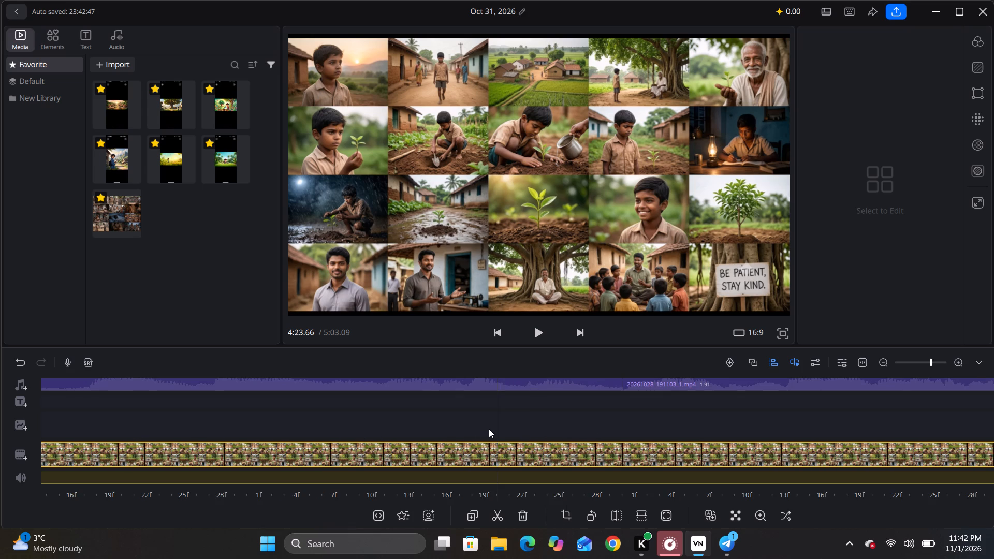
{"action": "left_click_drag", "start_coordinate": [489, 429], "coordinate": [54, 429]}
{"action": "left_click_drag", "start_coordinate": [568, 419], "coordinate": [166, 424]}
{"action": "left_click_drag", "start_coordinate": [414, 416], "coordinate": [741, 411]}
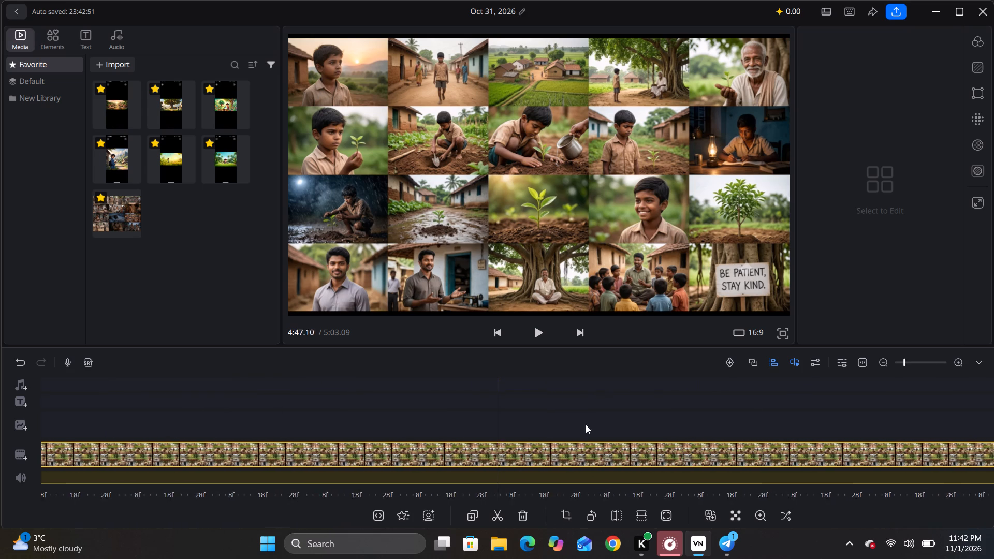
{"action": "left_click_drag", "start_coordinate": [184, 424], "coordinate": [75, 424]}
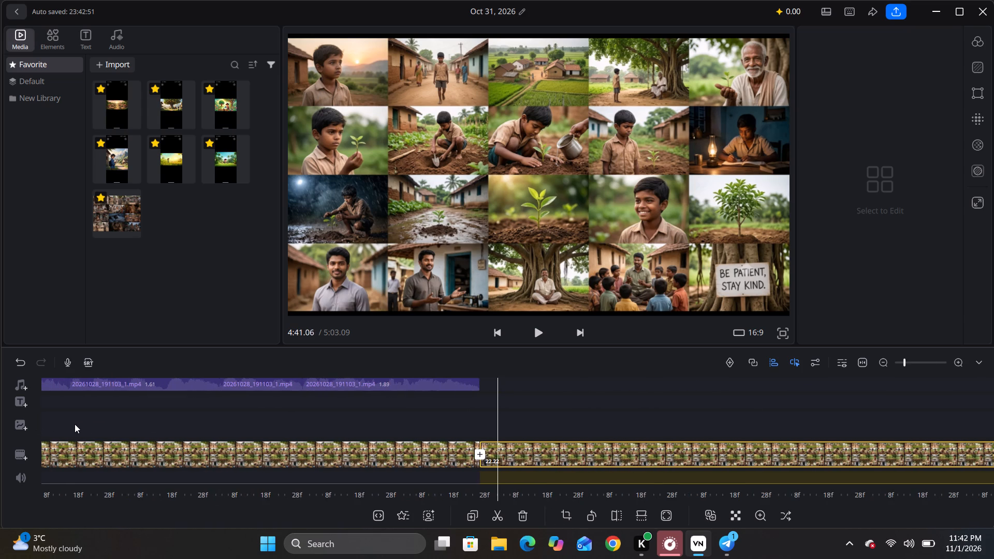
{"action": "left_click_drag", "start_coordinate": [75, 424], "coordinate": [93, 424]}
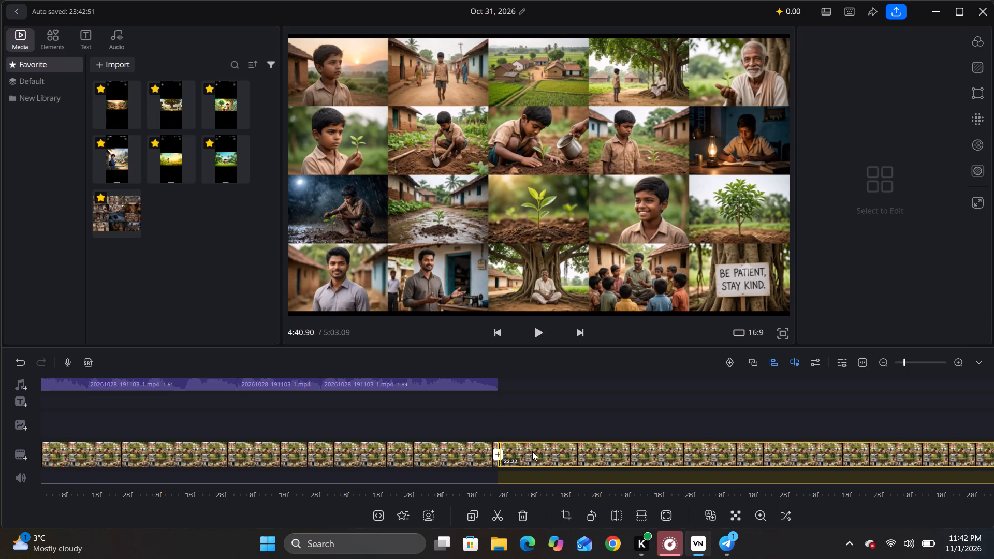
{"action": "left_click", "coordinate": [532, 451]}
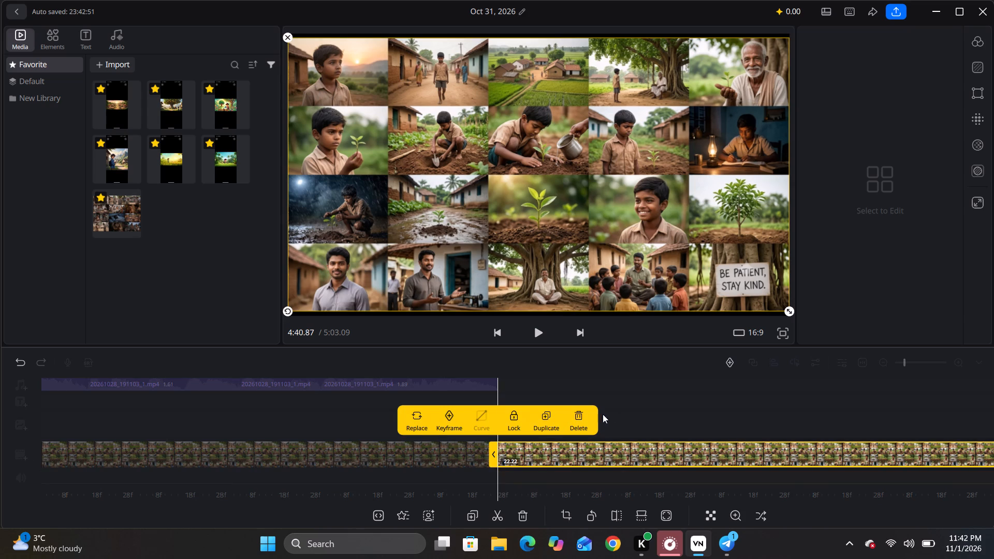
{"action": "left_click", "coordinate": [580, 418]}
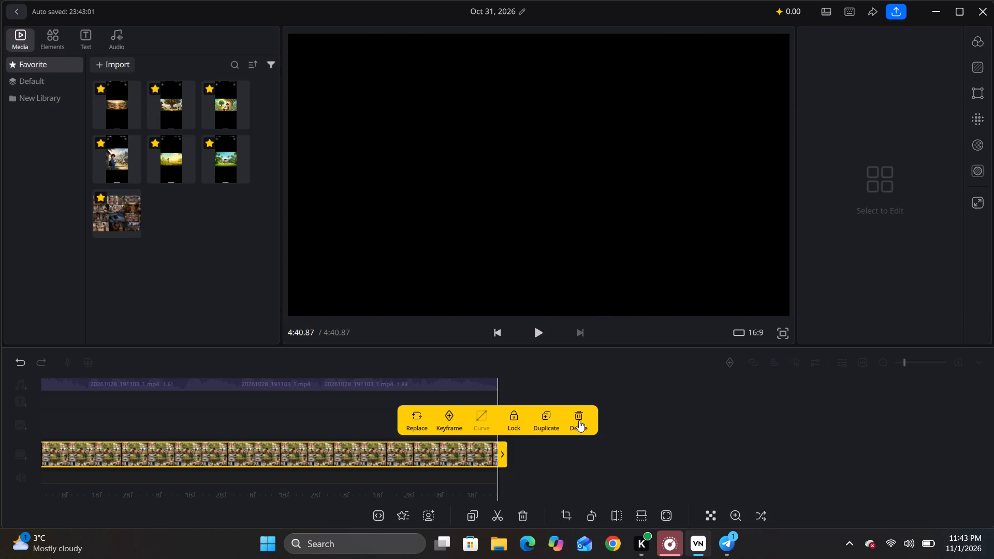
{"action": "left_click", "coordinate": [538, 469]}
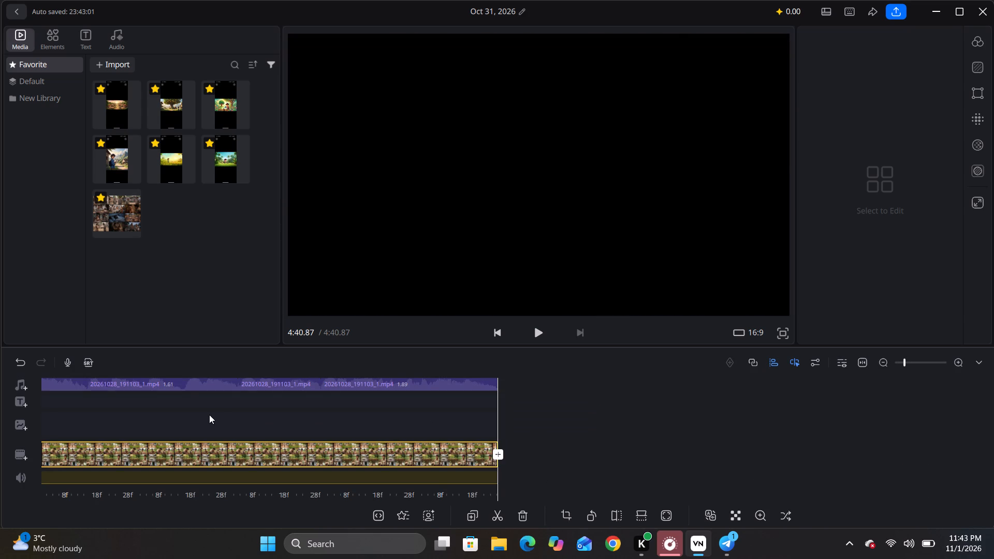
Look back through the timeline to its beginning and play the opening from 0:00.00 into the second clip.
{"action": "left_click_drag", "start_coordinate": [209, 415], "coordinate": [605, 401]}
{"action": "left_click_drag", "start_coordinate": [301, 408], "coordinate": [685, 391]}
{"action": "left_click_drag", "start_coordinate": [320, 400], "coordinate": [374, 401]}
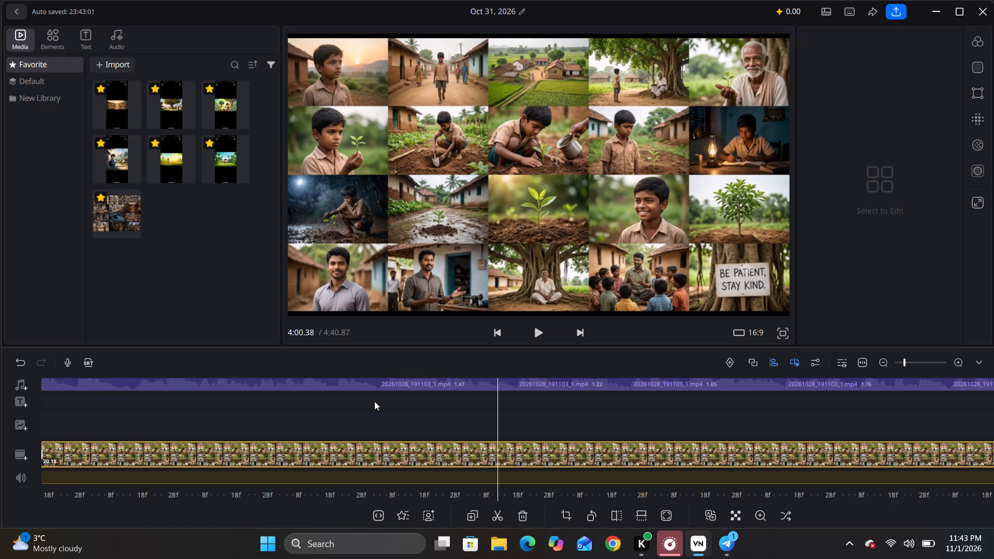
{"action": "left_click_drag", "start_coordinate": [374, 401], "coordinate": [703, 401]}
{"action": "left_click_drag", "start_coordinate": [250, 402], "coordinate": [701, 406]}
{"action": "left_click_drag", "start_coordinate": [311, 407], "coordinate": [646, 407]}
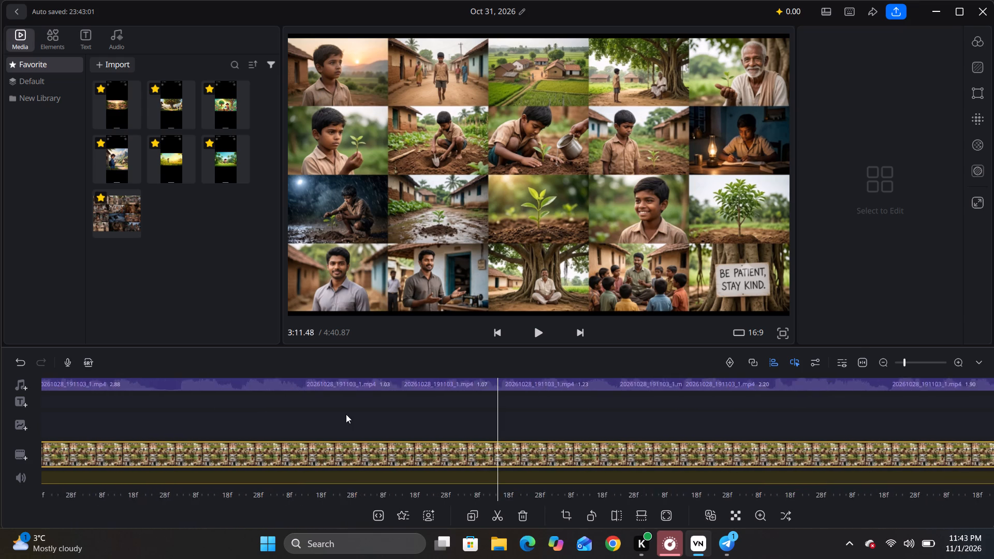
{"action": "left_click_drag", "start_coordinate": [346, 414], "coordinate": [568, 414]}
{"action": "left_click_drag", "start_coordinate": [299, 411], "coordinate": [638, 411]}
{"action": "left_click_drag", "start_coordinate": [242, 414], "coordinate": [561, 414]}
{"action": "left_click_drag", "start_coordinate": [277, 416], "coordinate": [561, 420]}
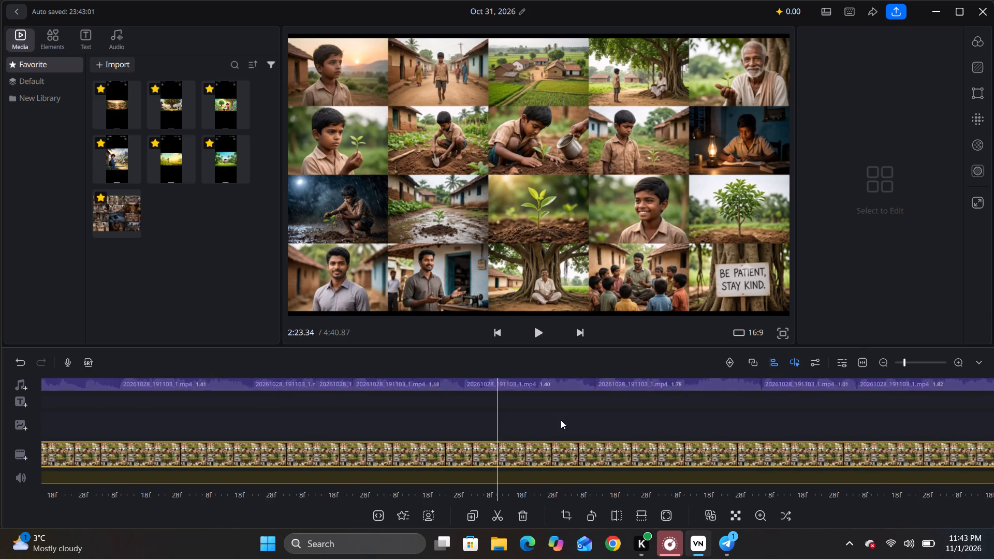
{"action": "left_click_drag", "start_coordinate": [561, 420], "coordinate": [743, 420]}
{"action": "left_click_drag", "start_coordinate": [315, 422], "coordinate": [867, 427]}
{"action": "left_click_drag", "start_coordinate": [325, 427], "coordinate": [966, 436]}
{"action": "left_click_drag", "start_coordinate": [350, 395], "coordinate": [989, 420]}
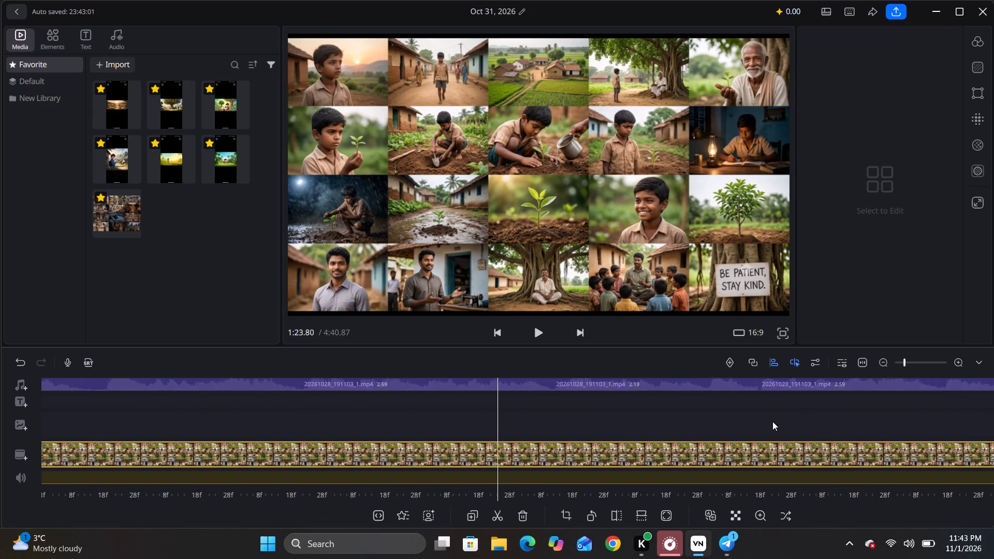
{"action": "left_click_drag", "start_coordinate": [452, 421], "coordinate": [932, 422]}
{"action": "left_click_drag", "start_coordinate": [423, 413], "coordinate": [993, 416]}
{"action": "left_click_drag", "start_coordinate": [419, 412], "coordinate": [993, 426]}
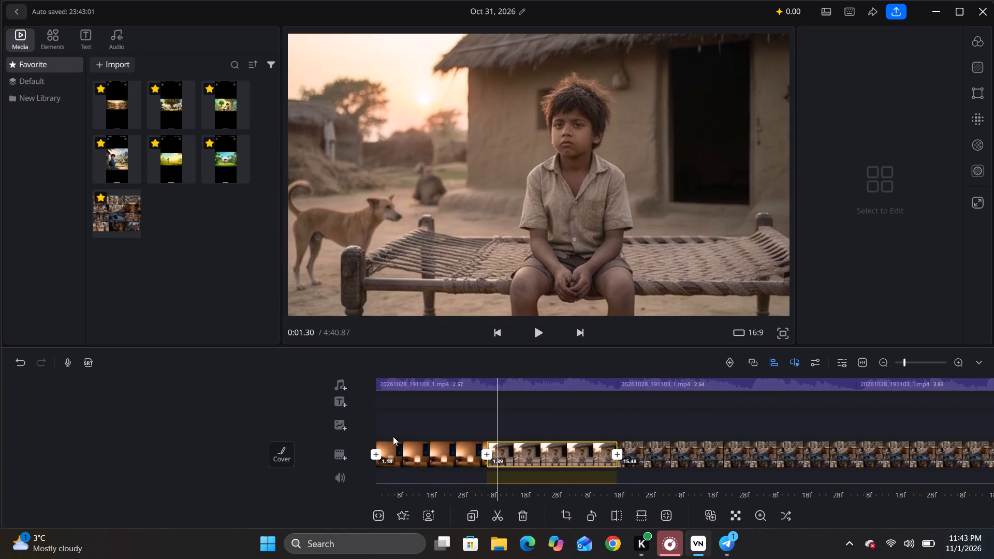
{"action": "left_click_drag", "start_coordinate": [466, 416], "coordinate": [662, 416]}
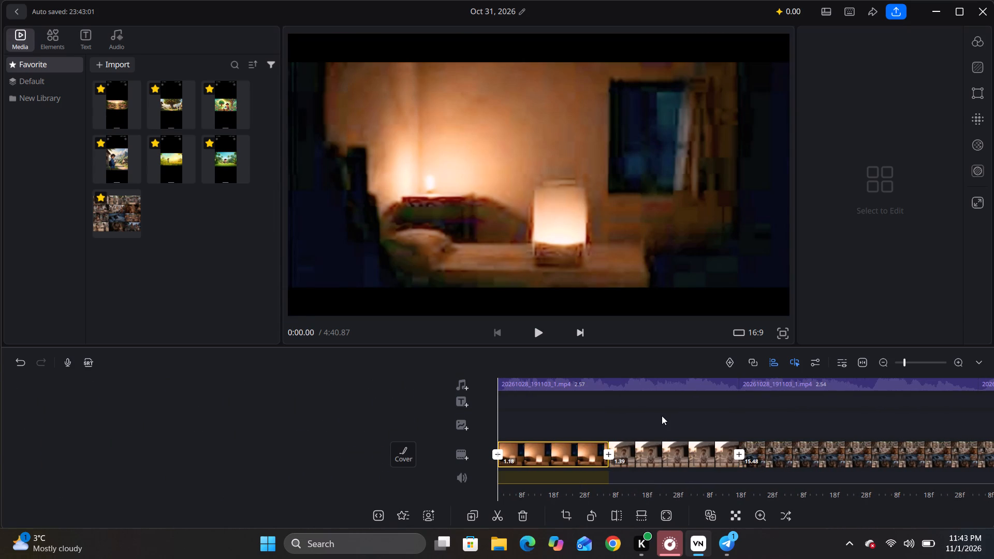
{"action": "key", "text": "space"}
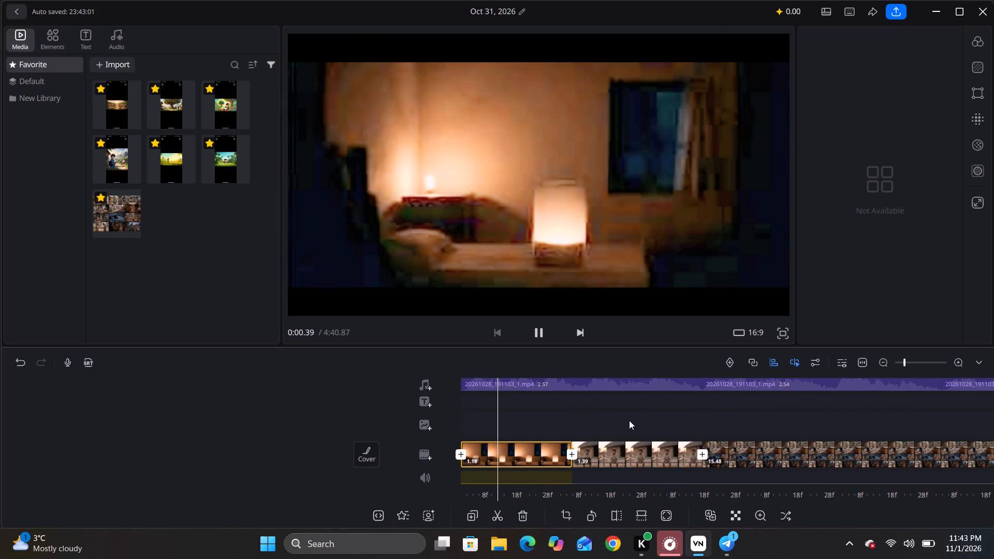
{"action": "key", "text": "space"}
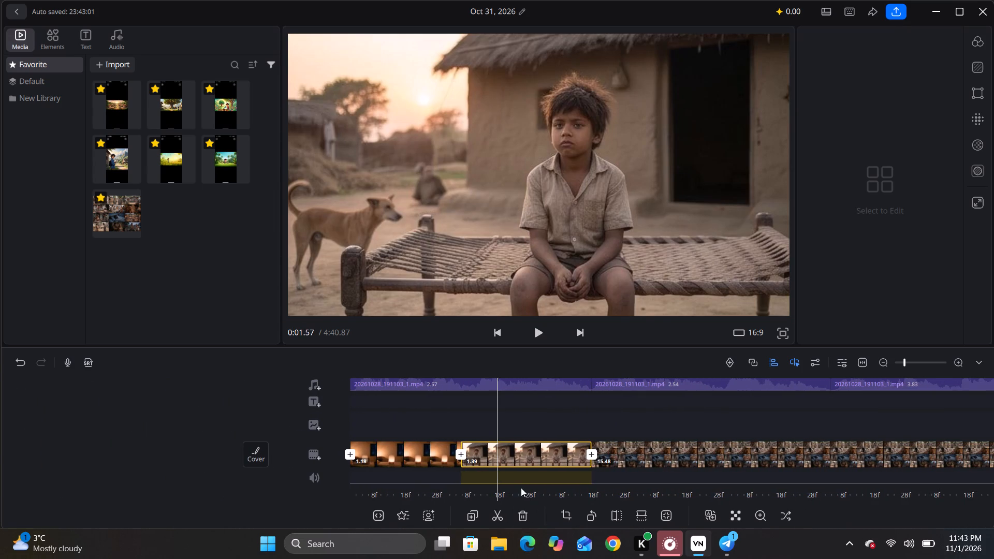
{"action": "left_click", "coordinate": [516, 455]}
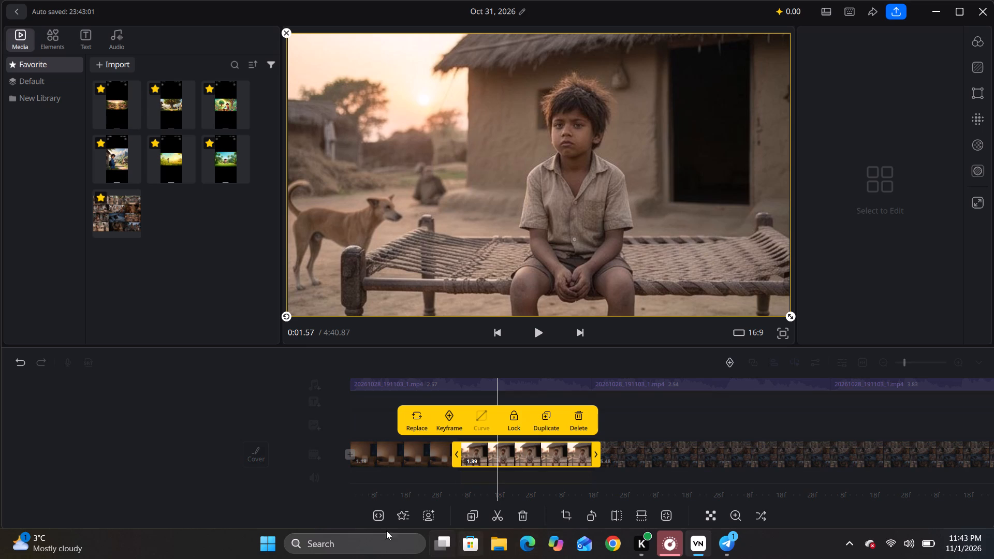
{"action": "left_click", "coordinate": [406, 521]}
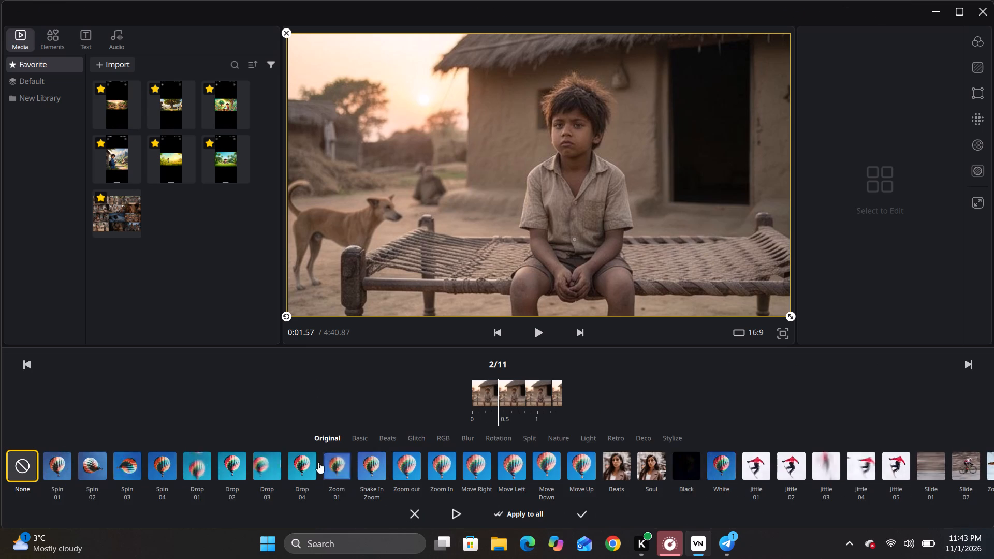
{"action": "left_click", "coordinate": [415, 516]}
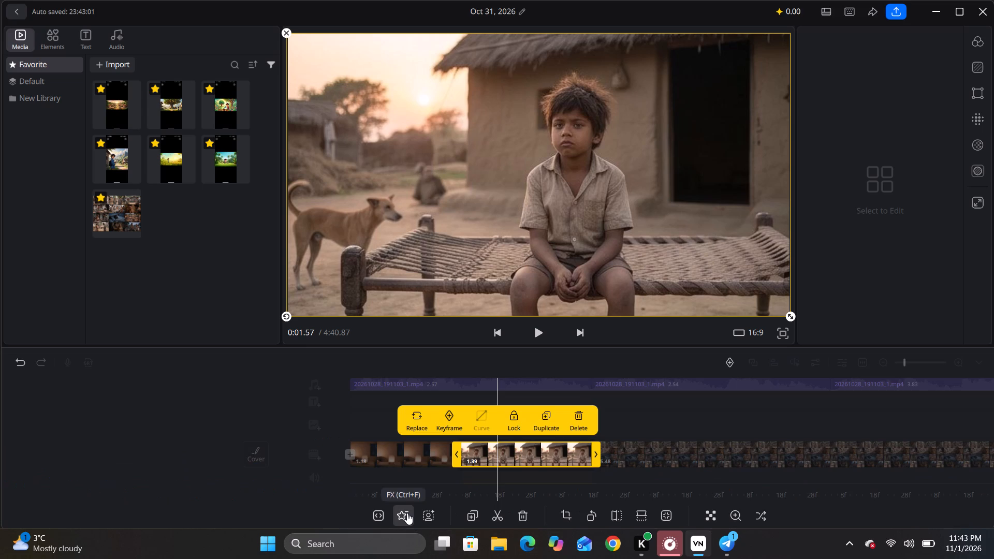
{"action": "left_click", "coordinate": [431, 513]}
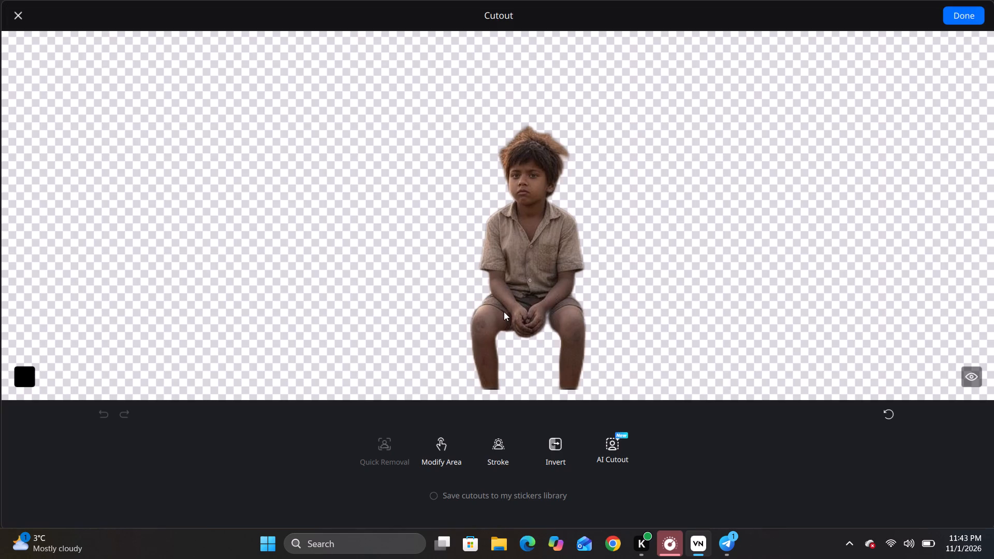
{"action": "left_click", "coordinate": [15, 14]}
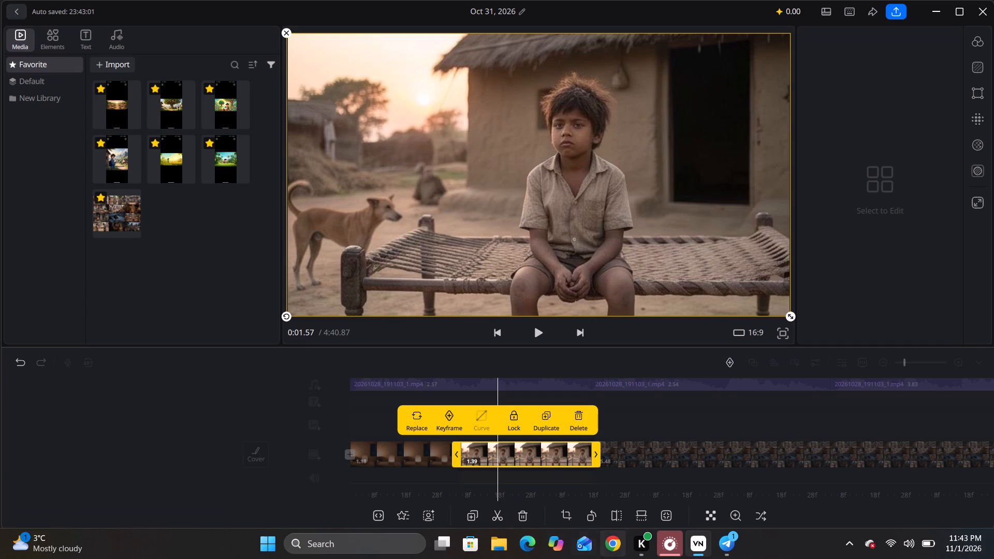
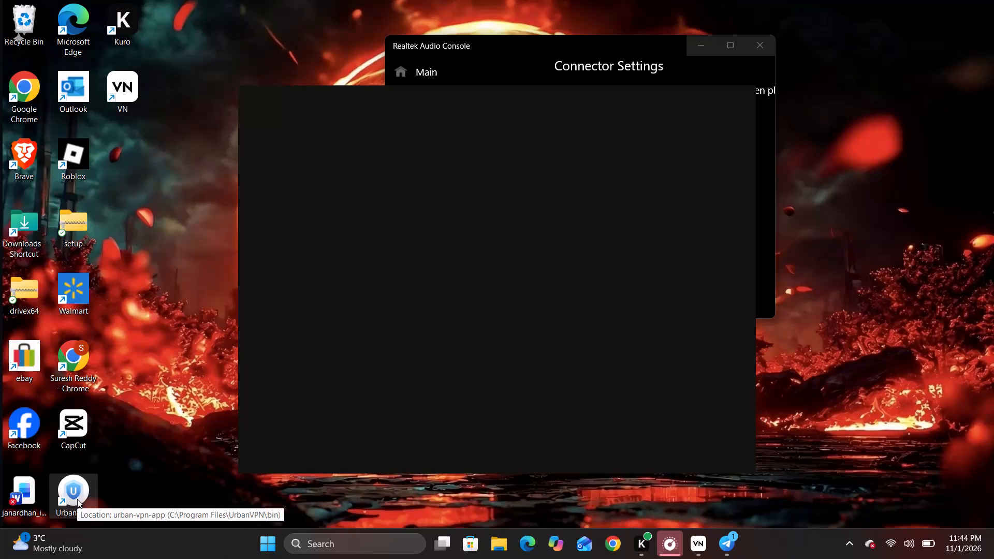
Launch UrbanVPN from the desktop and dismiss its premium upgrade offer.
{"action": "double_click", "coordinate": [76, 492]}
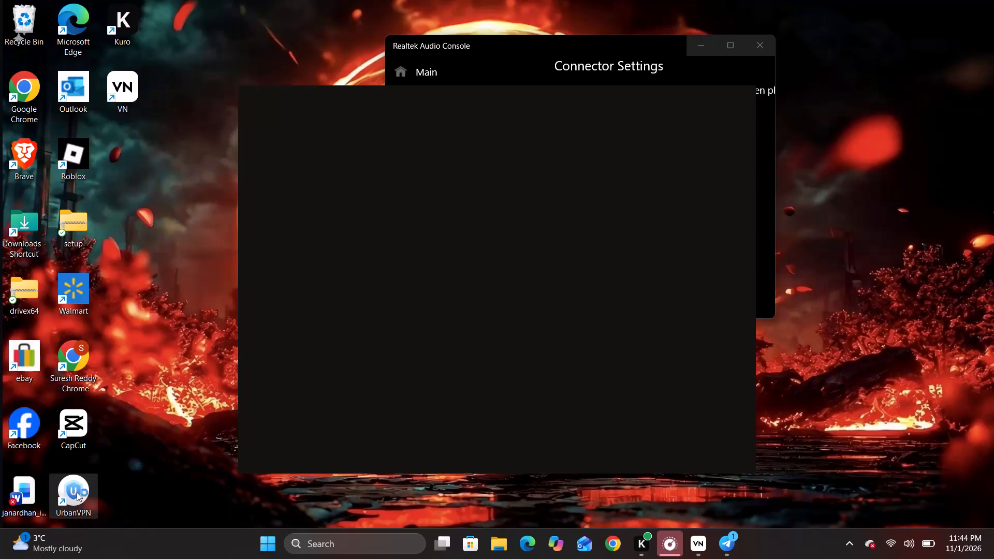
{"action": "left_click", "coordinate": [340, 364]}
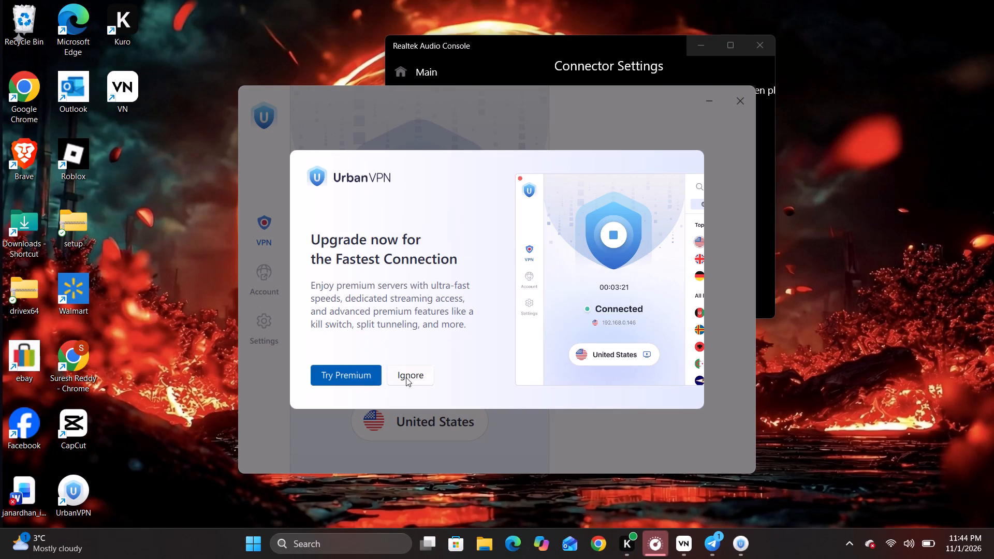
{"action": "left_click", "coordinate": [407, 377]}
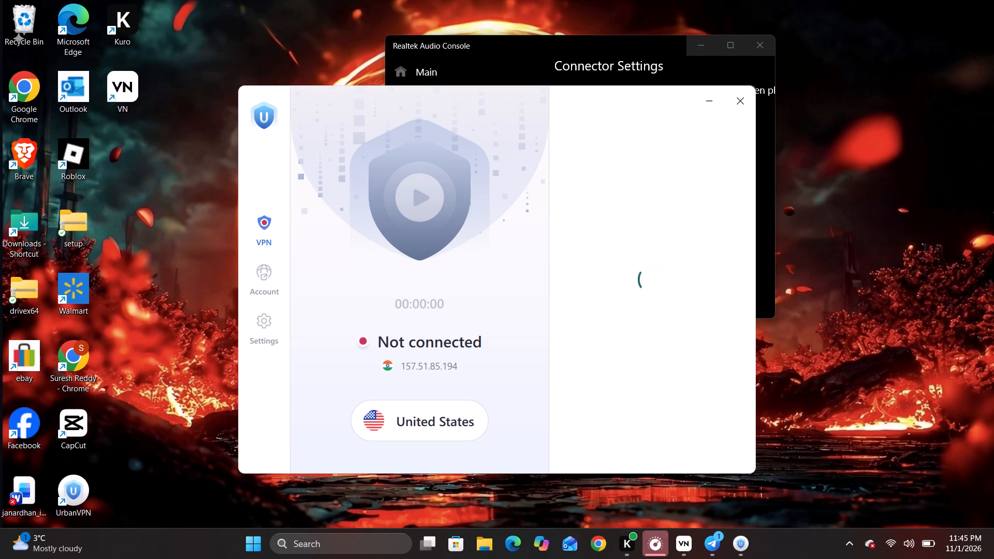
{"action": "left_click", "coordinate": [903, 551]}
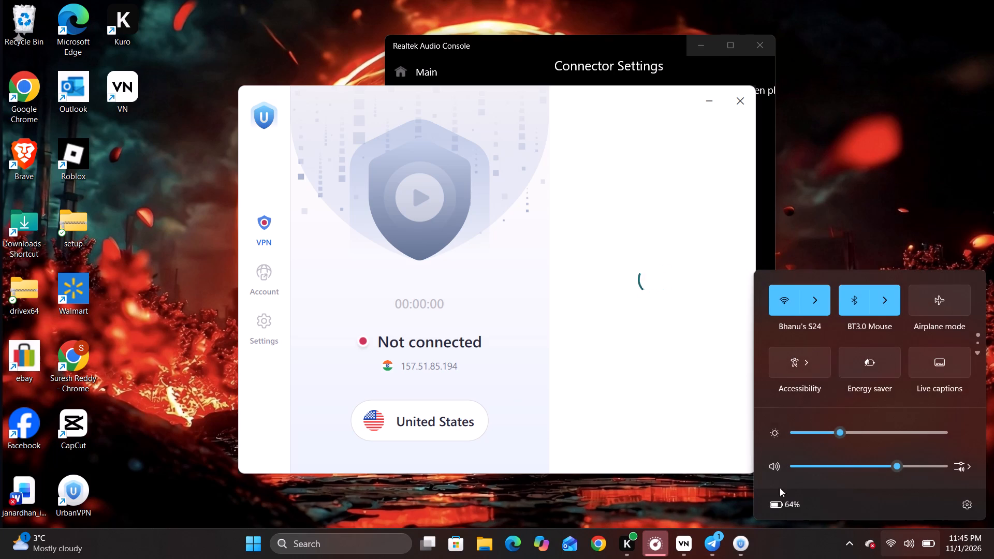
Switch back to the VN editor and clear the selection of the 1.39-second clip on the main track.
{"action": "left_click", "coordinate": [683, 548]}
{"action": "left_click", "coordinate": [648, 423]}
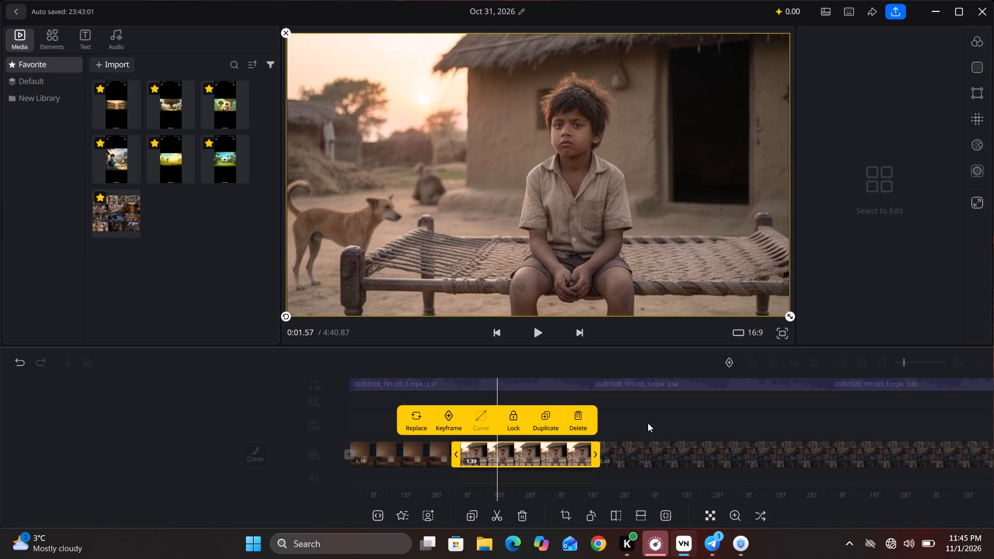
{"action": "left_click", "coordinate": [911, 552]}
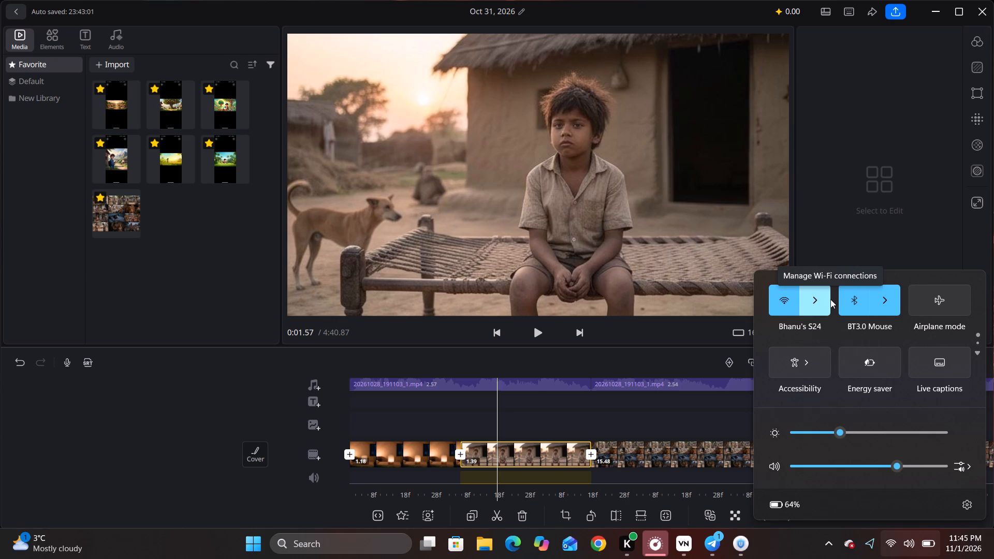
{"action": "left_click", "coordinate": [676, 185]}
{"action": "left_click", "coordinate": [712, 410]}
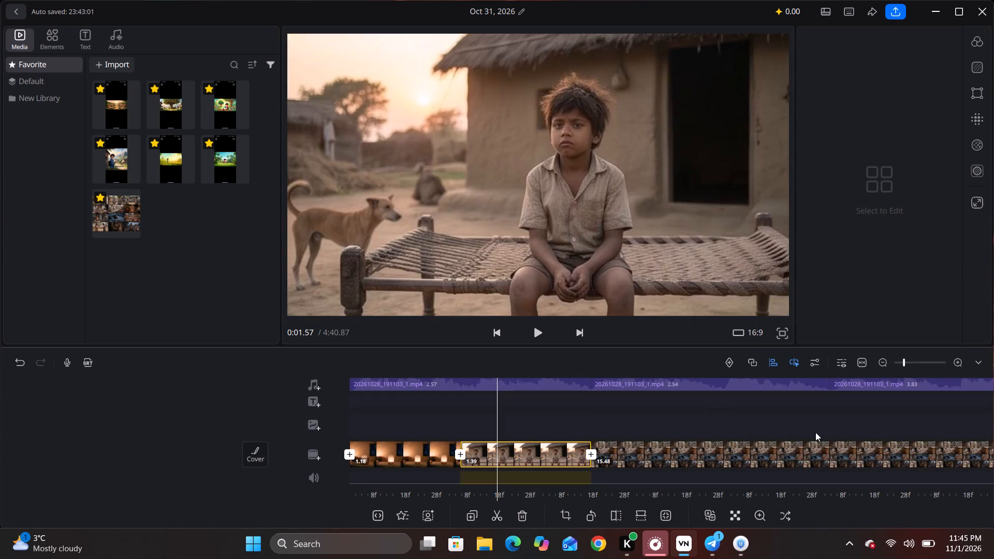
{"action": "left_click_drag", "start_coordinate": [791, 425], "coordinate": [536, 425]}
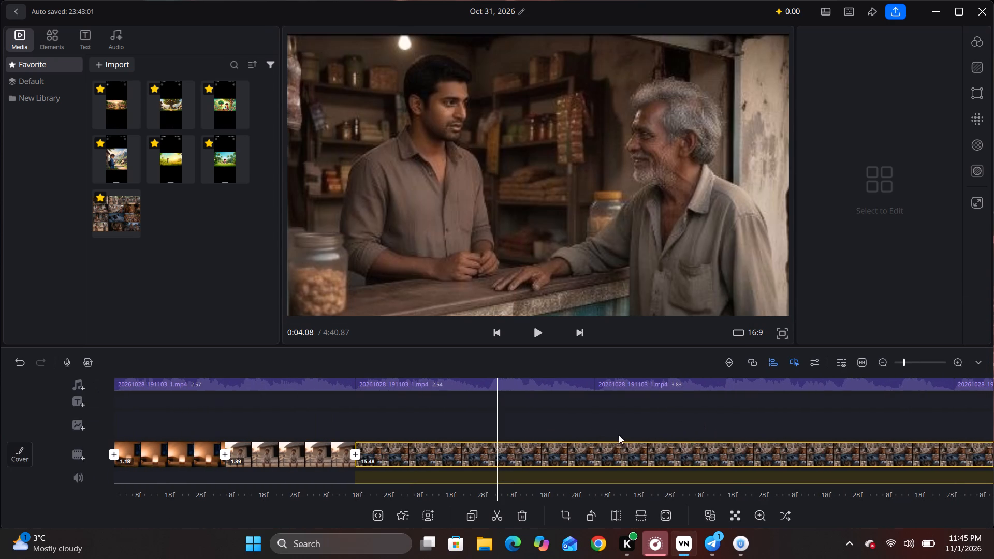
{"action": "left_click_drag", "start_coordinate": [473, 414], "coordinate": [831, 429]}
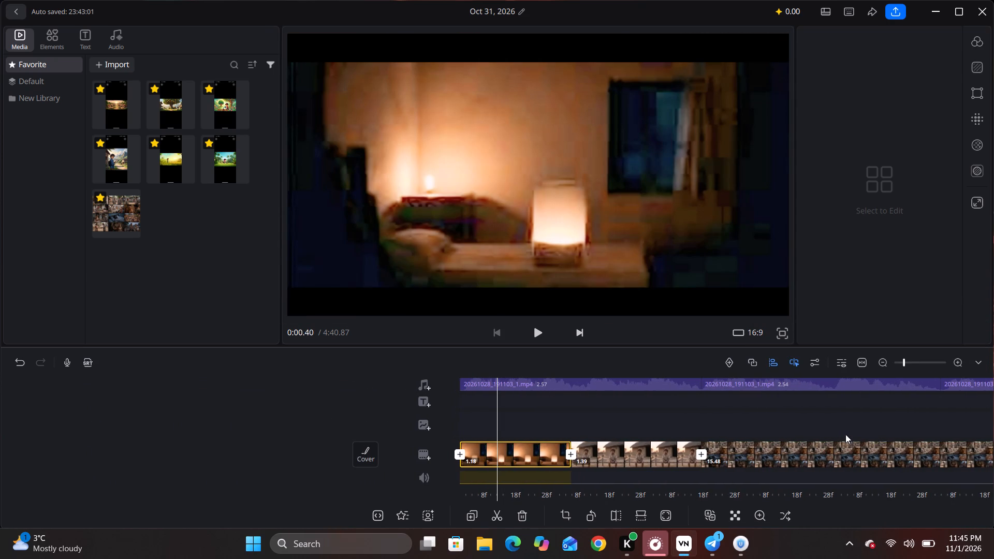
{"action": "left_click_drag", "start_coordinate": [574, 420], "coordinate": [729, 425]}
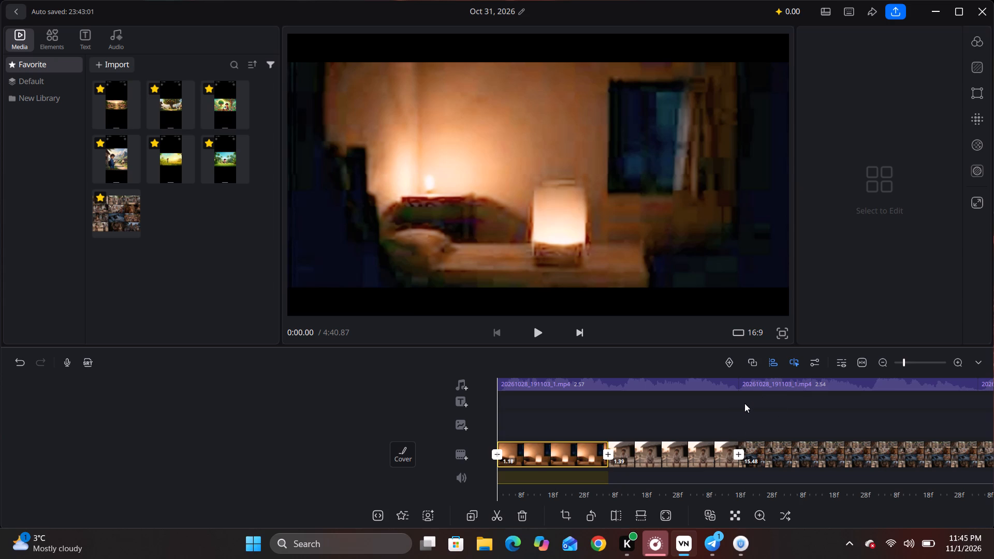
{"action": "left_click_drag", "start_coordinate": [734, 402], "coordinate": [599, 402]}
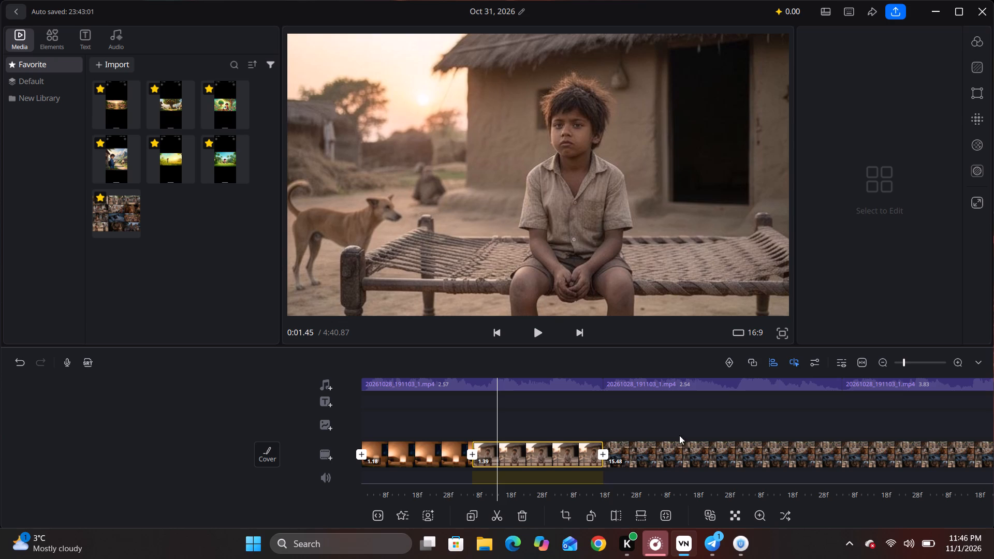
Back in the VN project, look through the 15.48-second third clip on the main track, up to about 0:11.
{"action": "left_click_drag", "start_coordinate": [750, 426], "coordinate": [548, 434]}
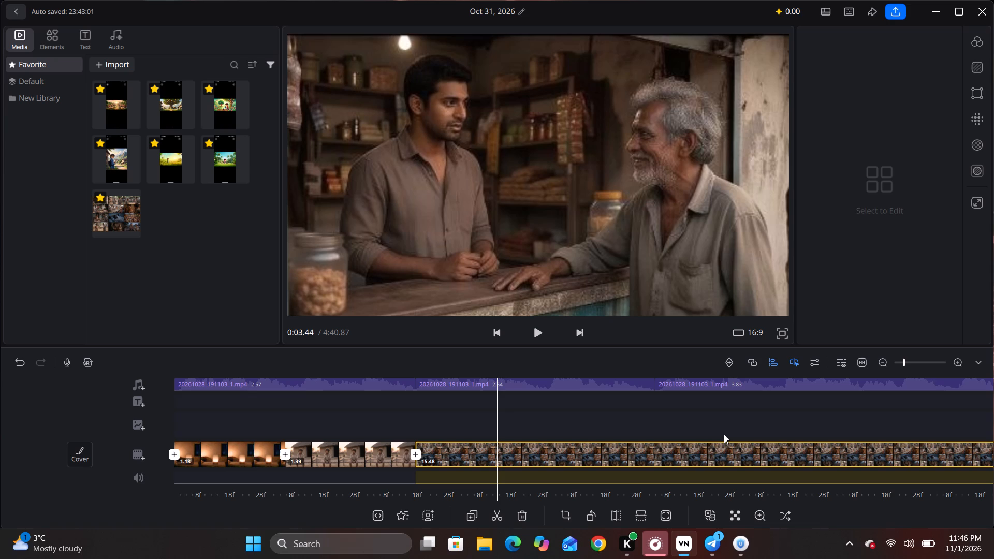
{"action": "left_click_drag", "start_coordinate": [762, 422], "coordinate": [725, 426]}
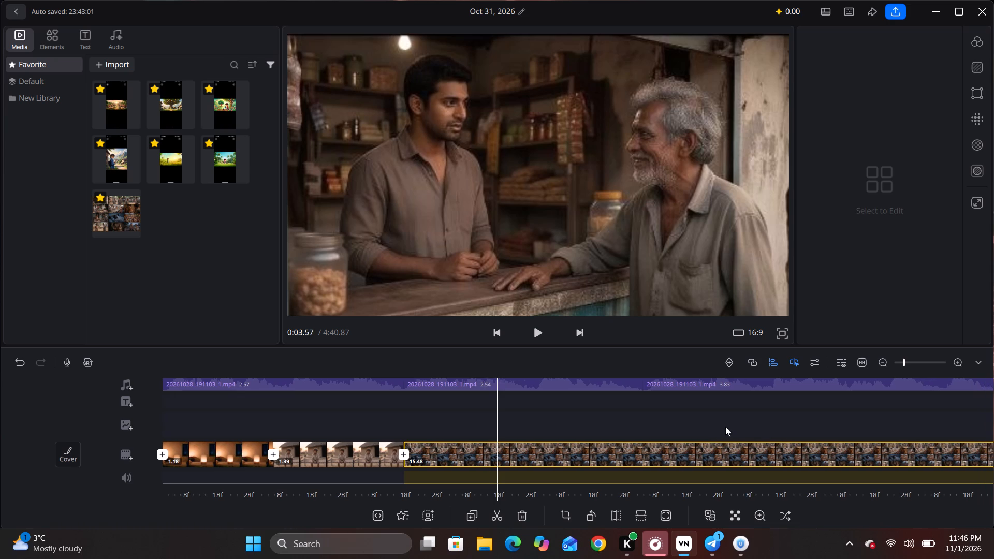
{"action": "left_click_drag", "start_coordinate": [725, 426], "coordinate": [646, 432]}
{"action": "left_click_drag", "start_coordinate": [633, 423], "coordinate": [812, 417]}
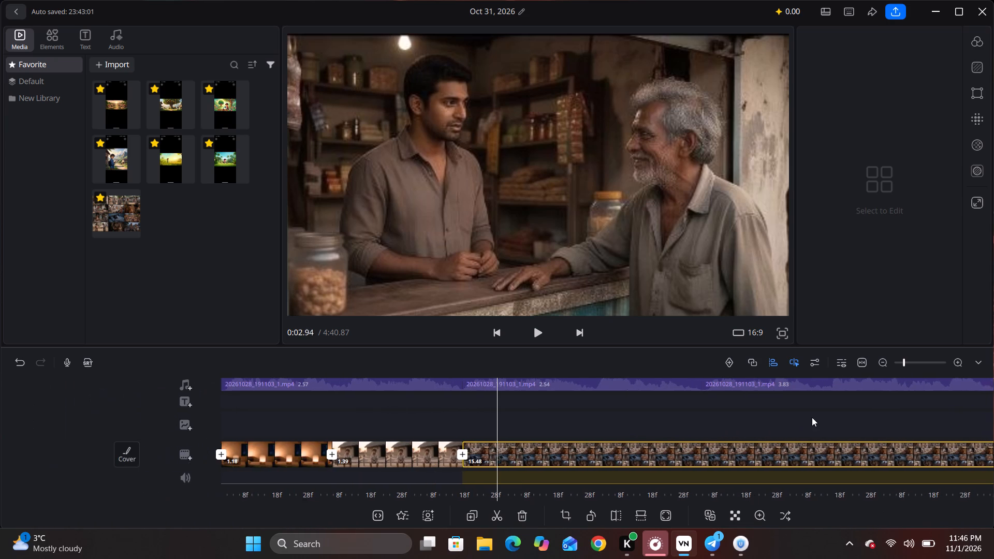
{"action": "left_click_drag", "start_coordinate": [812, 417], "coordinate": [813, 417]}
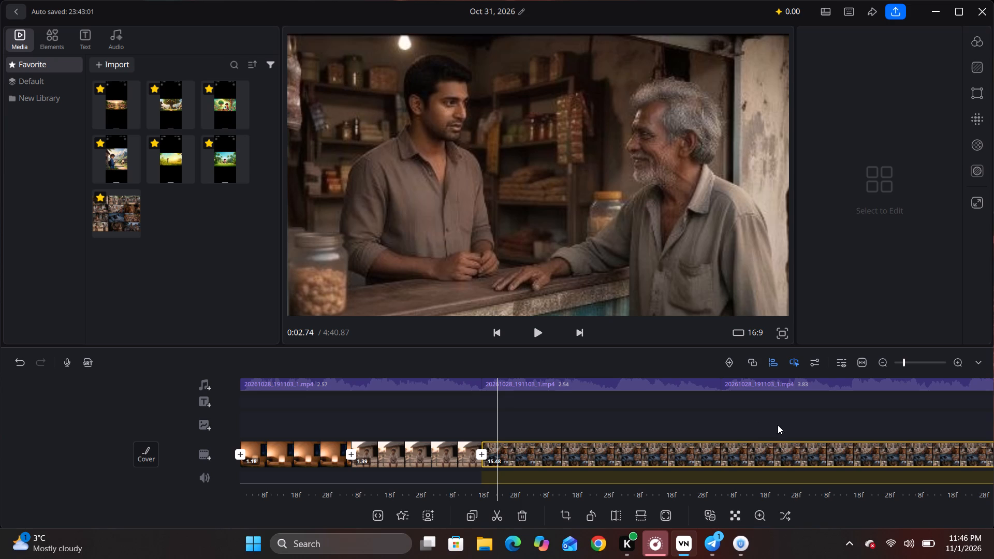
{"action": "left_click_drag", "start_coordinate": [804, 419], "coordinate": [651, 432]}
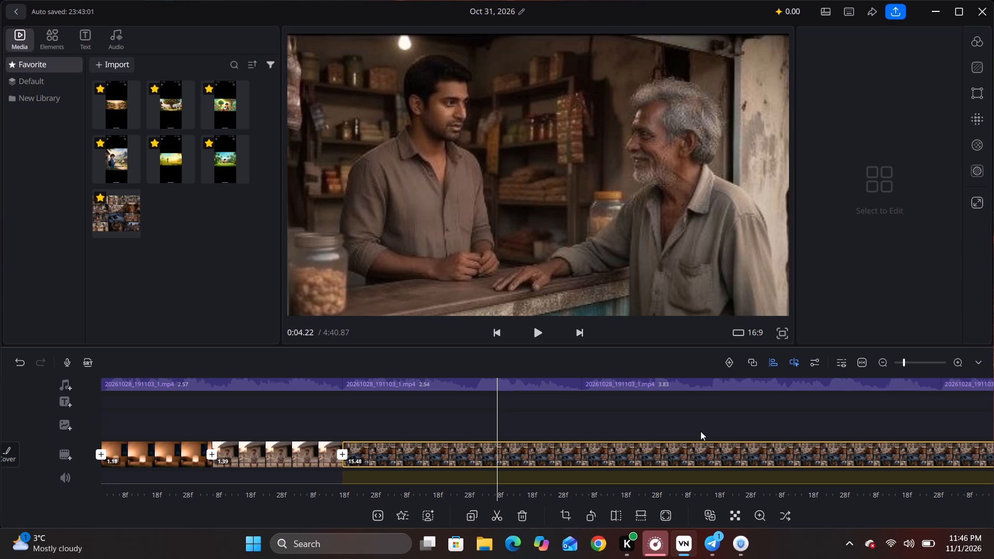
{"action": "left_click_drag", "start_coordinate": [751, 433], "coordinate": [527, 447]}
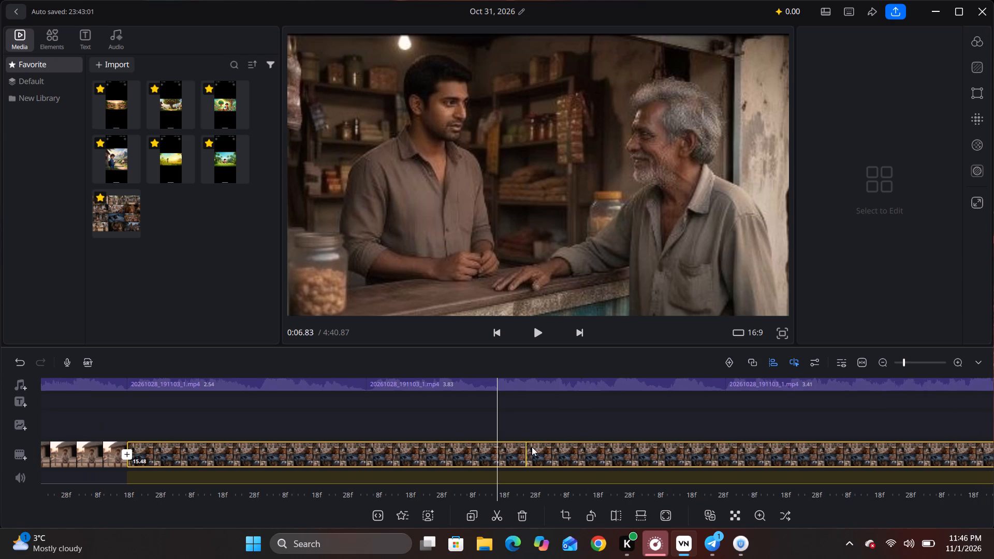
{"action": "left_click_drag", "start_coordinate": [694, 443], "coordinate": [499, 445]}
{"action": "left_click_drag", "start_coordinate": [689, 421], "coordinate": [580, 426]}
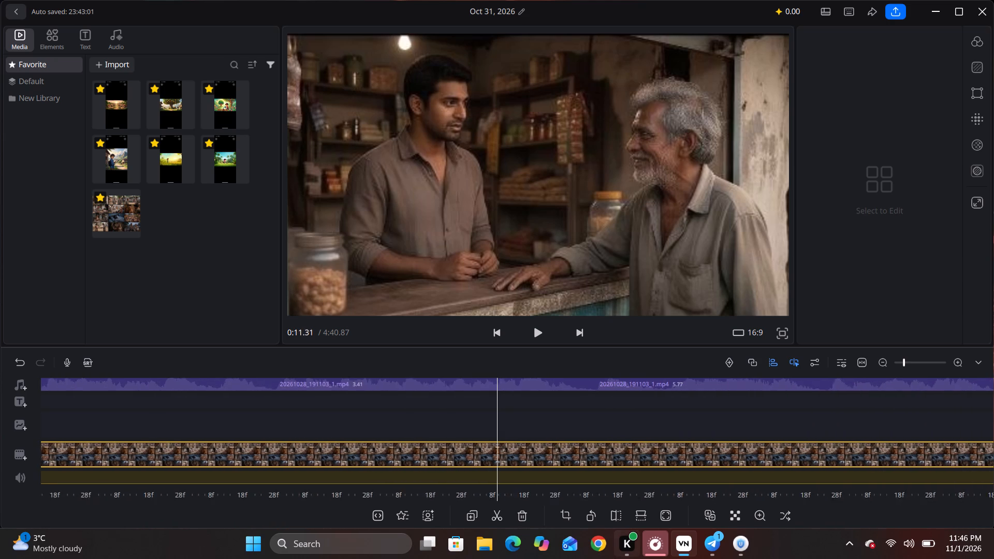
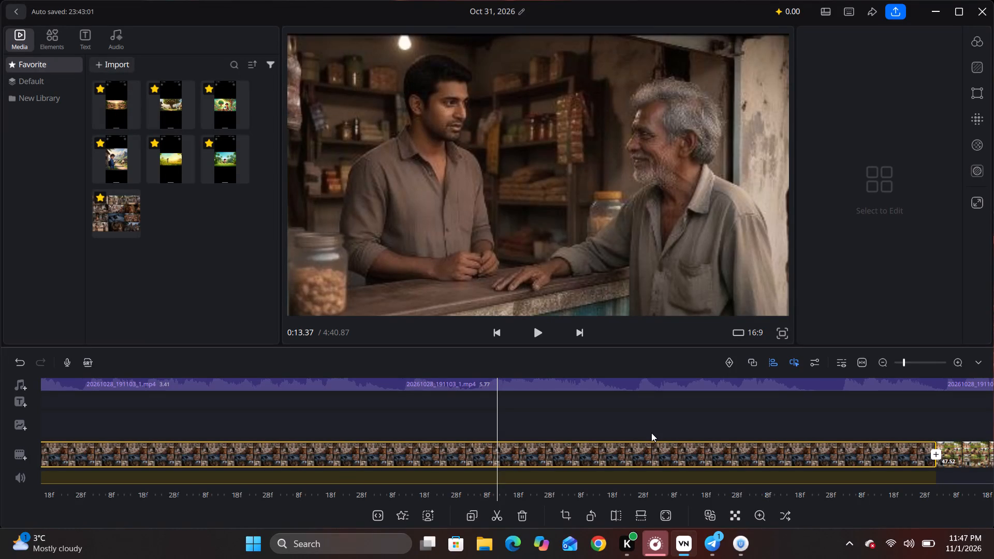
Look through the third clip from about 0:13 into the collage clip that follows it on the main track.
{"action": "left_click_drag", "start_coordinate": [651, 433], "coordinate": [497, 438]}
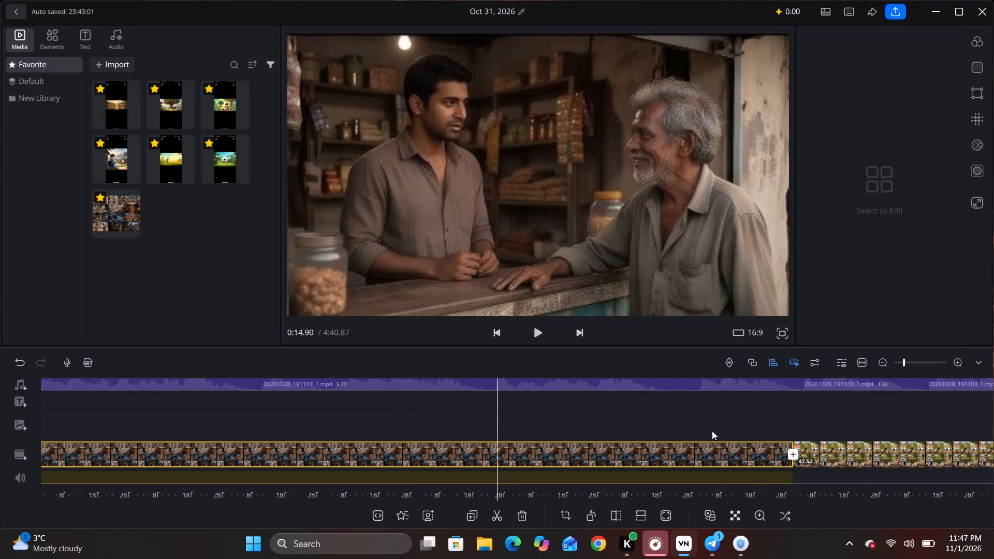
{"action": "left_click_drag", "start_coordinate": [723, 420], "coordinate": [558, 428]}
{"action": "left_click_drag", "start_coordinate": [671, 422], "coordinate": [529, 425]}
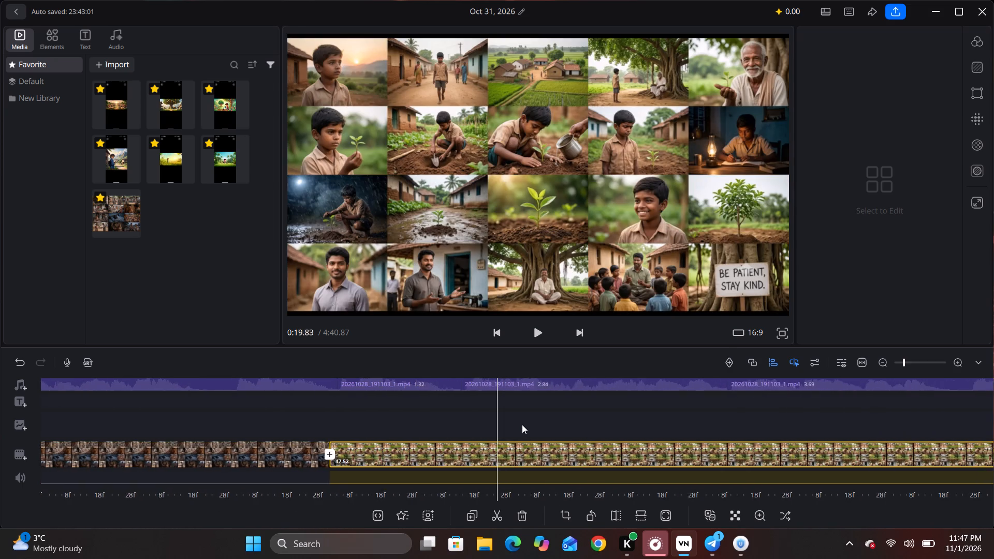
{"action": "left_click_drag", "start_coordinate": [521, 424], "coordinate": [734, 426]}
{"action": "left_click_drag", "start_coordinate": [695, 426], "coordinate": [660, 428]}
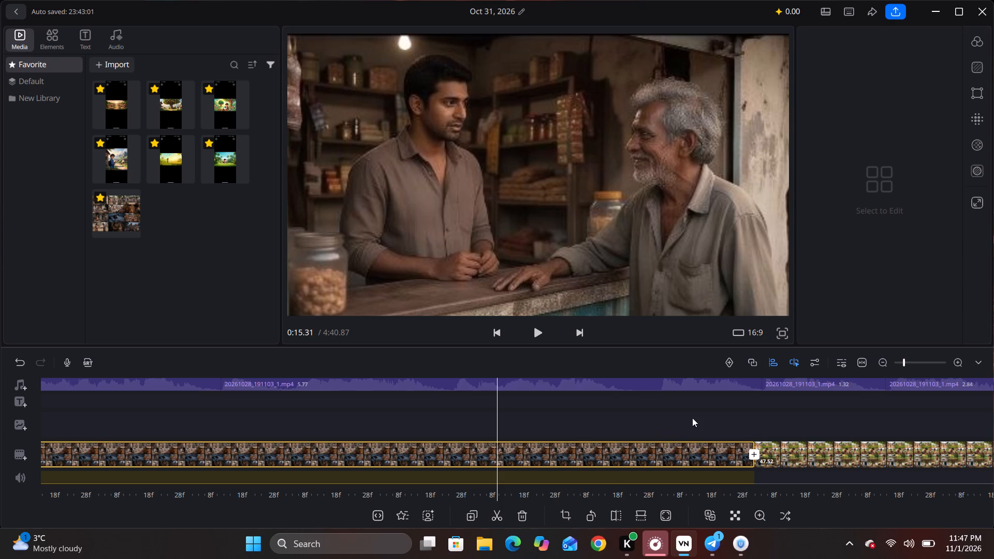
Switch to UrbanVPN and retry loading its server locations.
{"action": "left_click", "coordinate": [735, 548]}
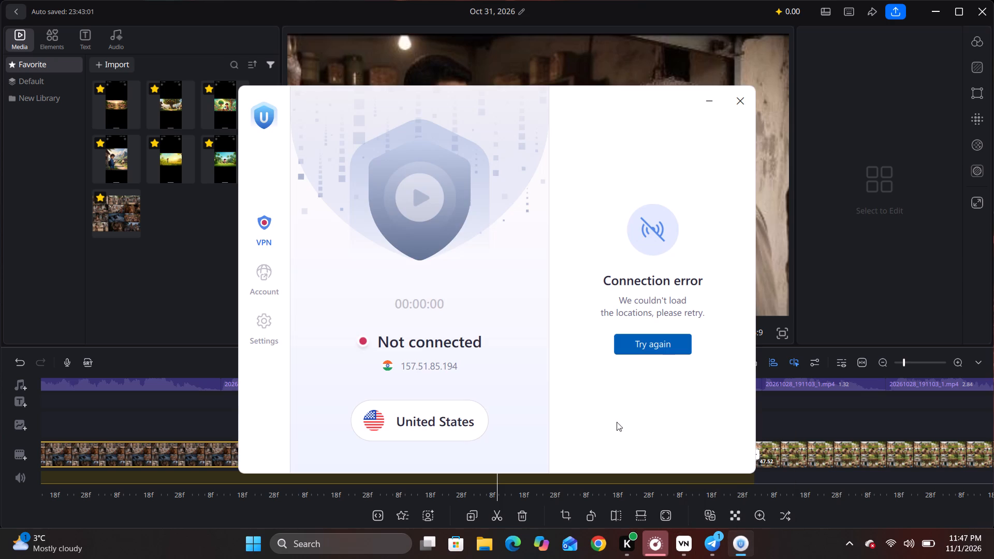
{"action": "left_click", "coordinate": [649, 347]}
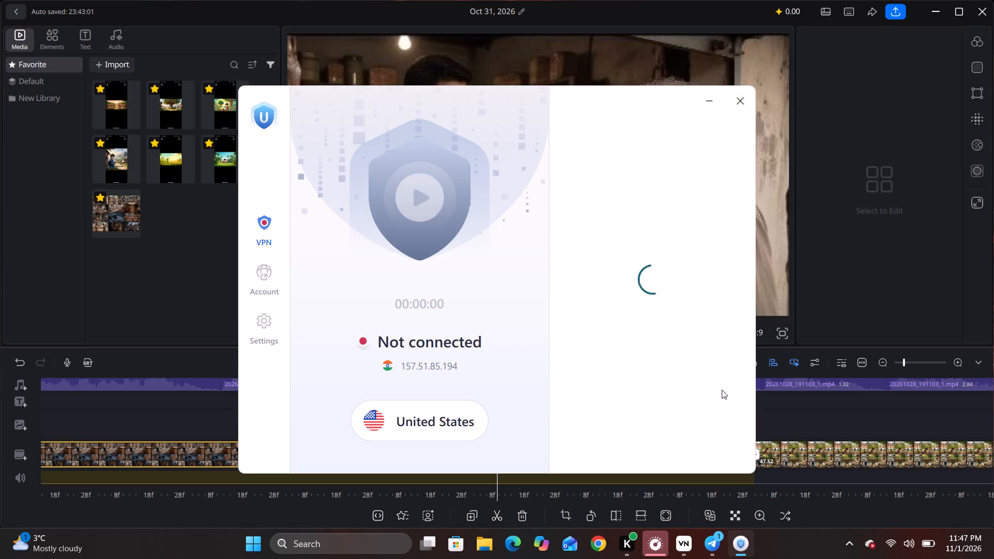
{"action": "left_click", "coordinate": [817, 429]}
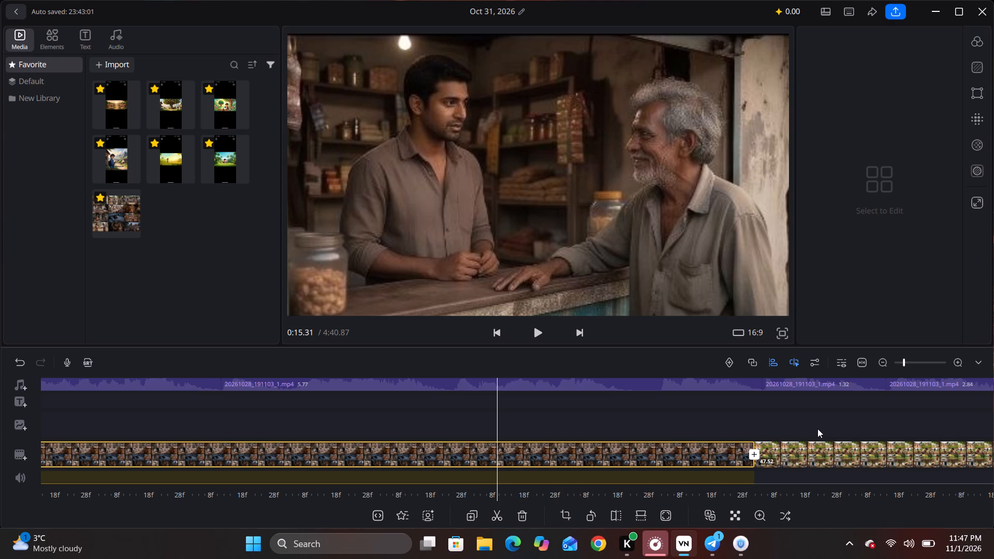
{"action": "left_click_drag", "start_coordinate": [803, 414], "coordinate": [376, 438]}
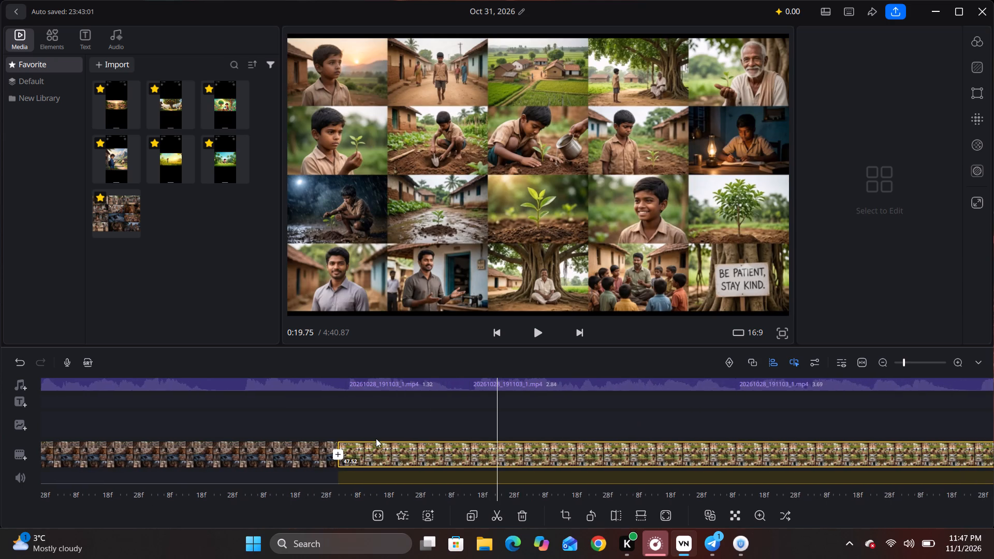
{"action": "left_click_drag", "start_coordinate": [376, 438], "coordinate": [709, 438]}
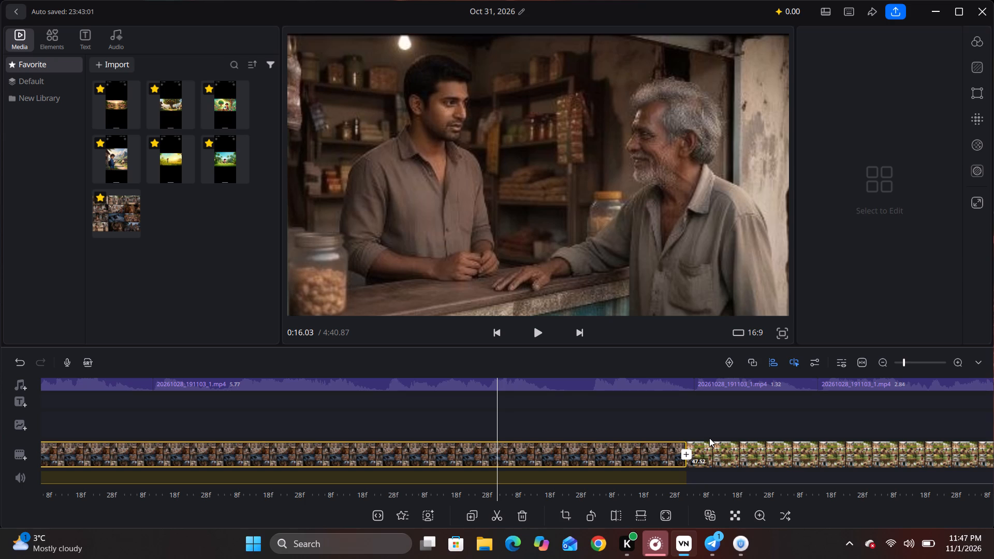
Switch to UrbanVPN and connect to the Russia server location.
{"action": "left_click", "coordinate": [756, 549]}
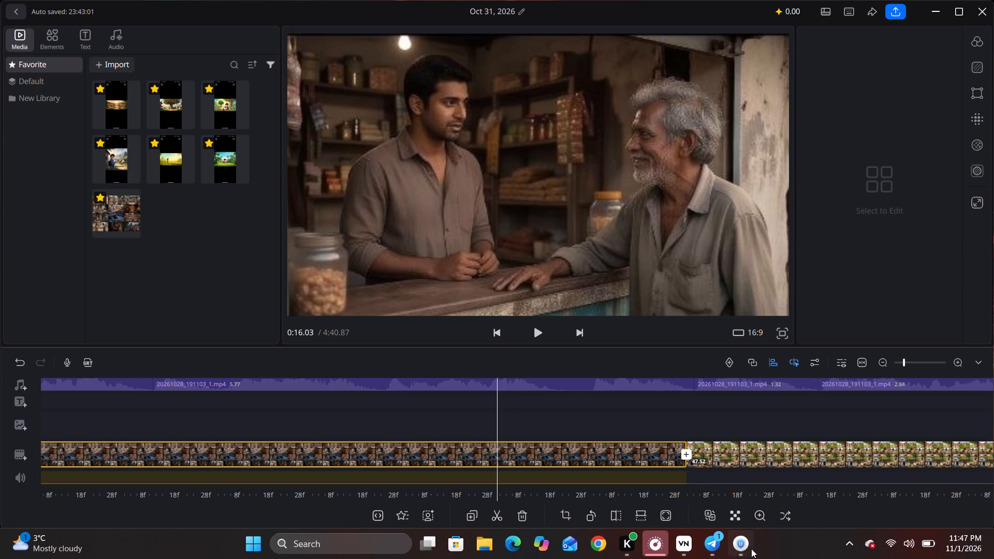
{"action": "left_click", "coordinate": [740, 550]}
{"action": "scroll", "coordinate": [637, 350], "scroll_direction": "down", "scroll_amount": 11}
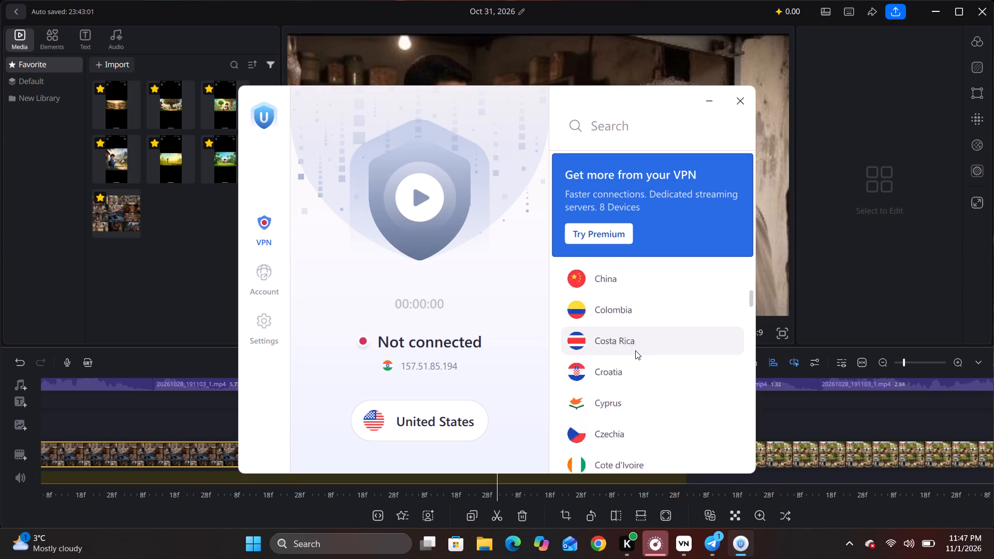
{"action": "scroll", "coordinate": [635, 350], "scroll_direction": "down", "scroll_amount": 18}
{"action": "scroll", "coordinate": [640, 356], "scroll_direction": "down", "scroll_amount": 9}
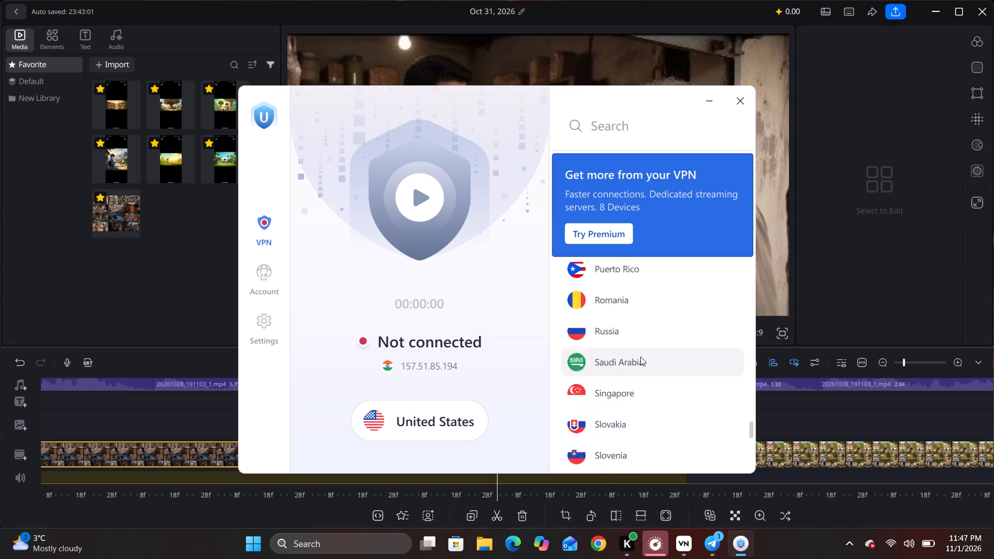
{"action": "scroll", "coordinate": [640, 357], "scroll_direction": "down", "scroll_amount": 2}
{"action": "scroll", "coordinate": [640, 357], "scroll_direction": "up", "scroll_amount": 5}
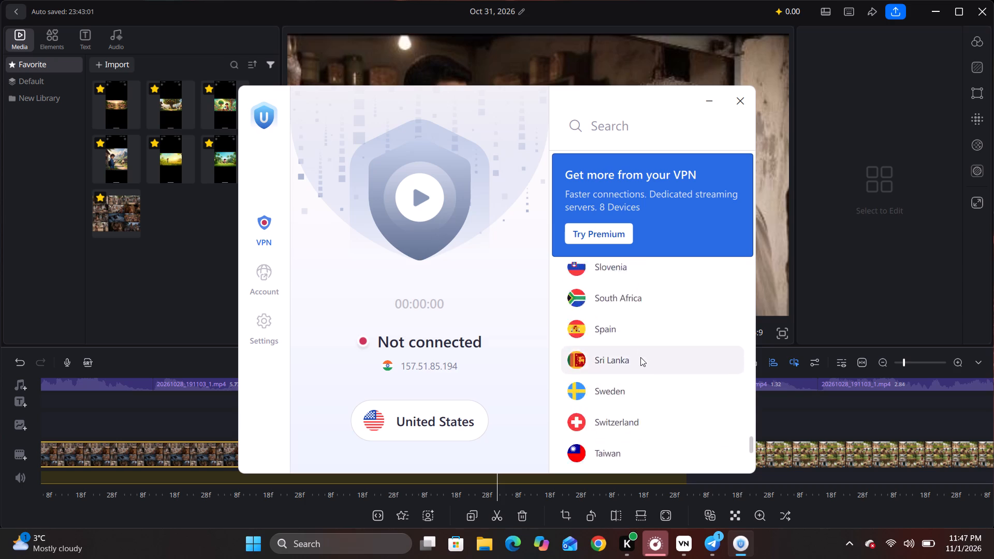
{"action": "scroll", "coordinate": [640, 357], "scroll_direction": "up", "scroll_amount": 4}
{"action": "scroll", "coordinate": [640, 357], "scroll_direction": "down", "scroll_amount": 5}
{"action": "scroll", "coordinate": [640, 357], "scroll_direction": "up", "scroll_amount": 1}
{"action": "scroll", "coordinate": [640, 357], "scroll_direction": "down", "scroll_amount": 8}
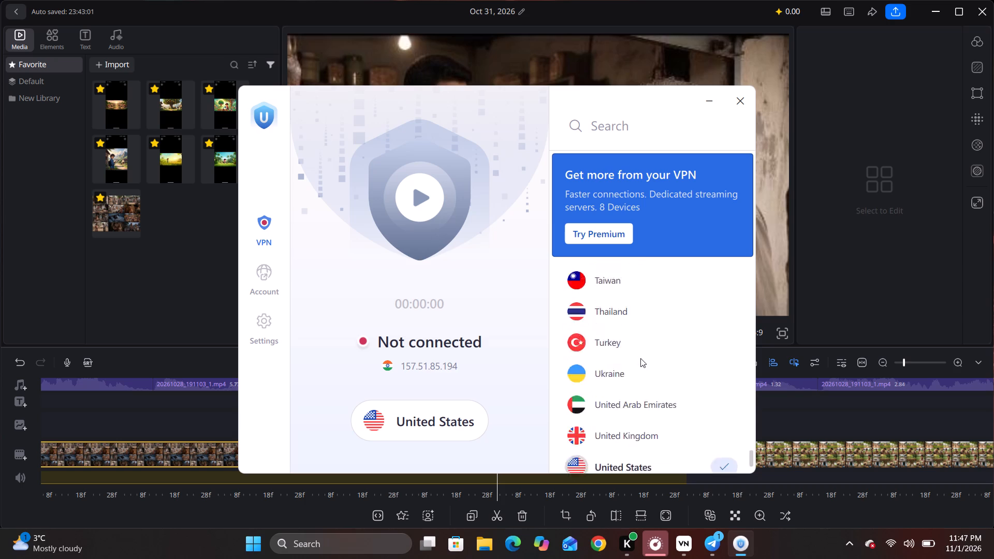
{"action": "scroll", "coordinate": [640, 358], "scroll_direction": "down", "scroll_amount": 3}
{"action": "scroll", "coordinate": [637, 364], "scroll_direction": "up", "scroll_amount": 3}
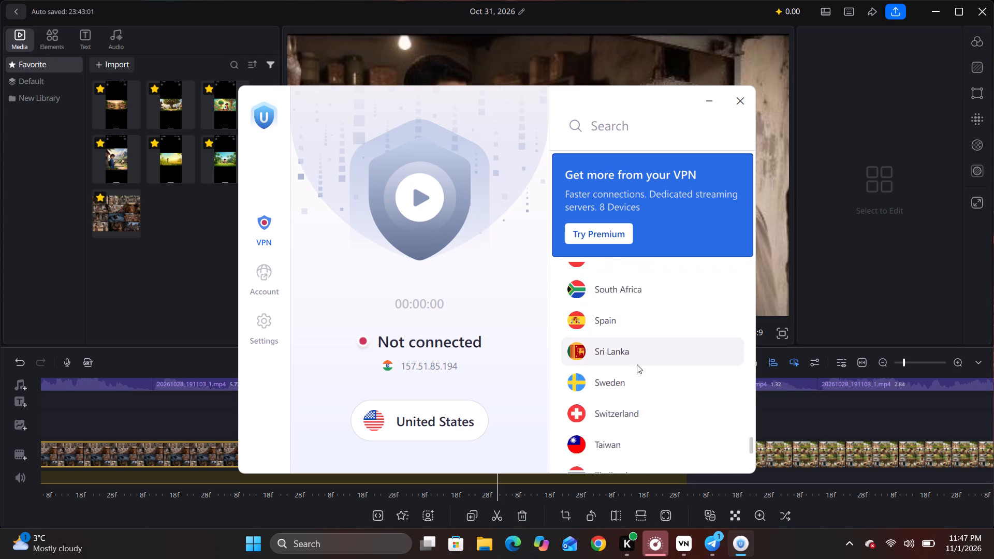
{"action": "scroll", "coordinate": [637, 364], "scroll_direction": "up", "scroll_amount": 1}
{"action": "left_click", "coordinate": [640, 335]}
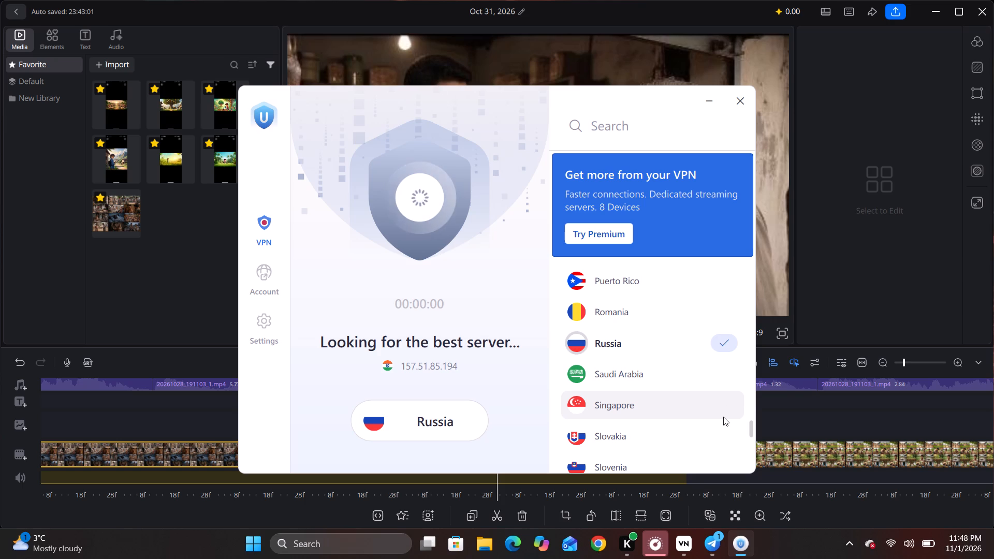
{"action": "left_click", "coordinate": [813, 423]}
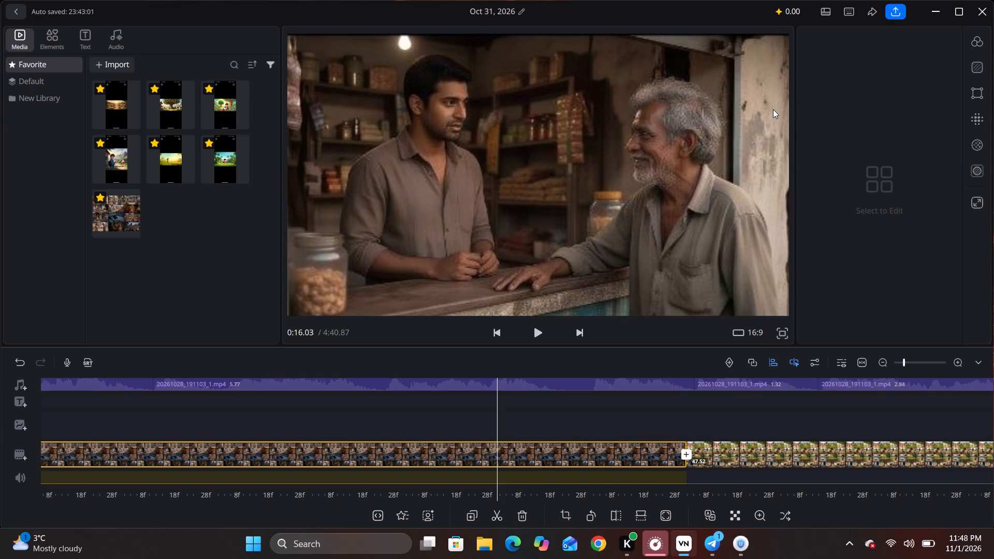
Minimize VN, launch CapCut from the desktop and open the existing project 1101 (1).
{"action": "left_click", "coordinate": [940, 5]}
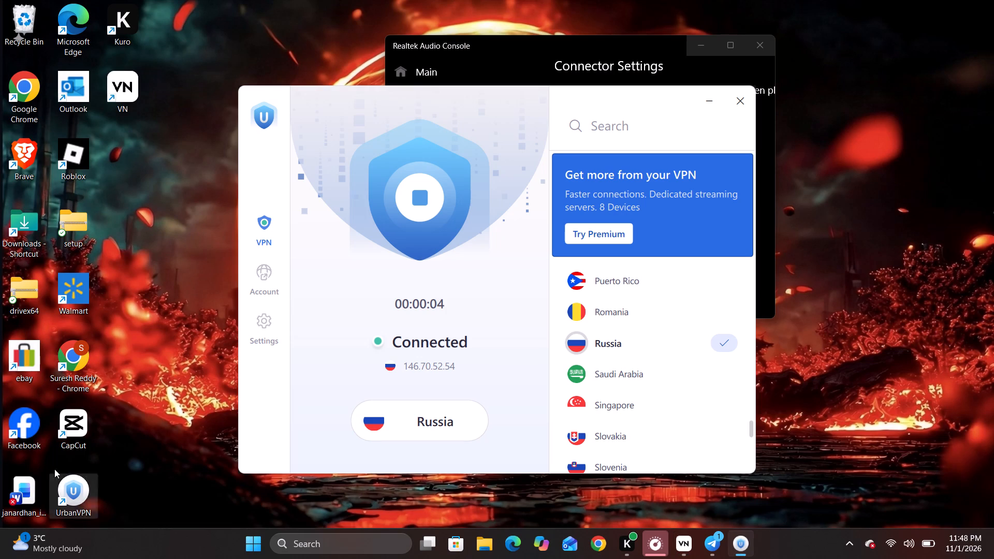
{"action": "double_click", "coordinate": [72, 429]}
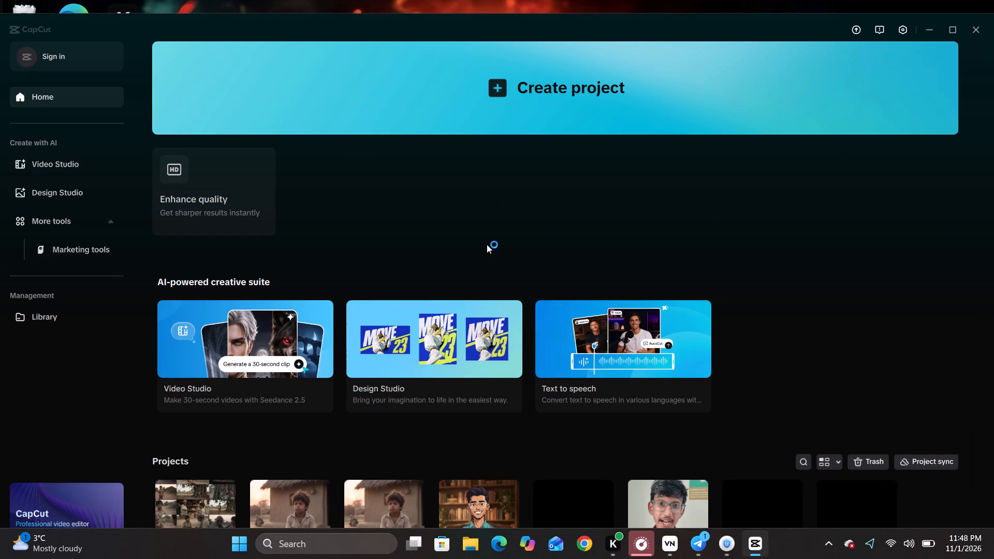
{"action": "scroll", "coordinate": [405, 274], "scroll_direction": "down", "scroll_amount": 4}
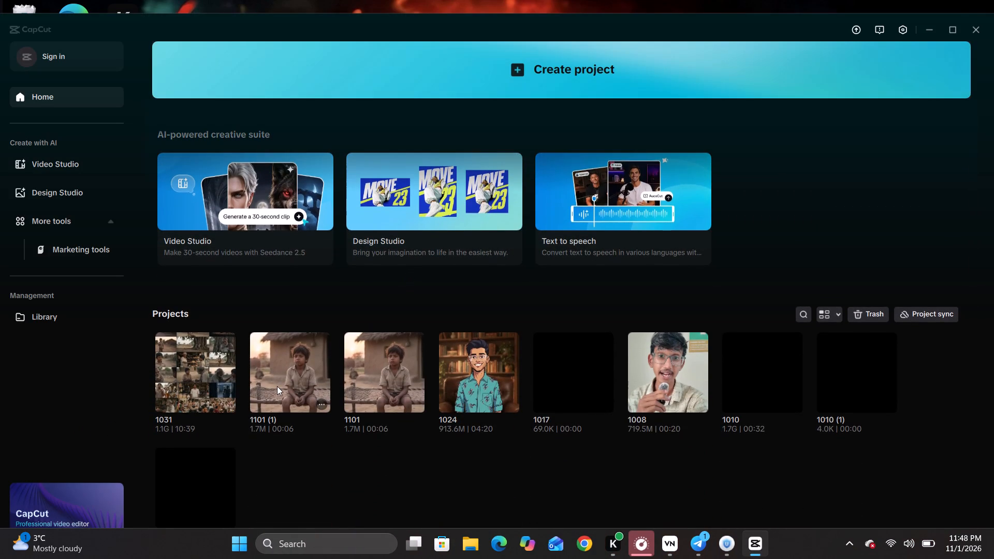
{"action": "left_click", "coordinate": [277, 386]}
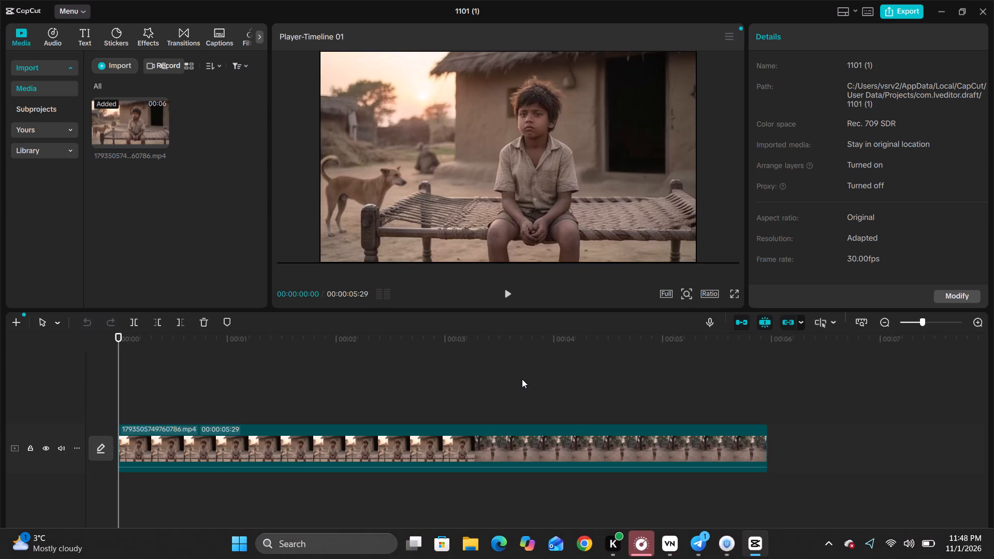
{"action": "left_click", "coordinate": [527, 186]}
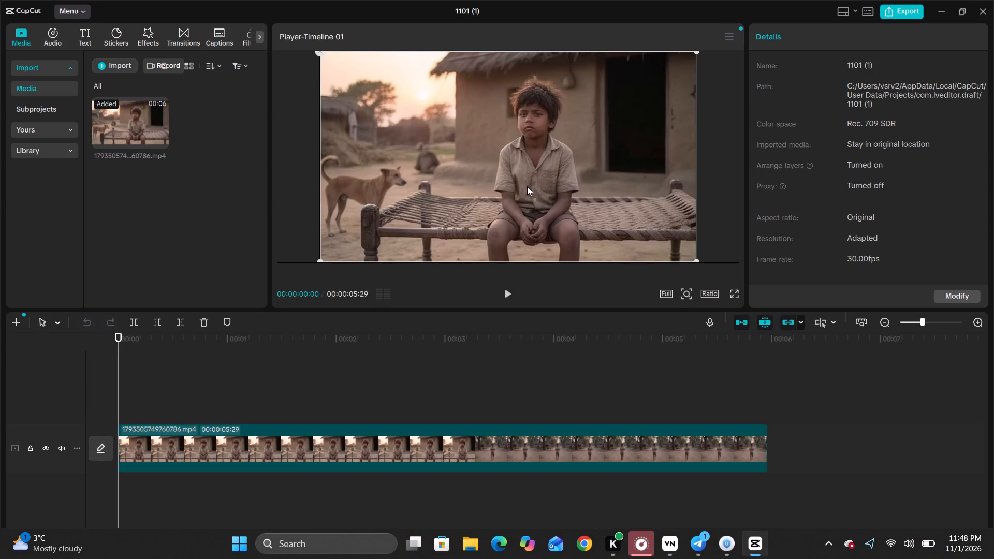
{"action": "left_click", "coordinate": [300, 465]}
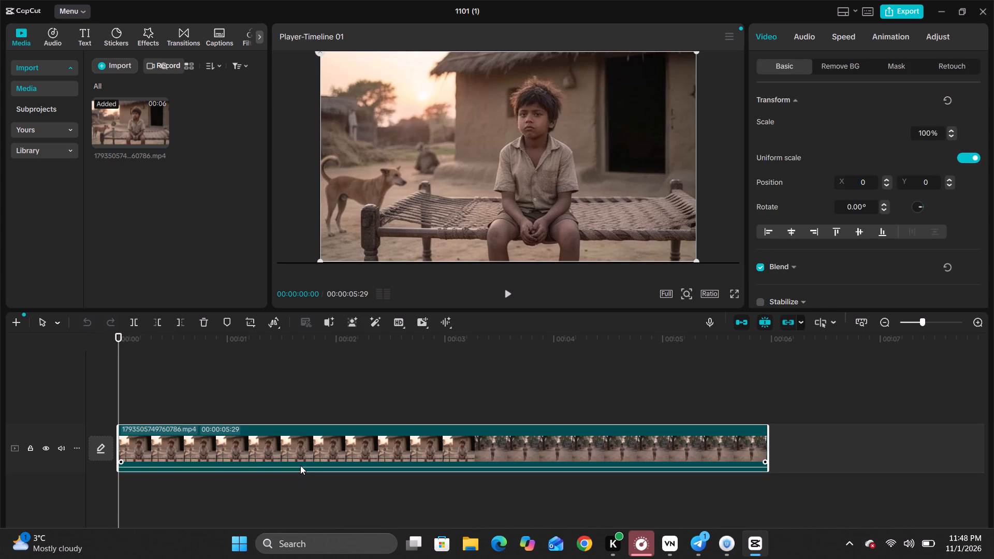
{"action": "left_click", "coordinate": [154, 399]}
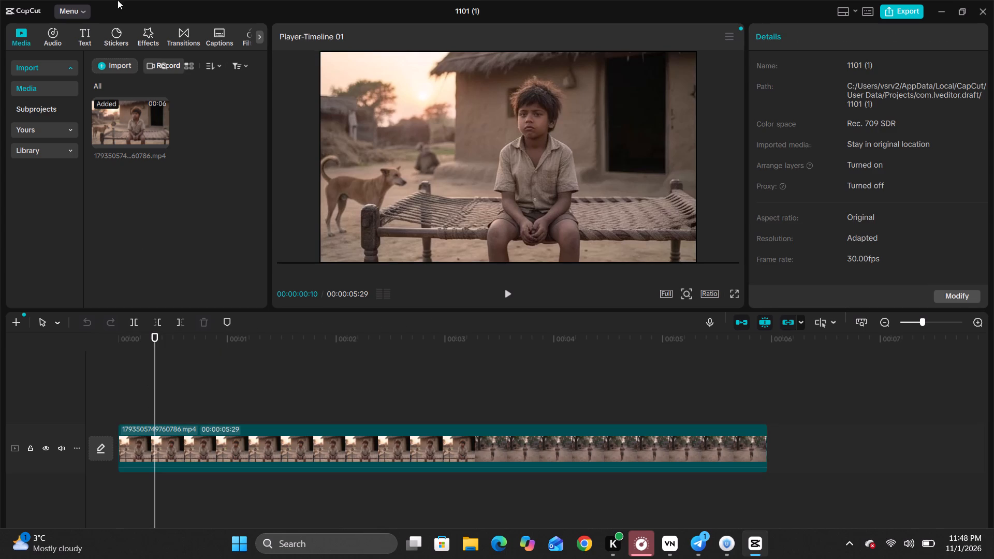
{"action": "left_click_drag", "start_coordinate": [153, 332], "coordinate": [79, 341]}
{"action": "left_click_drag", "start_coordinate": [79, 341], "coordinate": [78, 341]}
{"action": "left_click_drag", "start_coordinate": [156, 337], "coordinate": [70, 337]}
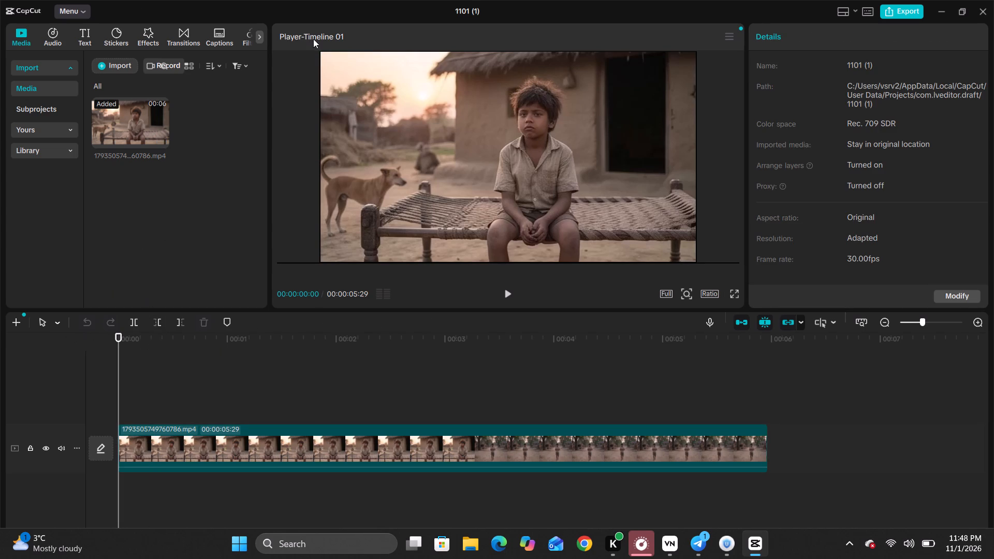
Check the video effects library and browse the Featured filters for a look for the clip.
{"action": "left_click", "coordinate": [141, 33]}
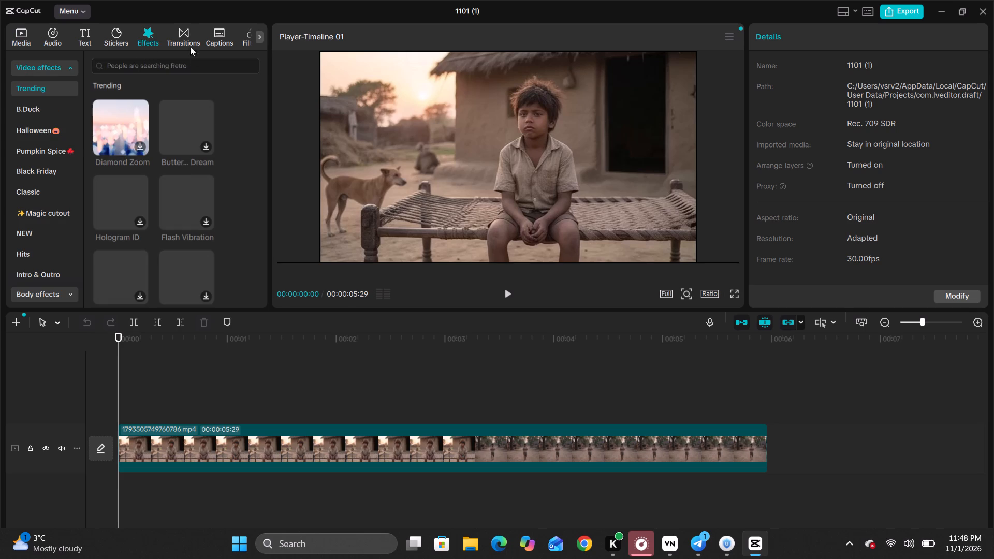
{"action": "left_click_drag", "start_coordinate": [188, 30], "coordinate": [97, 30]}
{"action": "left_click", "coordinate": [204, 33]}
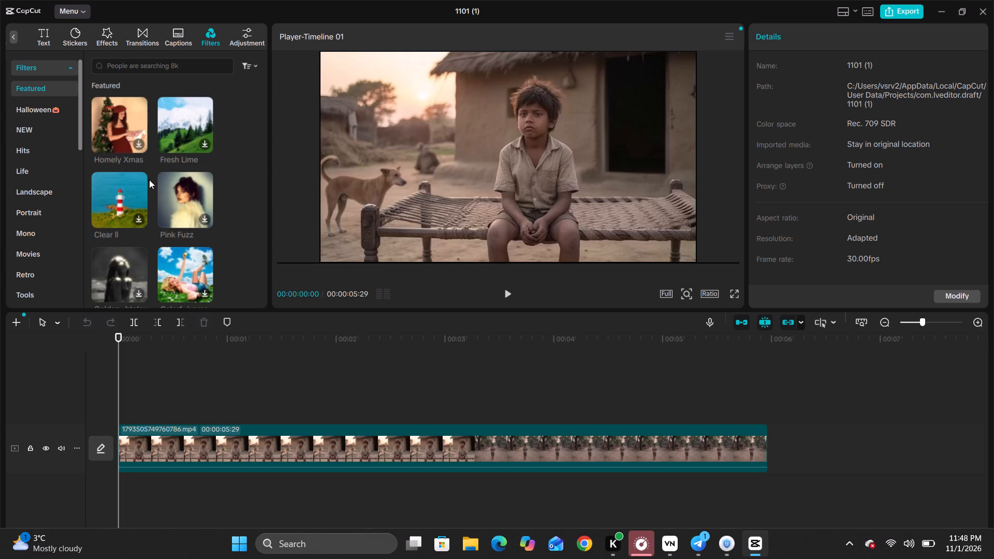
{"action": "scroll", "coordinate": [151, 181], "scroll_direction": "down", "scroll_amount": 2}
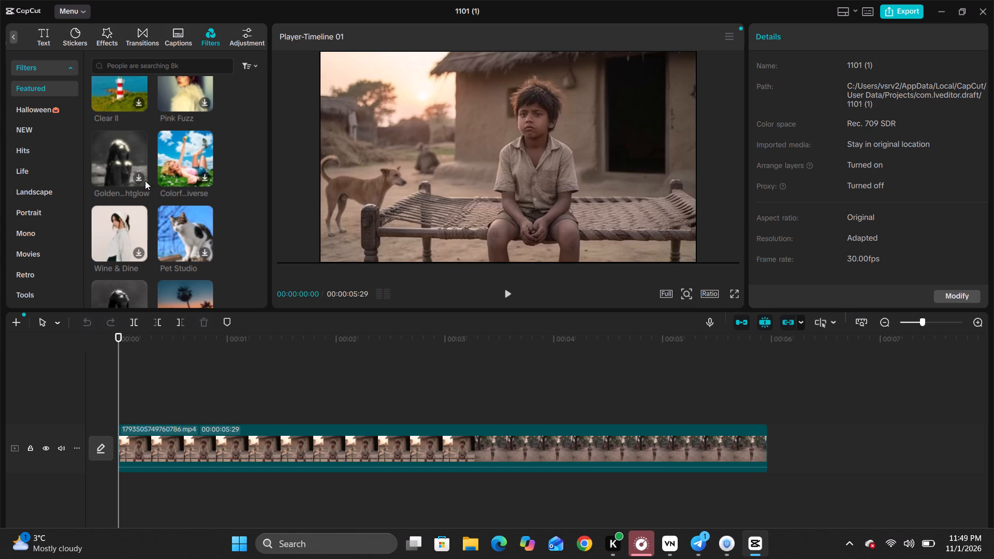
{"action": "scroll", "coordinate": [139, 181], "scroll_direction": "down", "scroll_amount": 5}
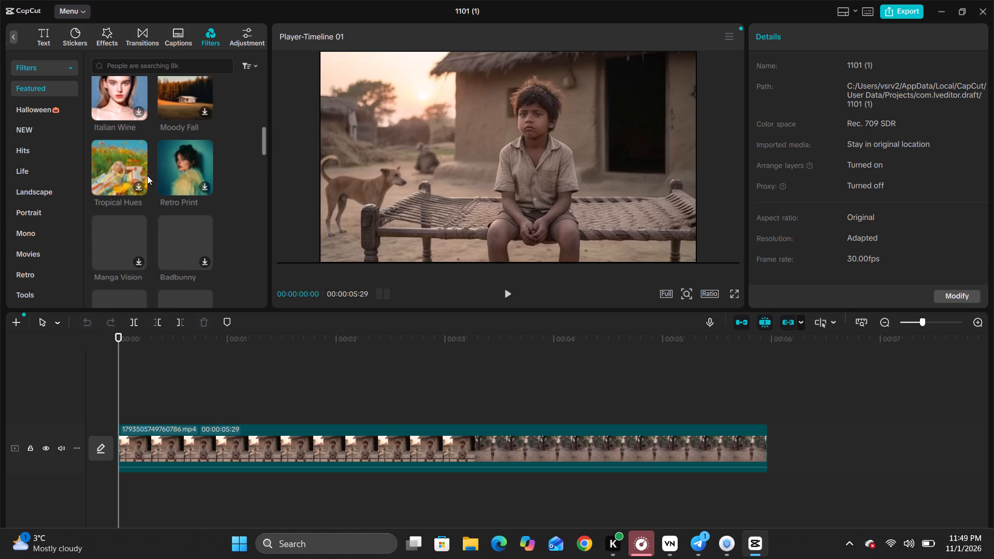
{"action": "scroll", "coordinate": [147, 175], "scroll_direction": "down", "scroll_amount": 4}
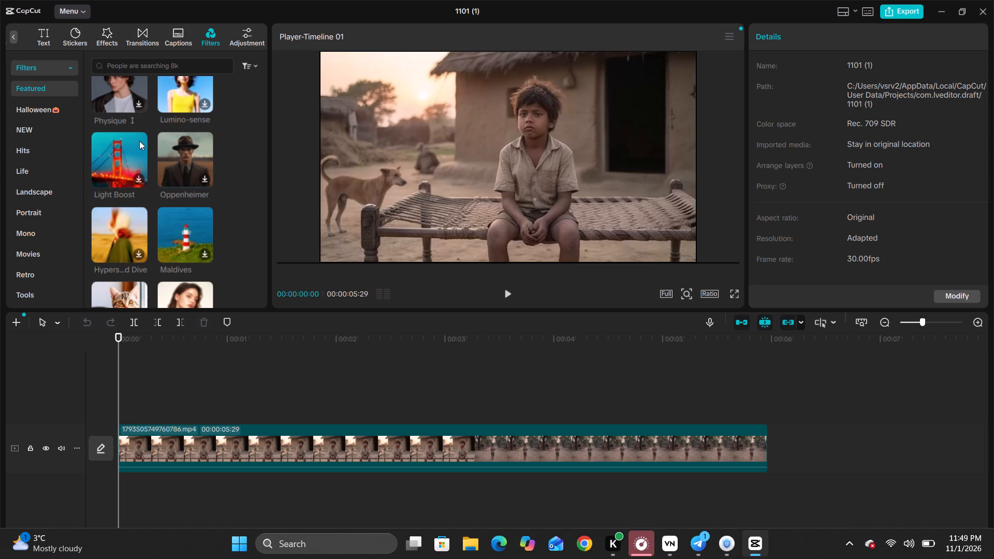
Search the filter library for 8k and look over the matching filters.
{"action": "left_click", "coordinate": [116, 67]}
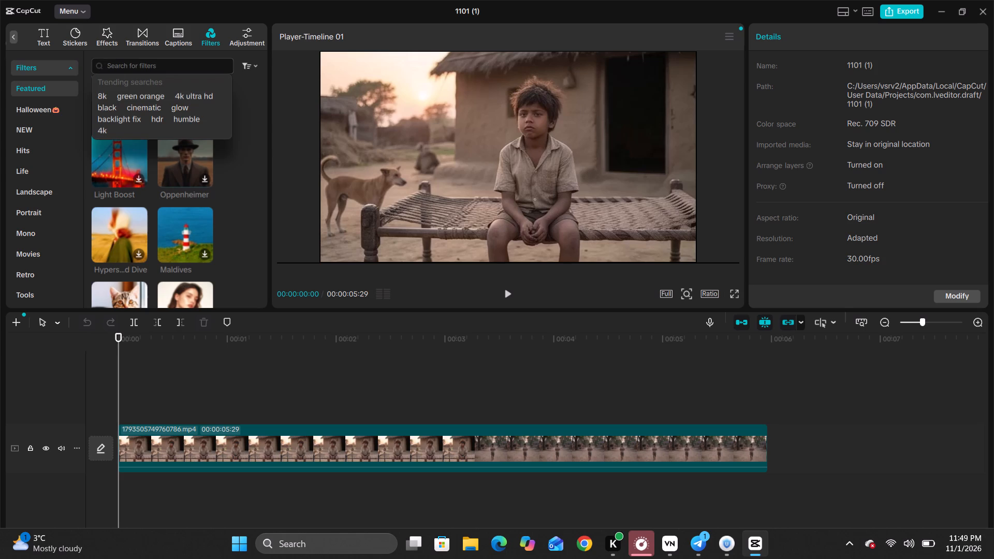
{"action": "left_click", "coordinate": [100, 97]}
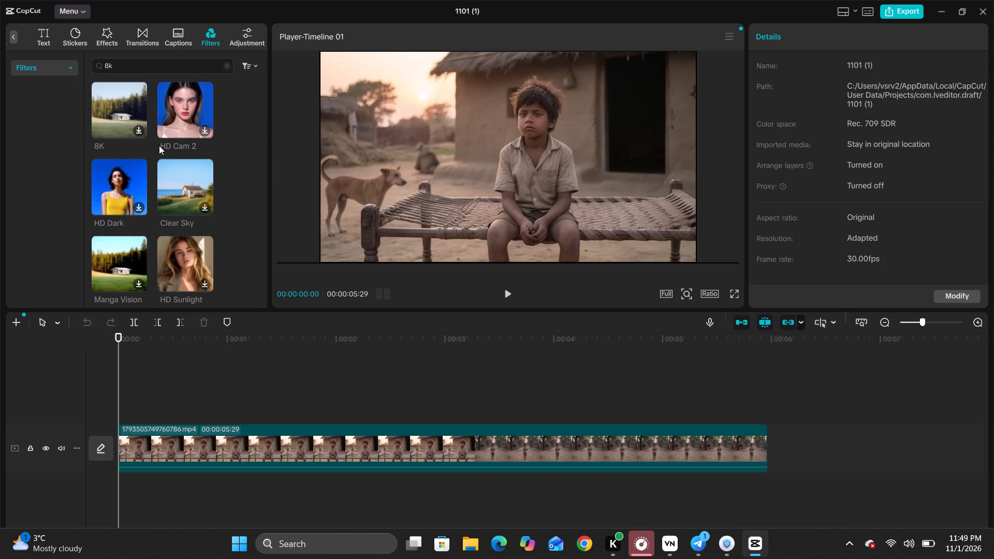
{"action": "scroll", "coordinate": [159, 189], "scroll_direction": "down", "scroll_amount": 2}
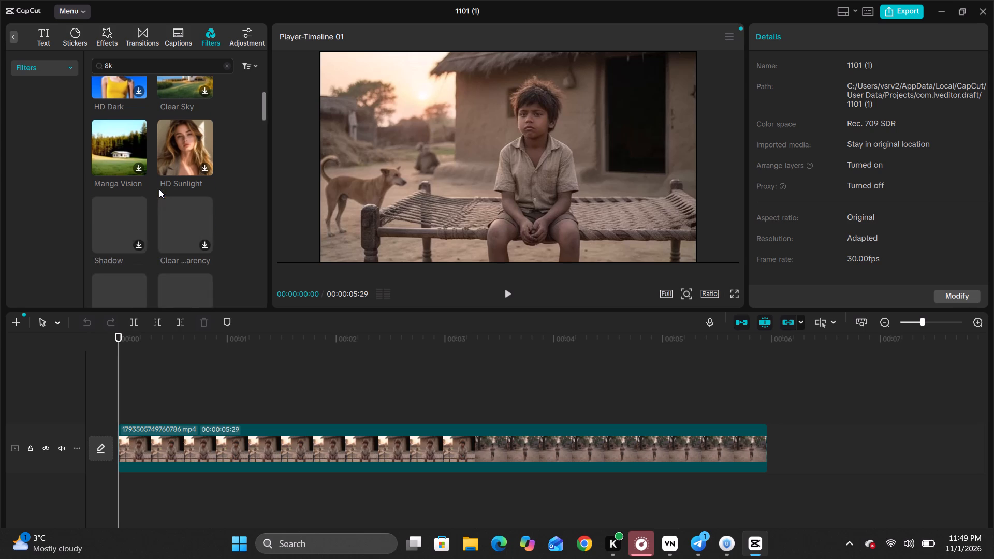
{"action": "scroll", "coordinate": [159, 186], "scroll_direction": "up", "scroll_amount": 4}
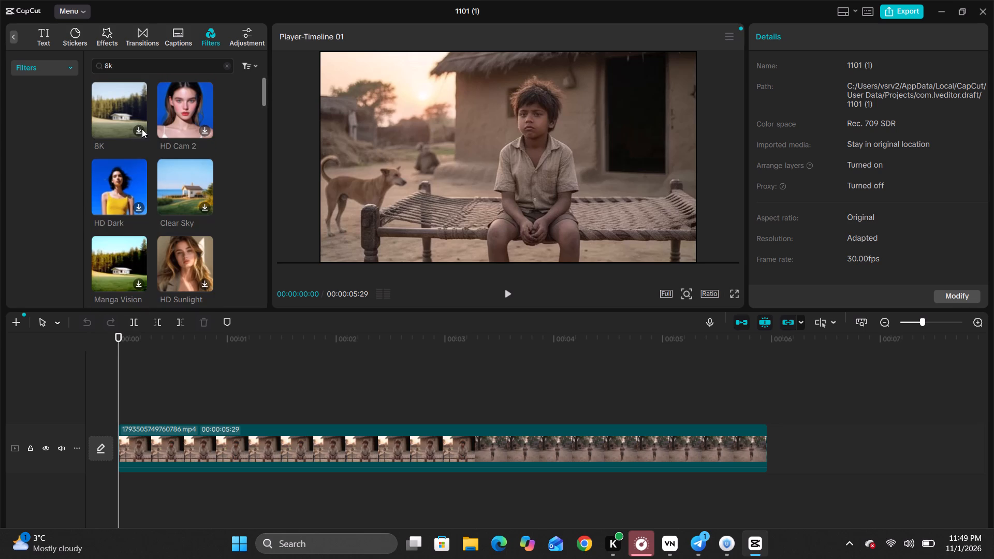
Replace the filter search with 4k ultra hd and download the 8K filter.
{"action": "left_click", "coordinate": [188, 58]}
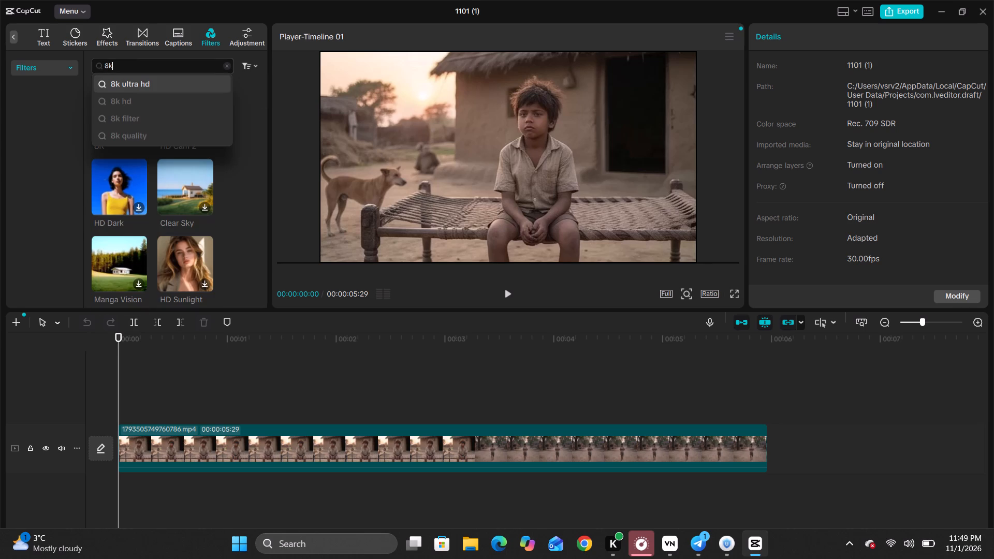
{"action": "left_click", "coordinate": [230, 67]}
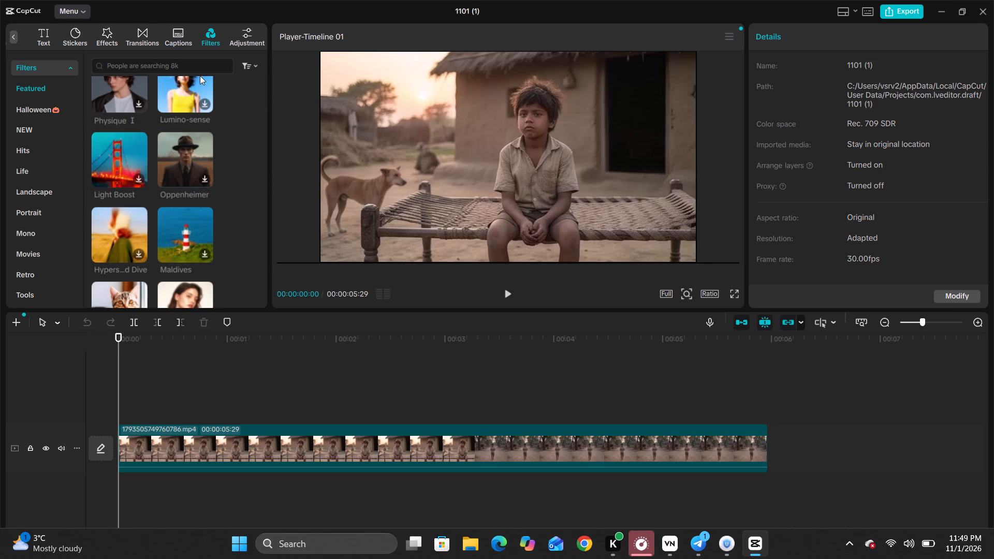
{"action": "left_click", "coordinate": [197, 70]}
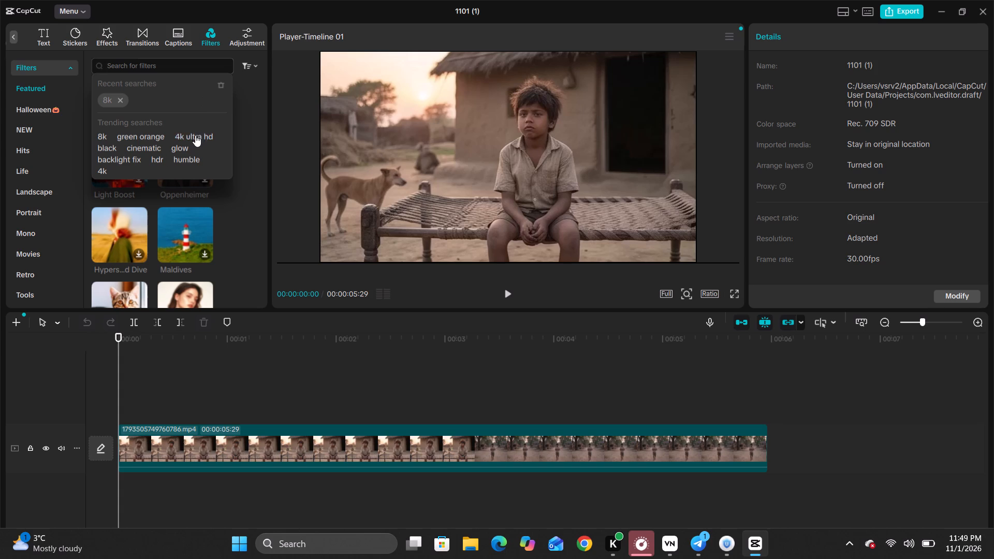
{"action": "left_click", "coordinate": [196, 135]}
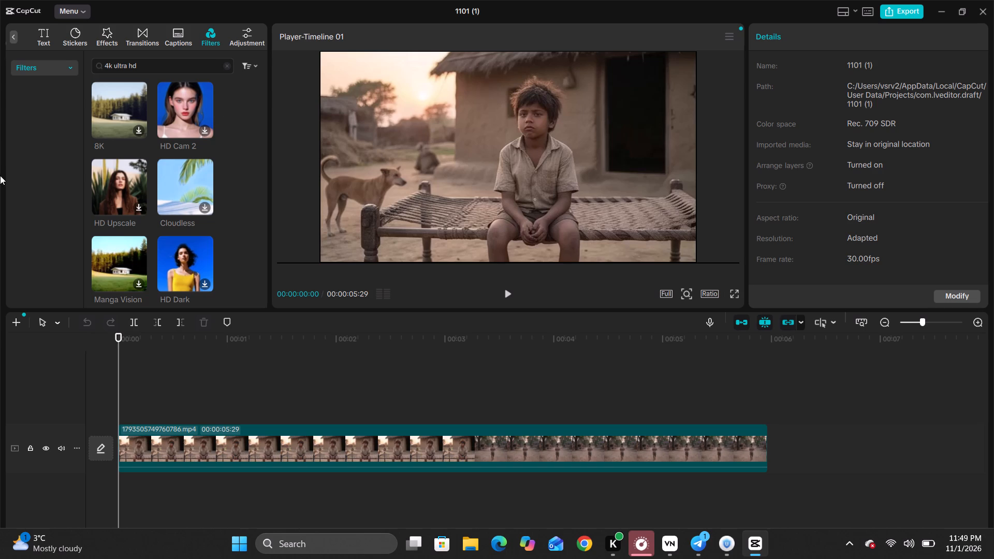
{"action": "left_click", "coordinate": [140, 128]}
Browse the 4k ultra hd filter results for a look that suits the clip.
{"action": "scroll", "coordinate": [176, 188], "scroll_direction": "down", "scroll_amount": 2}
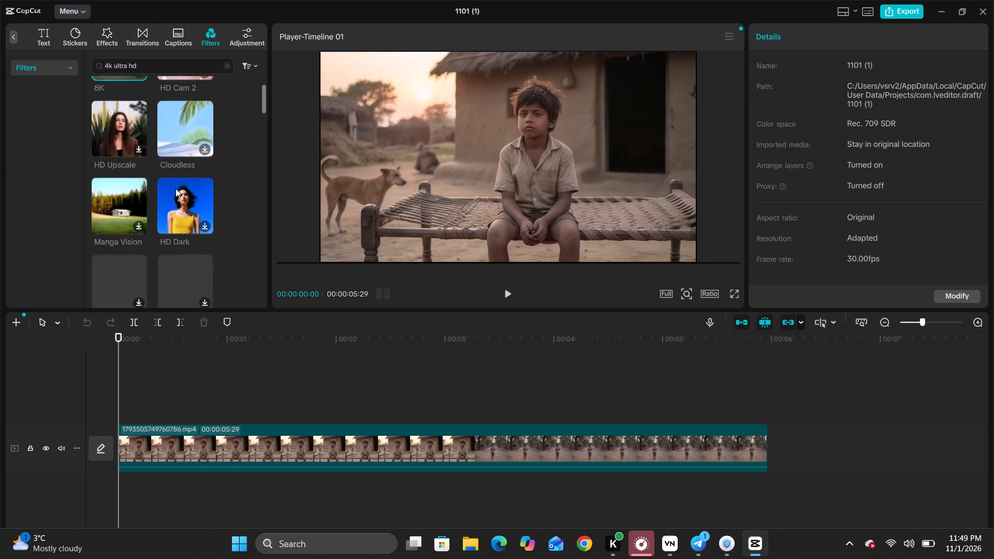
{"action": "scroll", "coordinate": [176, 188], "scroll_direction": "down", "scroll_amount": 1}
{"action": "scroll", "coordinate": [129, 215], "scroll_direction": "down", "scroll_amount": 1}
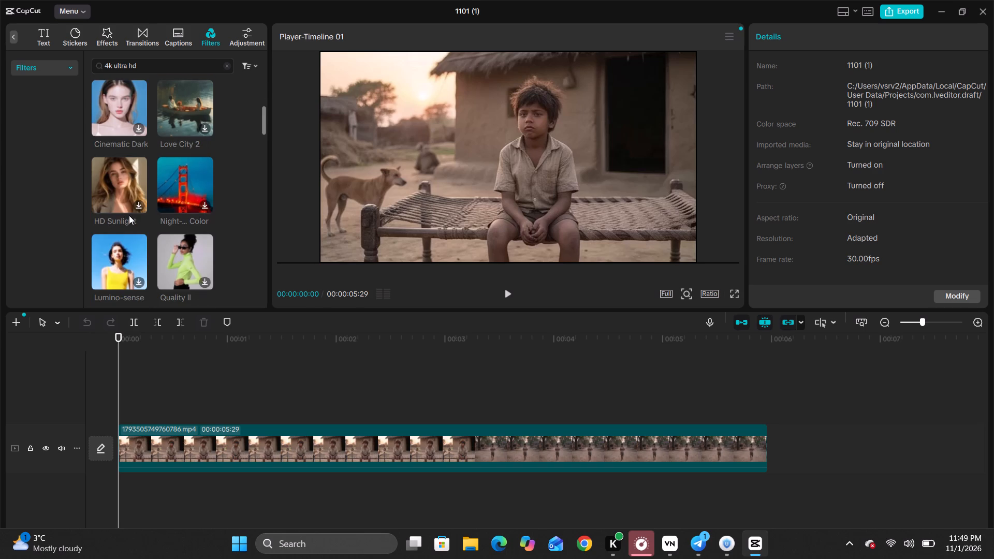
{"action": "scroll", "coordinate": [151, 215], "scroll_direction": "down", "scroll_amount": 2}
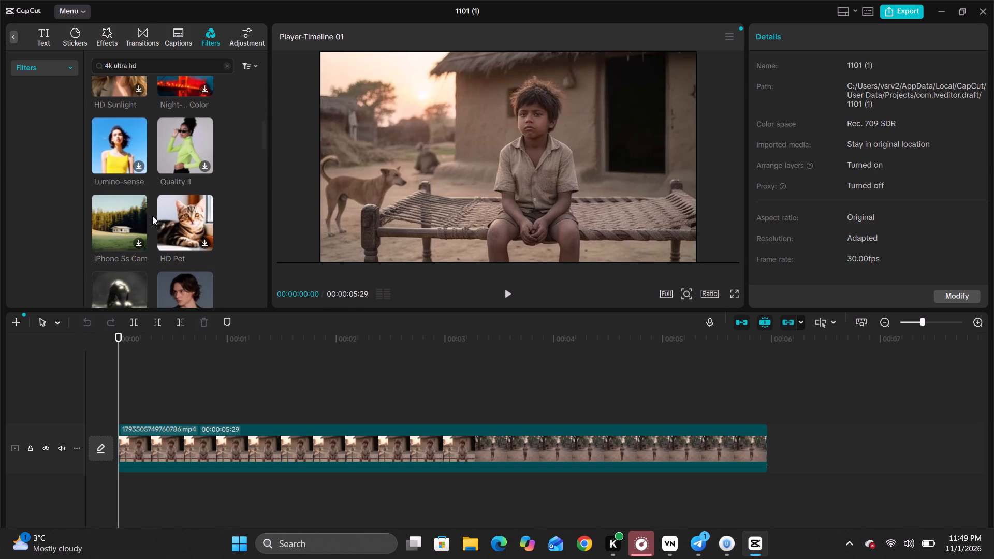
{"action": "scroll", "coordinate": [152, 216], "scroll_direction": "down", "scroll_amount": 3}
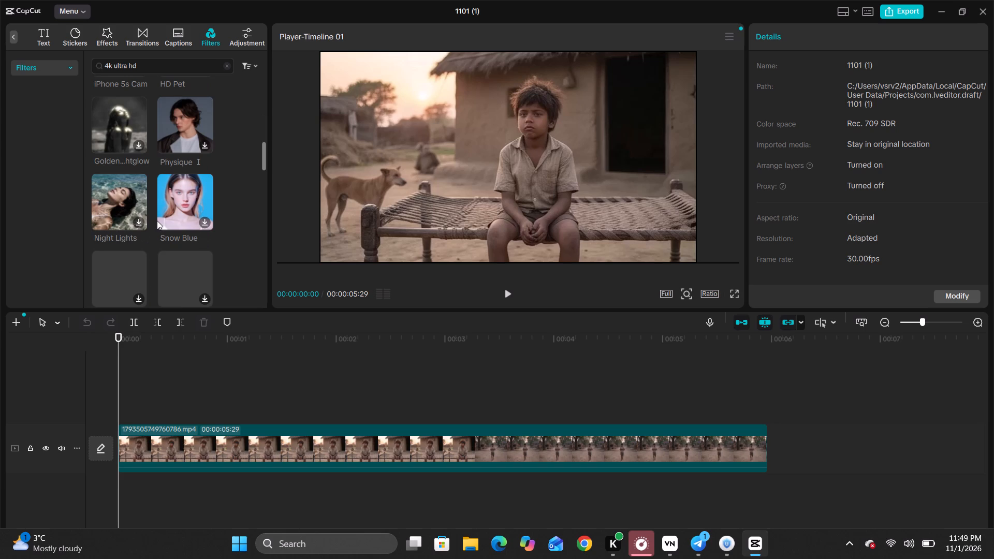
{"action": "scroll", "coordinate": [157, 220], "scroll_direction": "down", "scroll_amount": 2}
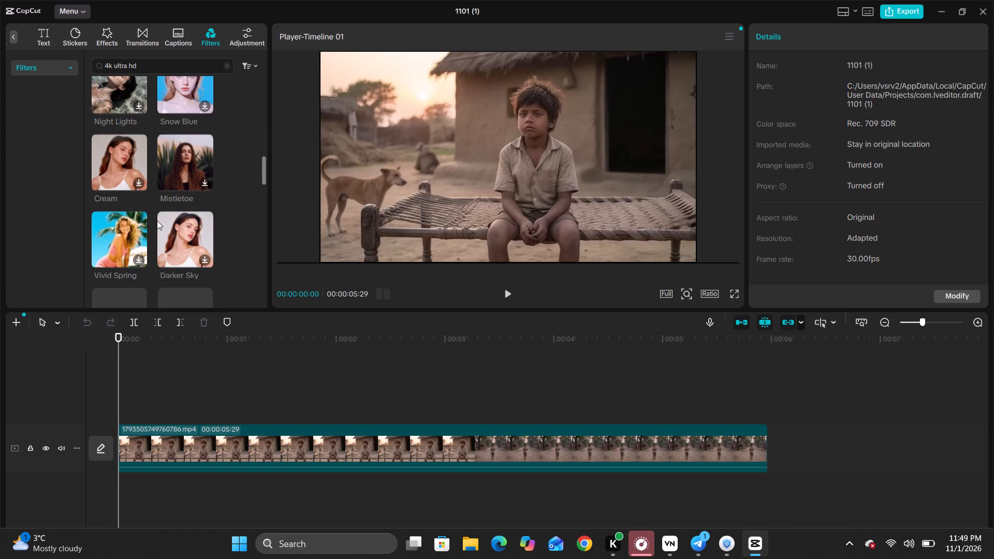
{"action": "scroll", "coordinate": [134, 214], "scroll_direction": "up", "scroll_amount": 6}
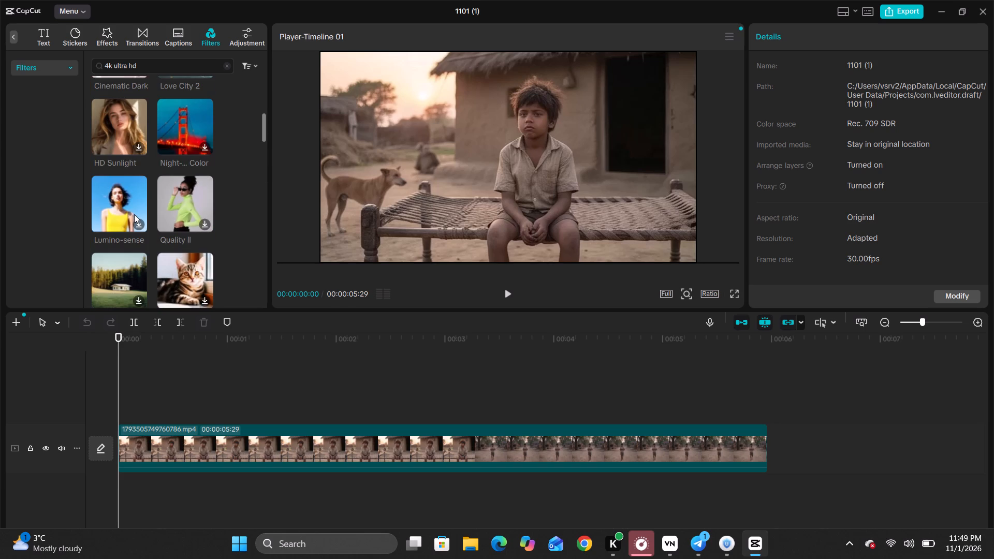
{"action": "scroll", "coordinate": [134, 214], "scroll_direction": "up", "scroll_amount": 6}
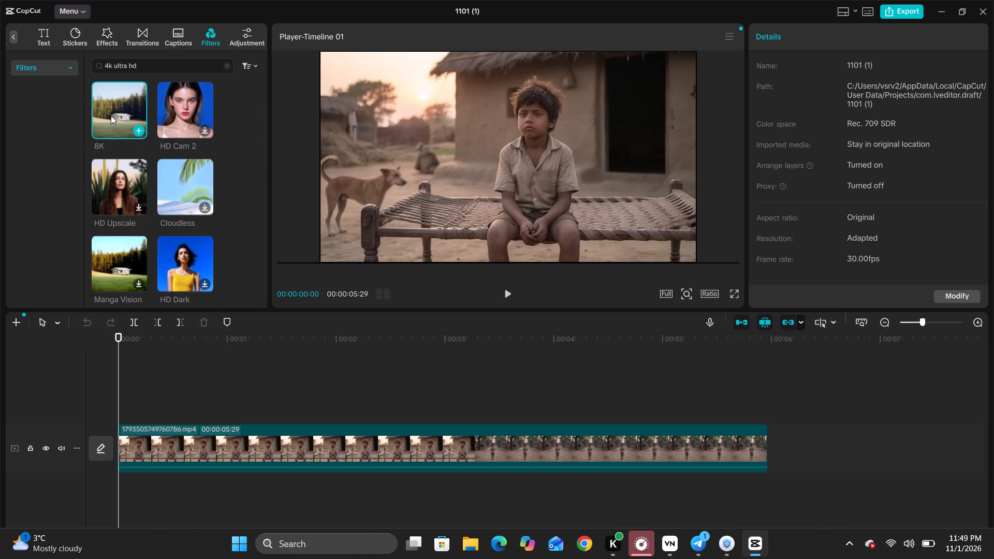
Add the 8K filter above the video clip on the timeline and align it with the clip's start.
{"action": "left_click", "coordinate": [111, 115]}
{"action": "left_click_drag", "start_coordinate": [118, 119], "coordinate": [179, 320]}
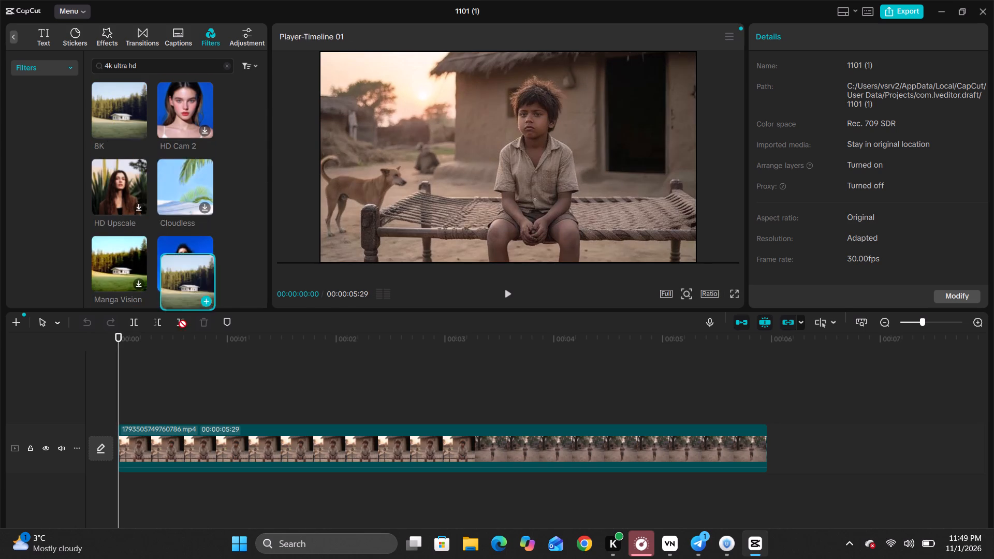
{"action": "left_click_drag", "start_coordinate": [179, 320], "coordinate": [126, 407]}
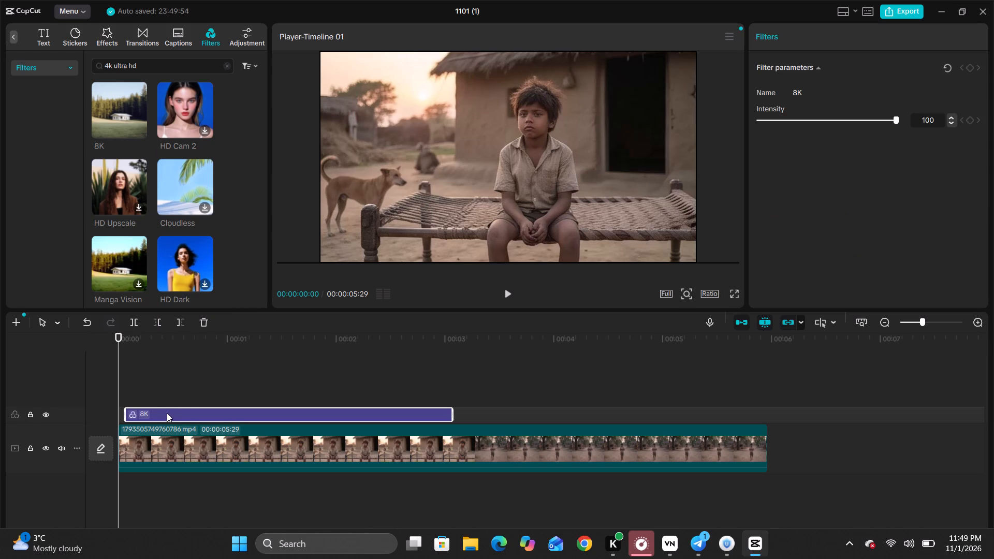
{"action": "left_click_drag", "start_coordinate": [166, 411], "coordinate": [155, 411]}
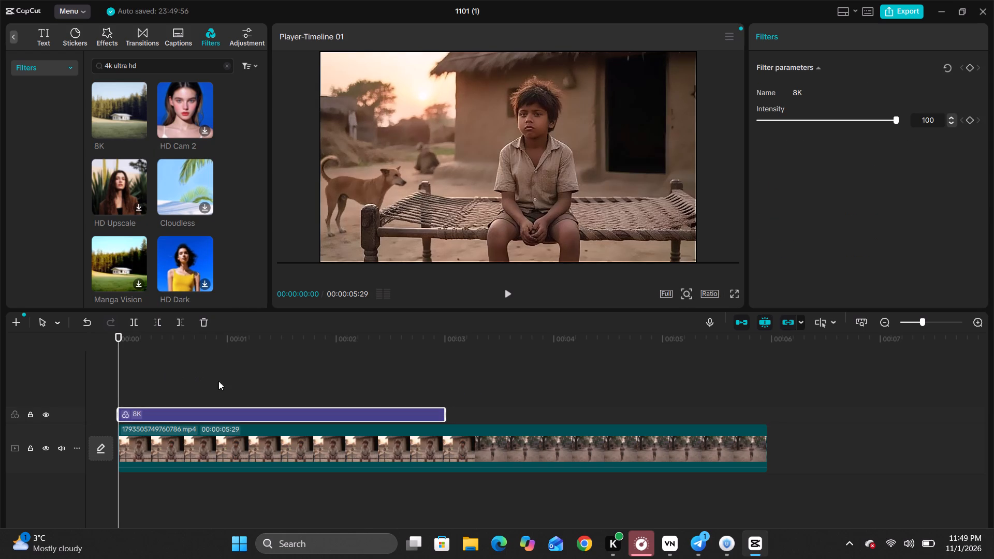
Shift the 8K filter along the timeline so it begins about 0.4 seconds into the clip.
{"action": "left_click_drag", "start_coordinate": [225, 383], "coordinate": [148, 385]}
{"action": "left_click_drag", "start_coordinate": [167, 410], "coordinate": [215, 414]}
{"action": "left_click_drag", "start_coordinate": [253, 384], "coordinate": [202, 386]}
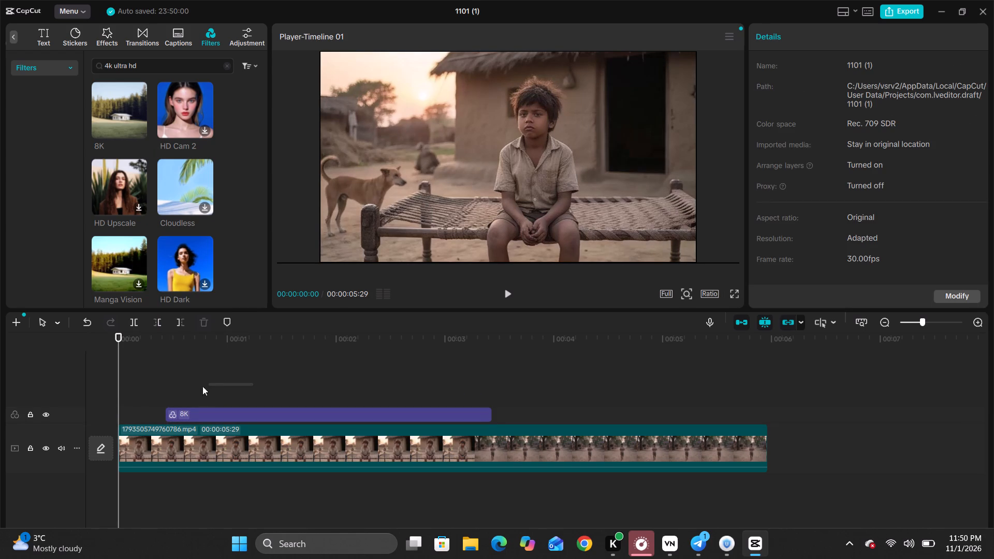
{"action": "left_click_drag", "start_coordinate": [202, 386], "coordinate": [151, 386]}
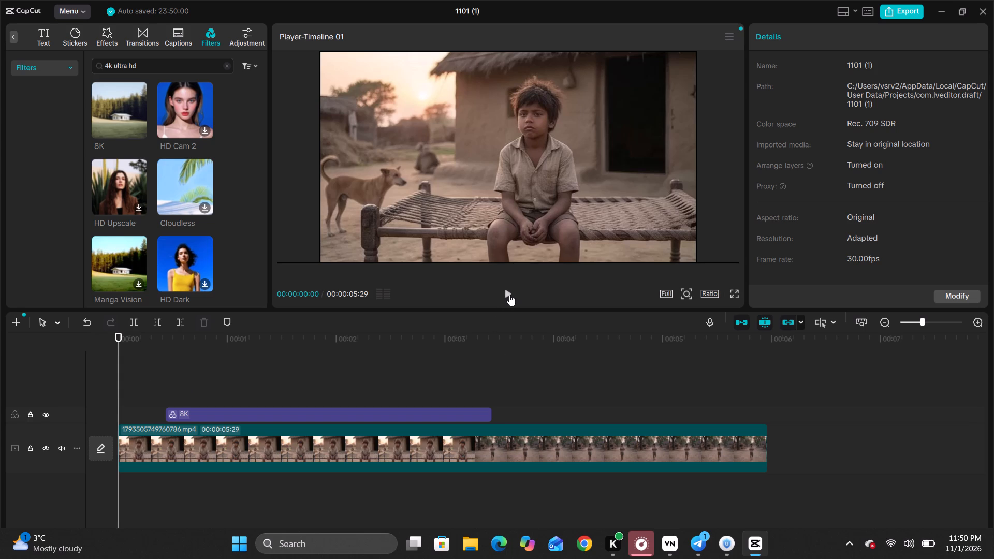
Play the clip from the start into the 8K-filtered section and inspect the filtered frame in full screen.
{"action": "left_click", "coordinate": [509, 295]}
{"action": "left_click", "coordinate": [509, 295]}
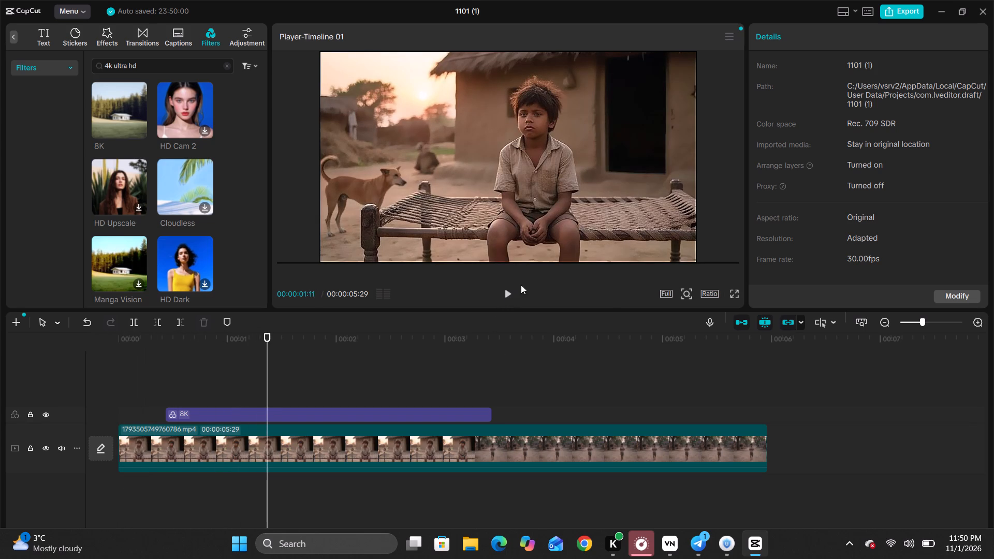
{"action": "left_click", "coordinate": [736, 296]}
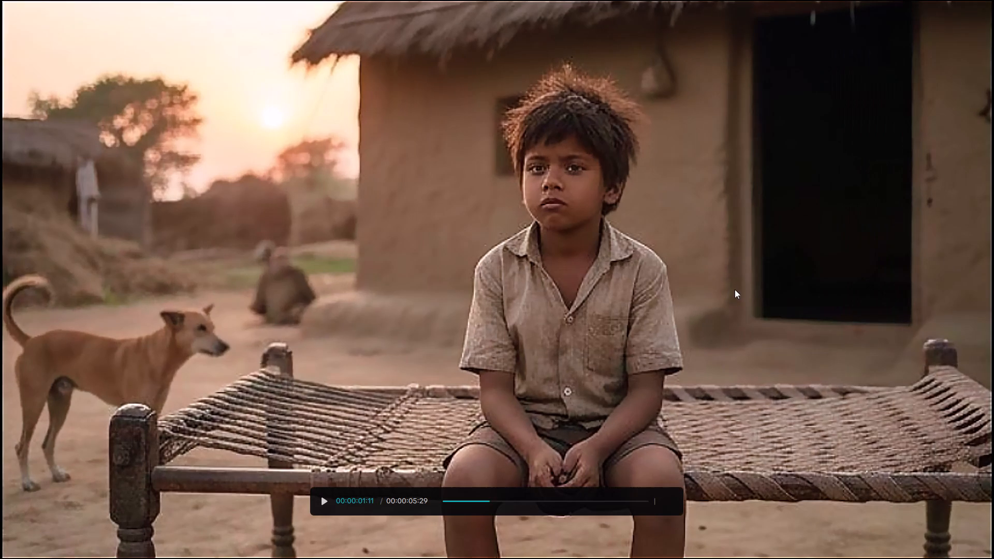
{"action": "left_click", "coordinate": [667, 501]}
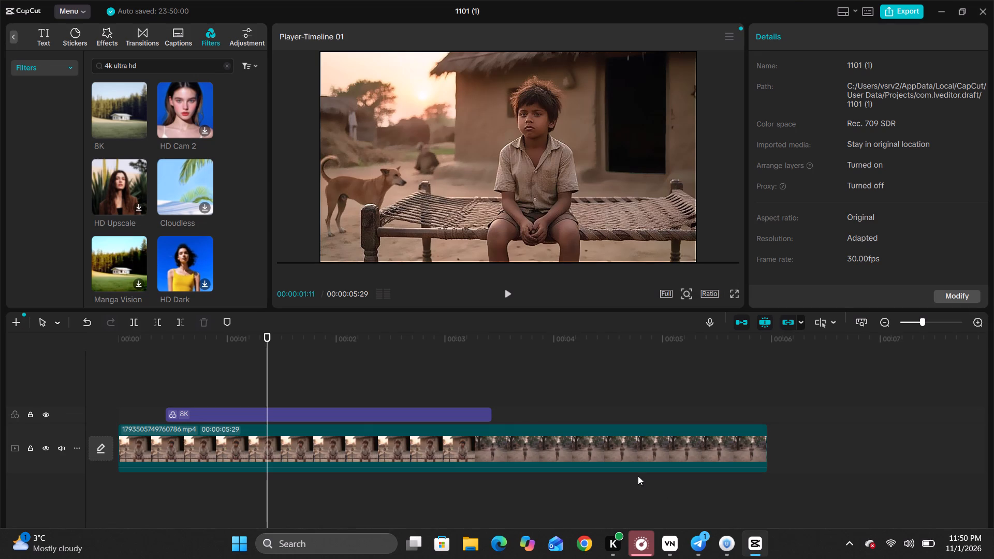
Scrub through the 8K-filtered section across both shots and inspect the frame at 00:00:01:18 in full screen.
{"action": "left_click_drag", "start_coordinate": [554, 414], "coordinate": [162, 417]}
{"action": "left_click_drag", "start_coordinate": [267, 333], "coordinate": [433, 388]}
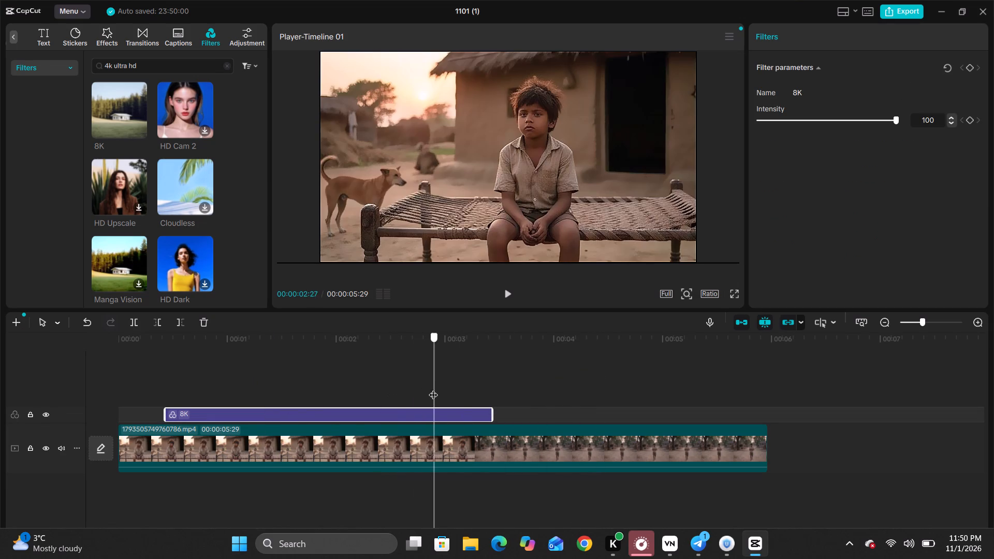
{"action": "left_click_drag", "start_coordinate": [433, 388], "coordinate": [481, 388]}
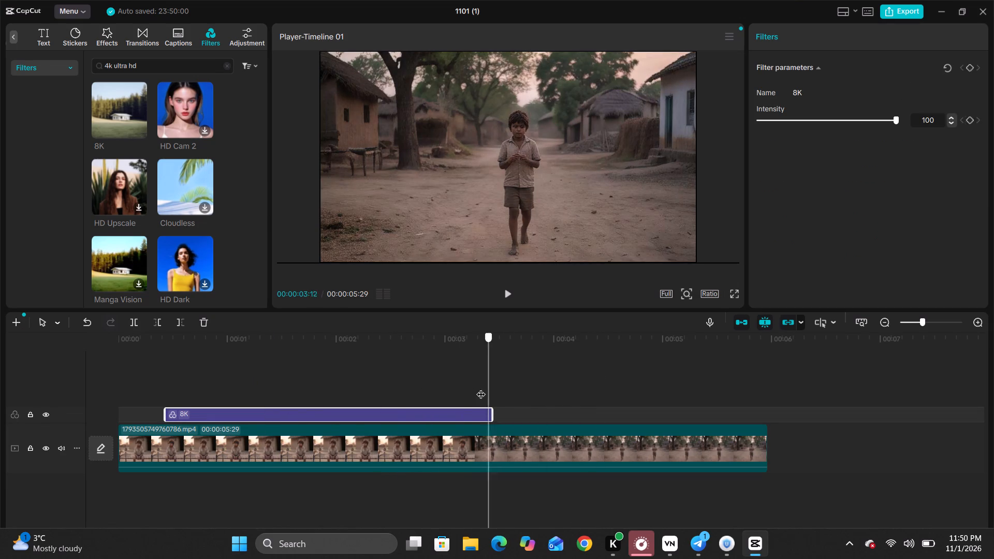
{"action": "left_click_drag", "start_coordinate": [481, 388], "coordinate": [471, 392]}
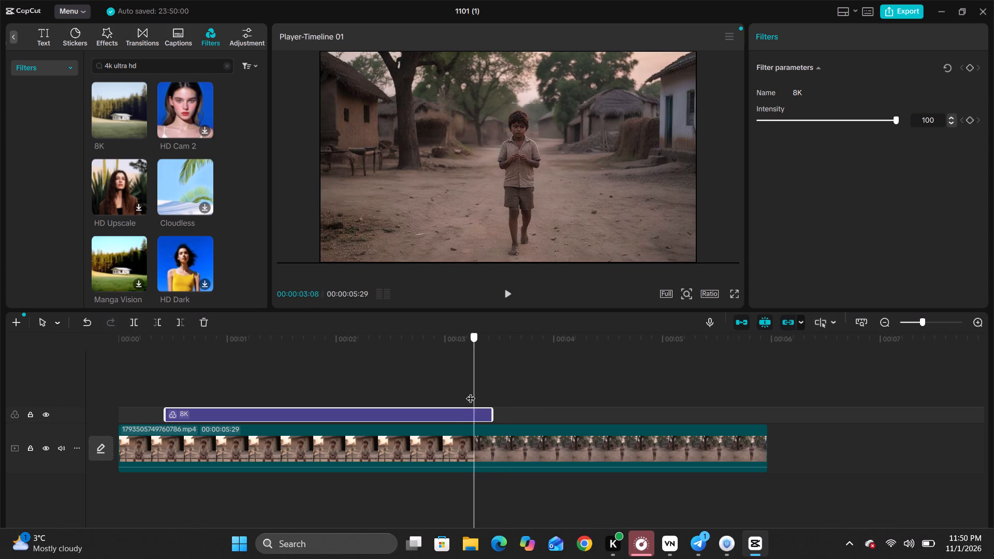
{"action": "left_click_drag", "start_coordinate": [471, 392], "coordinate": [252, 395]}
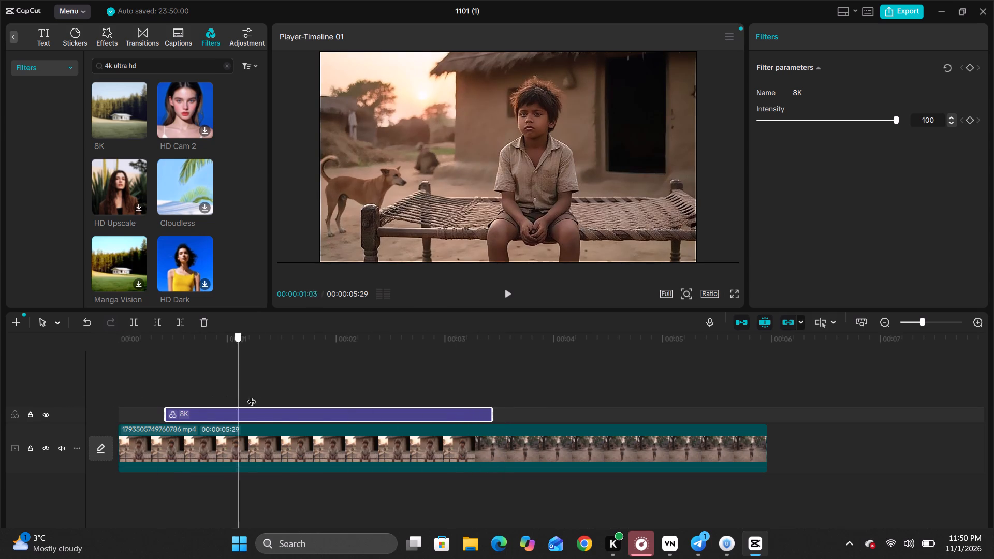
{"action": "left_click_drag", "start_coordinate": [252, 395], "coordinate": [291, 395]}
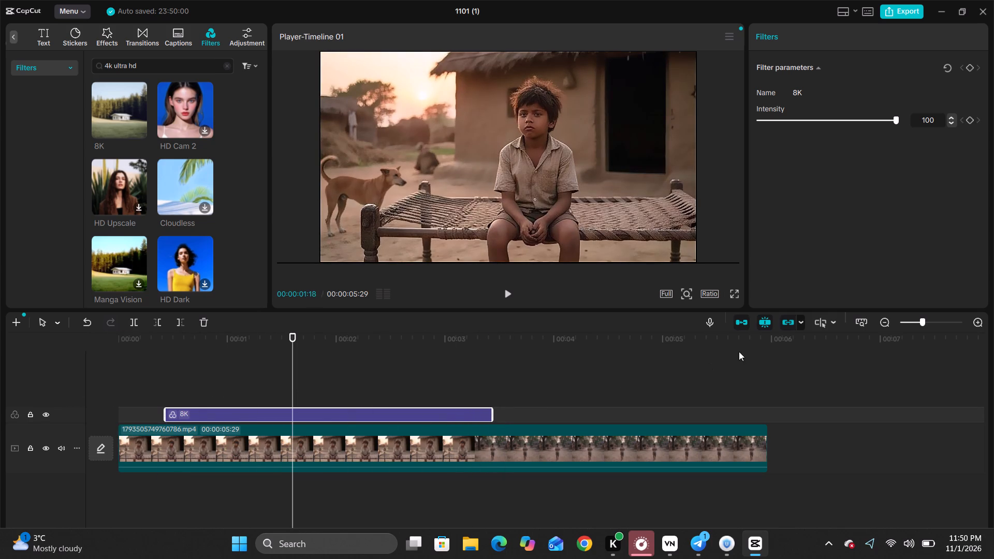
{"action": "left_click", "coordinate": [738, 295]}
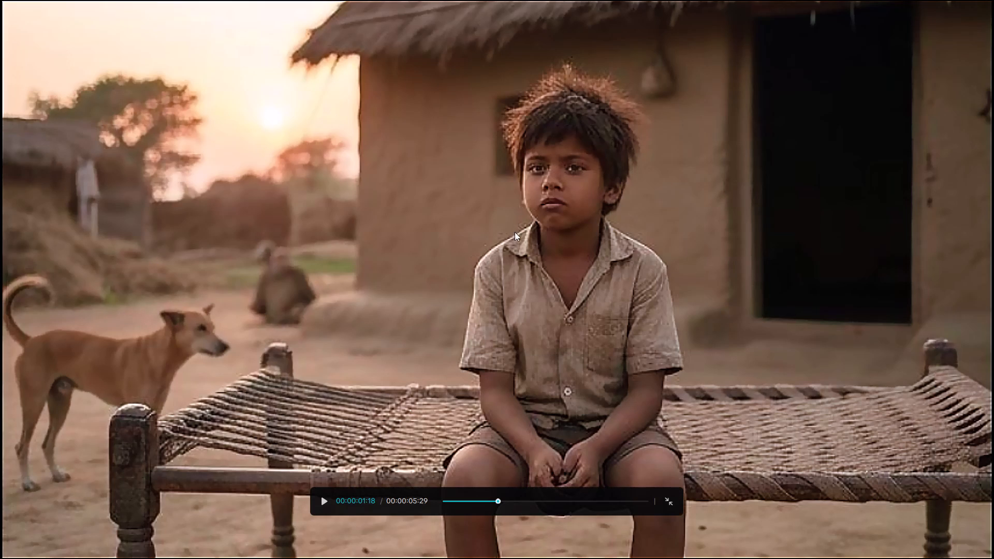
{"action": "left_click", "coordinate": [667, 502]}
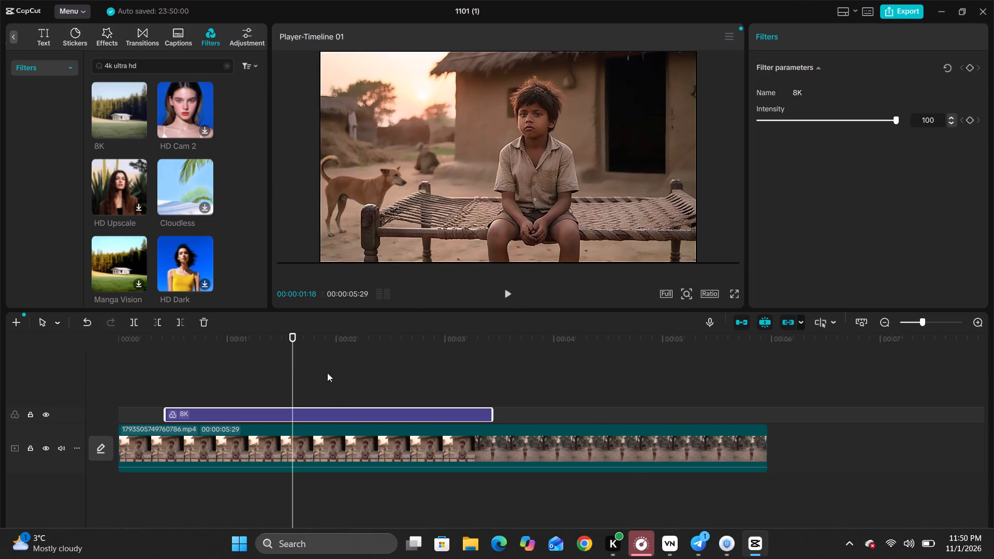
Download the HD Sunlight filter from the 4k ultra hd results.
{"action": "scroll", "coordinate": [157, 247], "scroll_direction": "down", "scroll_amount": 2}
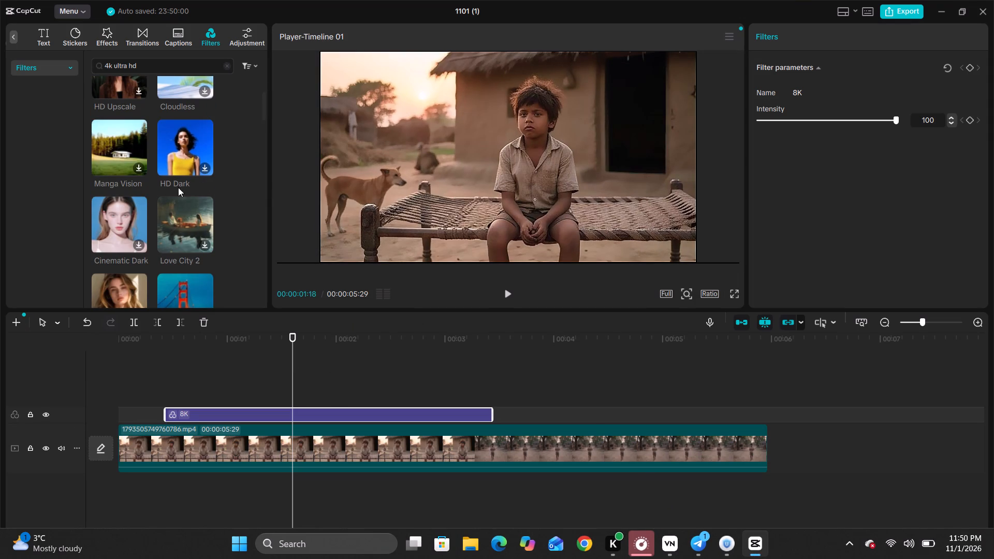
{"action": "scroll", "coordinate": [164, 259], "scroll_direction": "down", "scroll_amount": 2}
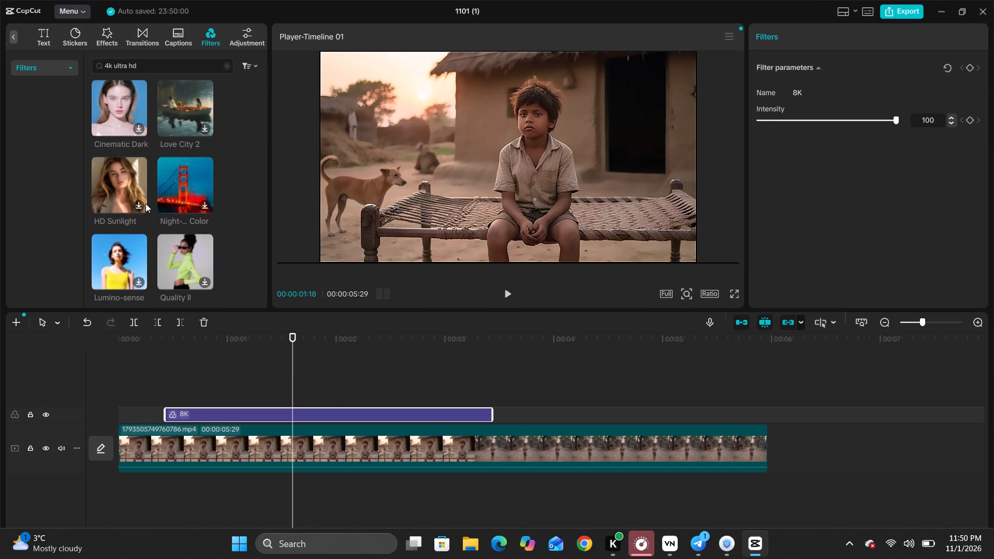
{"action": "left_click", "coordinate": [136, 205]}
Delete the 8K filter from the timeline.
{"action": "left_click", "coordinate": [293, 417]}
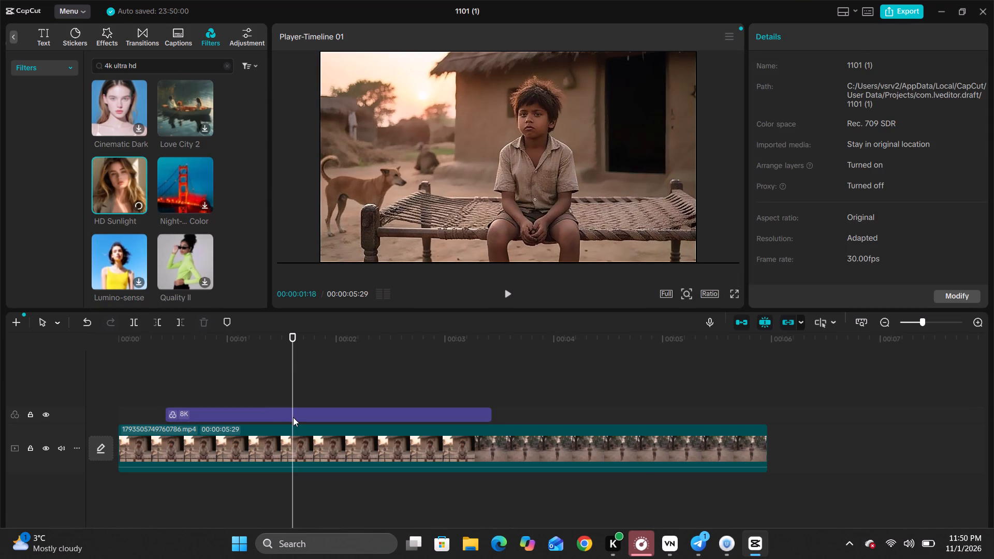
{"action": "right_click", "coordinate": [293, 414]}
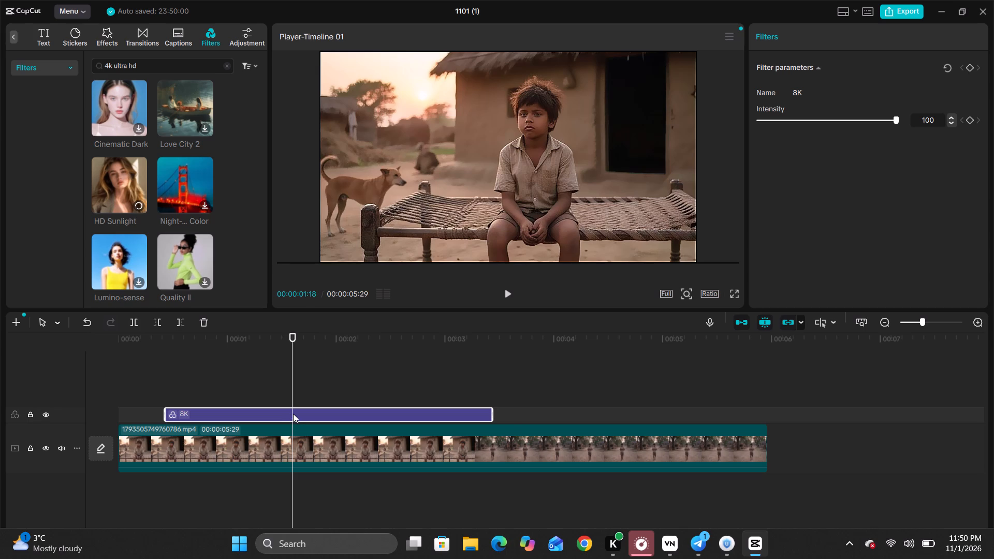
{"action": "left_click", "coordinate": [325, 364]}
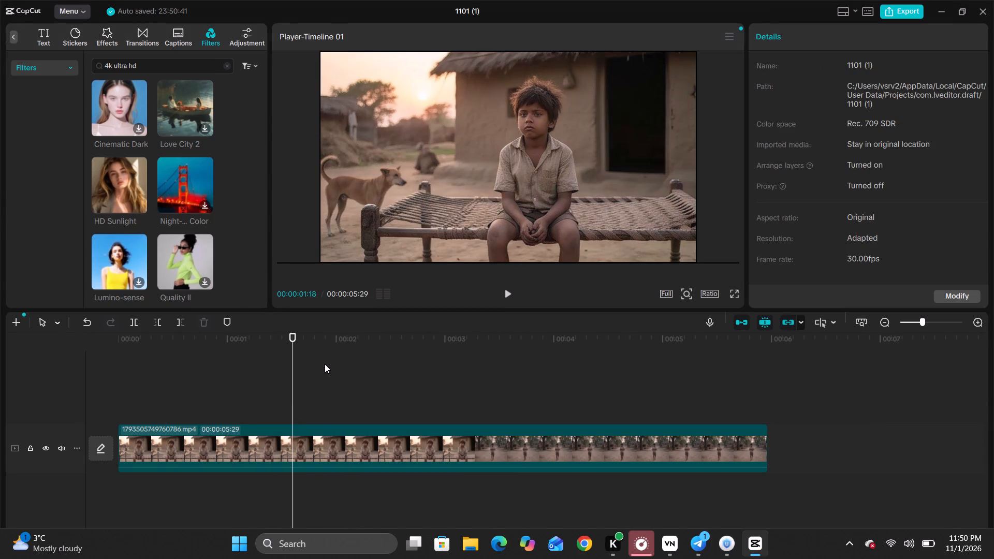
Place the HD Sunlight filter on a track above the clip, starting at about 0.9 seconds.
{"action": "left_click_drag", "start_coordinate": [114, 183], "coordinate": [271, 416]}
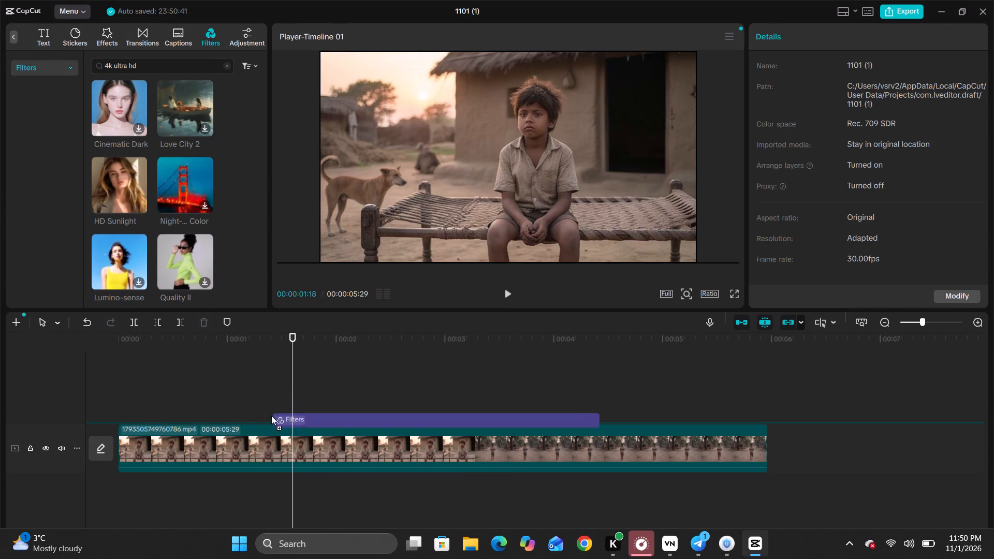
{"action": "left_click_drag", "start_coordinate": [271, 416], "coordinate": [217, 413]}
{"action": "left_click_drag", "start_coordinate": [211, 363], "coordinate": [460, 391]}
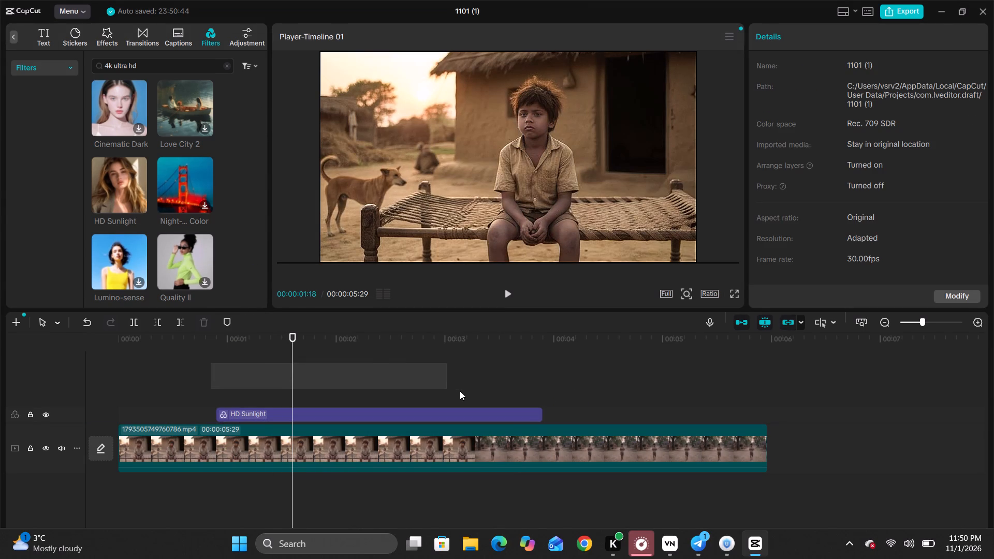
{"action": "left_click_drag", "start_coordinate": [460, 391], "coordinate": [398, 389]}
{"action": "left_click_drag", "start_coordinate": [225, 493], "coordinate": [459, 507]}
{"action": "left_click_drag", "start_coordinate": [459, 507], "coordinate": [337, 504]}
Scrub between the unfiltered opening and the HD Sunlight section across both shots to compare the look.
{"action": "left_click_drag", "start_coordinate": [295, 334], "coordinate": [144, 334]}
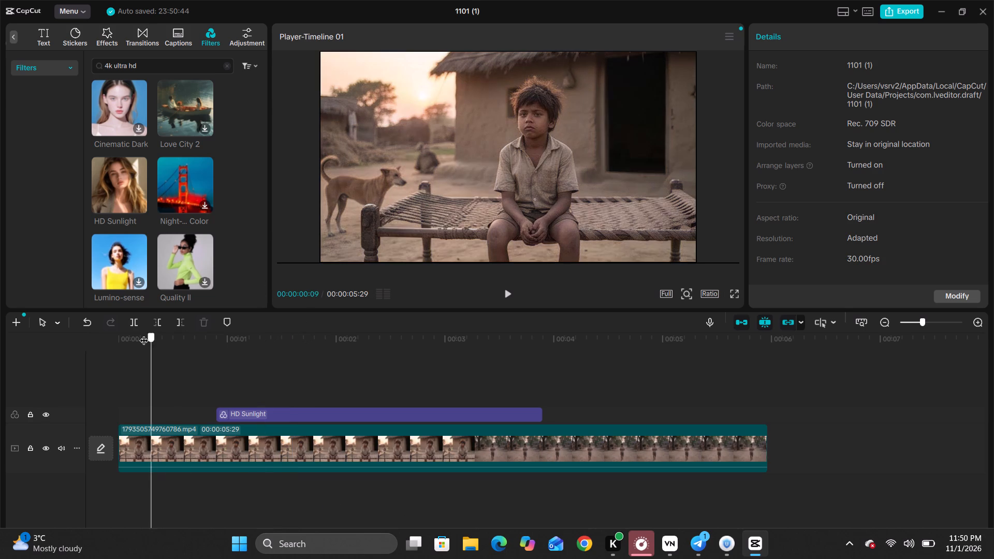
{"action": "left_click_drag", "start_coordinate": [144, 334], "coordinate": [357, 344]}
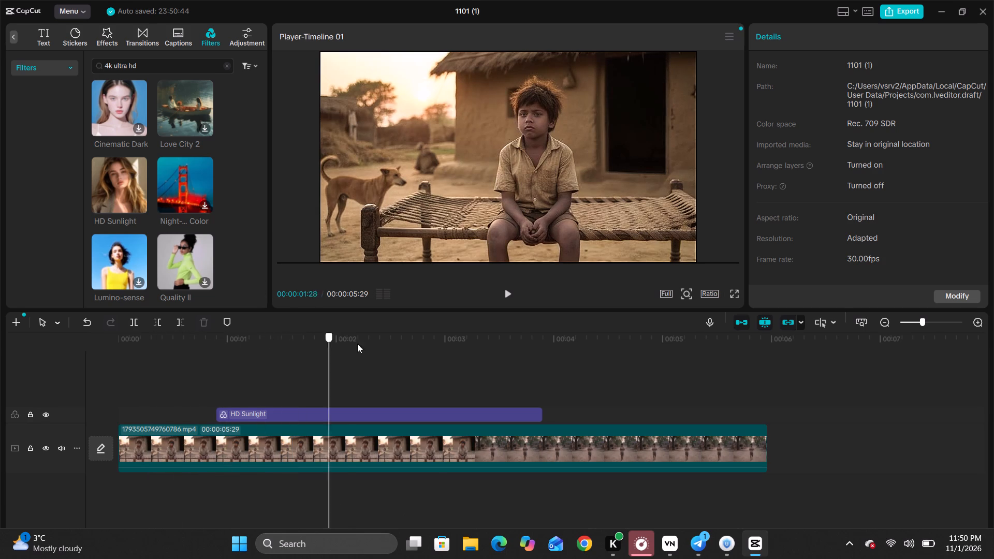
{"action": "left_click_drag", "start_coordinate": [357, 344], "coordinate": [451, 367]}
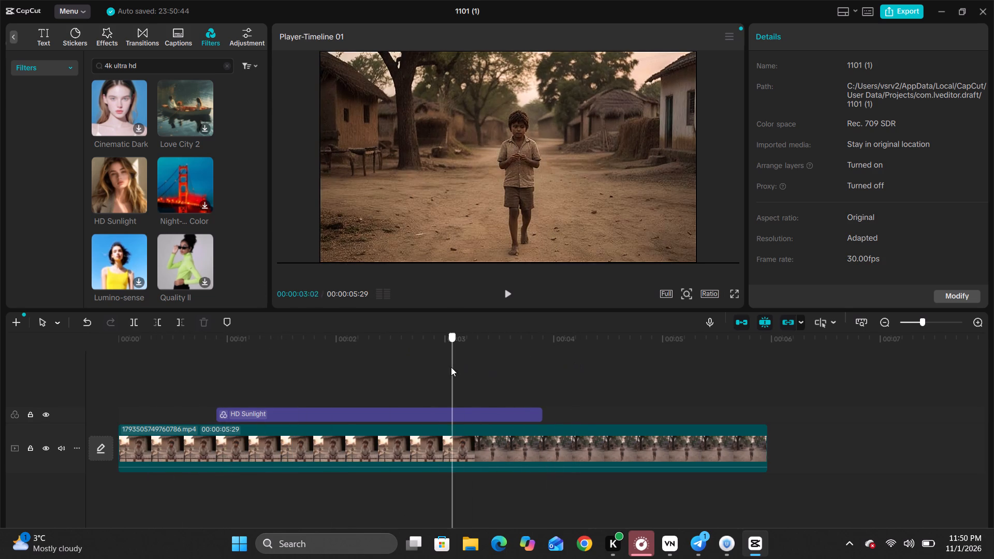
{"action": "left_click_drag", "start_coordinate": [451, 367], "coordinate": [437, 367]}
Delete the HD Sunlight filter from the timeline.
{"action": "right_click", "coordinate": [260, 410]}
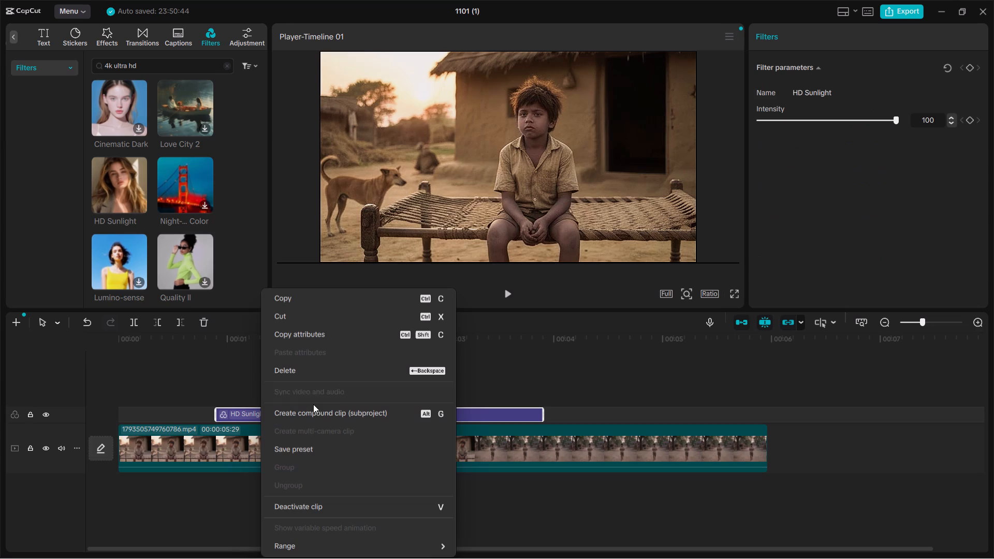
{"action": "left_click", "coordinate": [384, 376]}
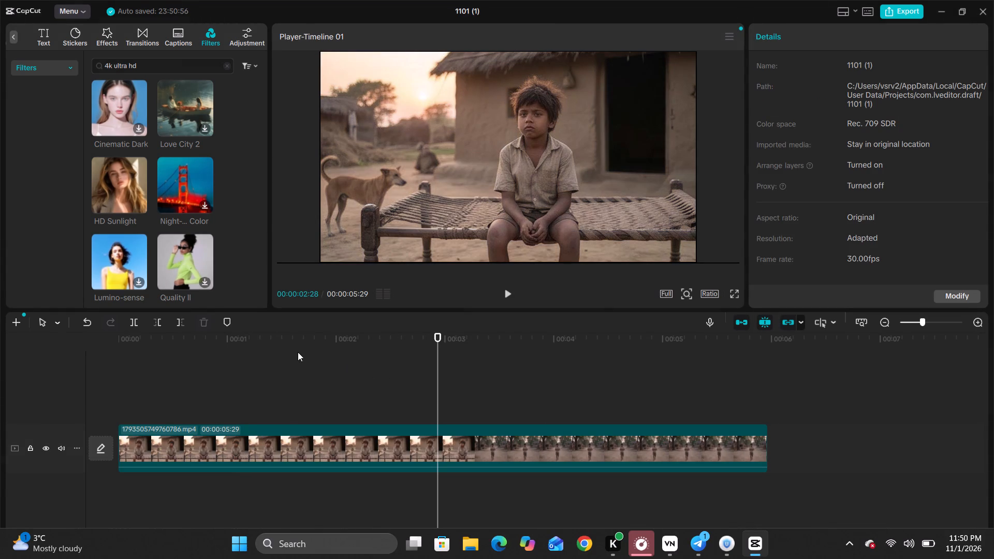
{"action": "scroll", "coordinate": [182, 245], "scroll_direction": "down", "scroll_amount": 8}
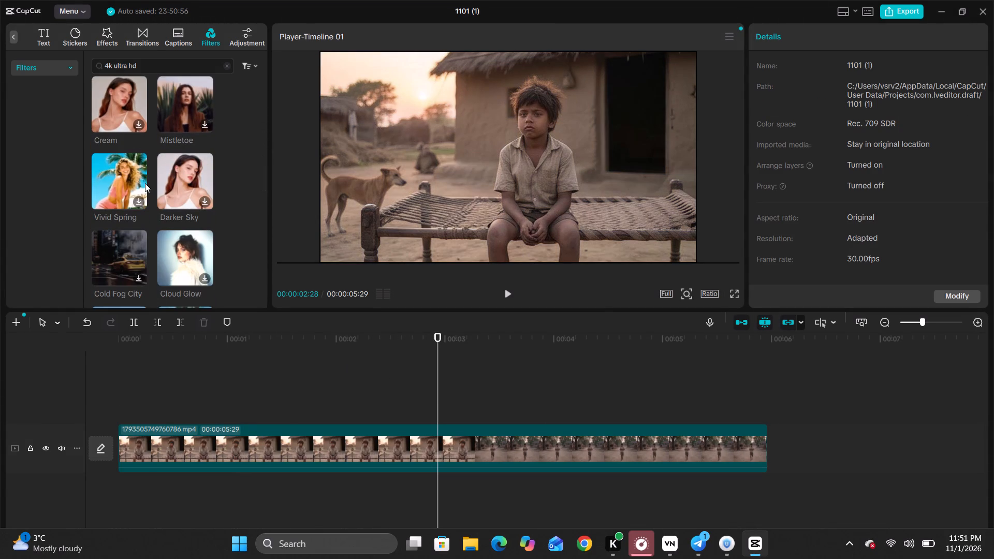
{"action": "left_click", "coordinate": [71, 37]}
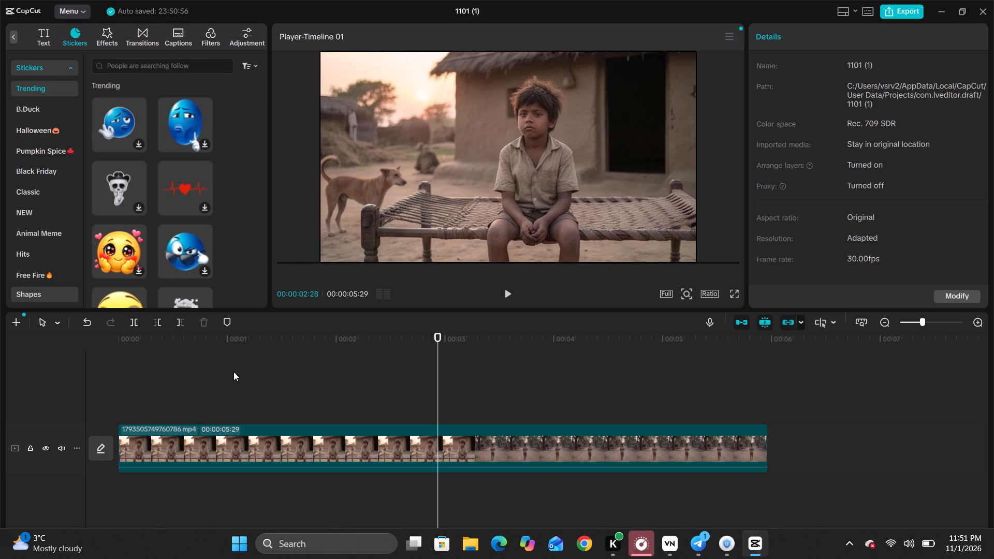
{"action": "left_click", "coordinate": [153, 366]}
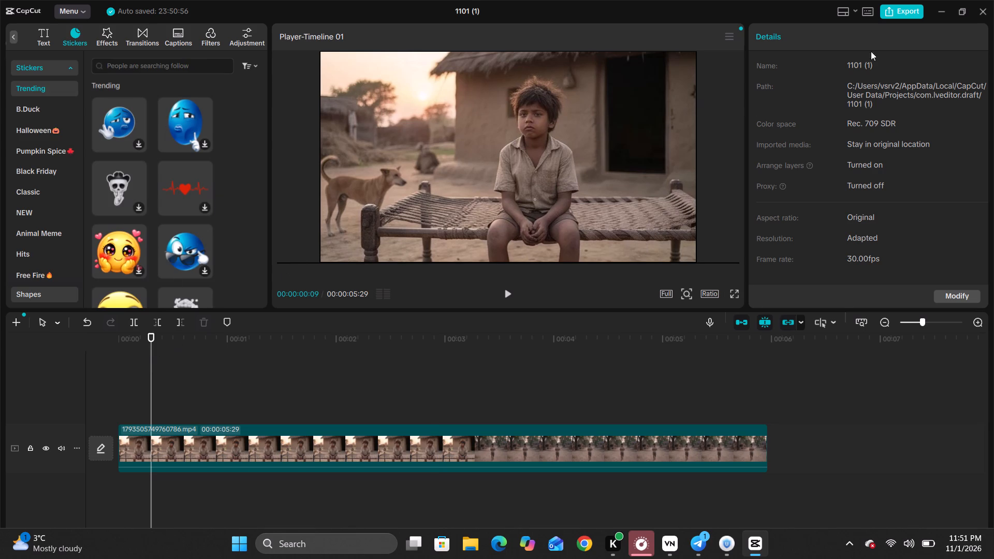
Close the 1101 (1) project to return to the CapCut home screen.
{"action": "left_click", "coordinate": [982, 9]}
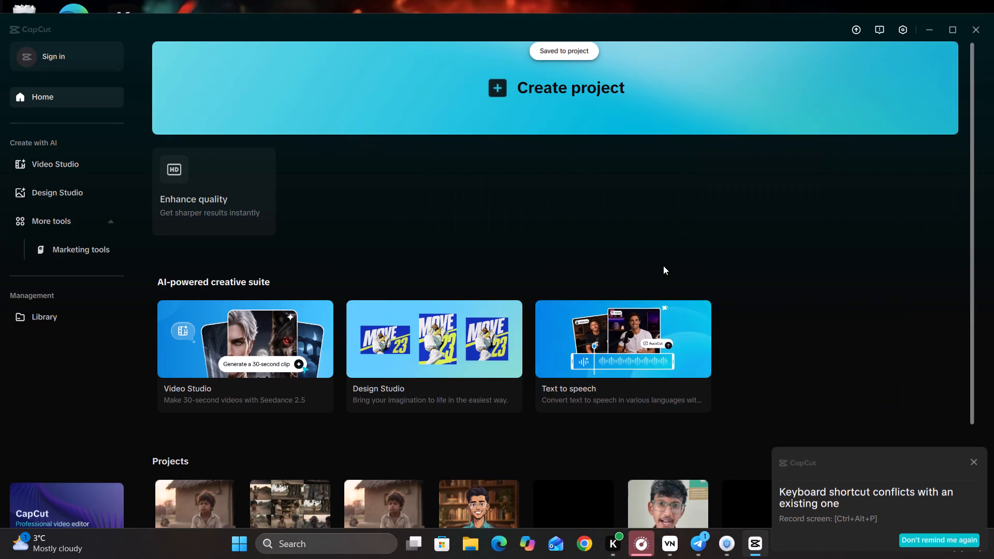
Open the 1024 project from the projects list and skip linking its missing media.
{"action": "scroll", "coordinate": [343, 297], "scroll_direction": "down", "scroll_amount": 5}
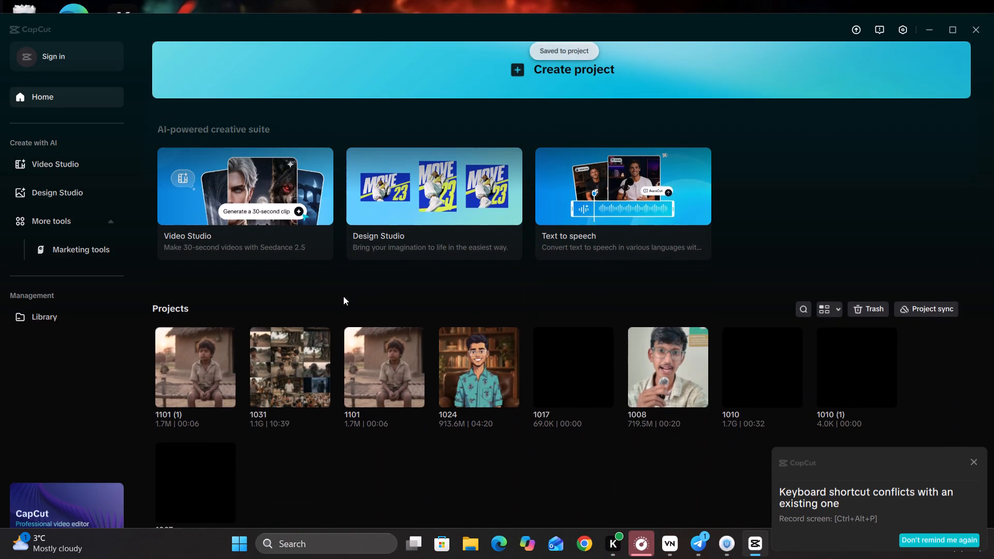
{"action": "left_click", "coordinate": [459, 366]}
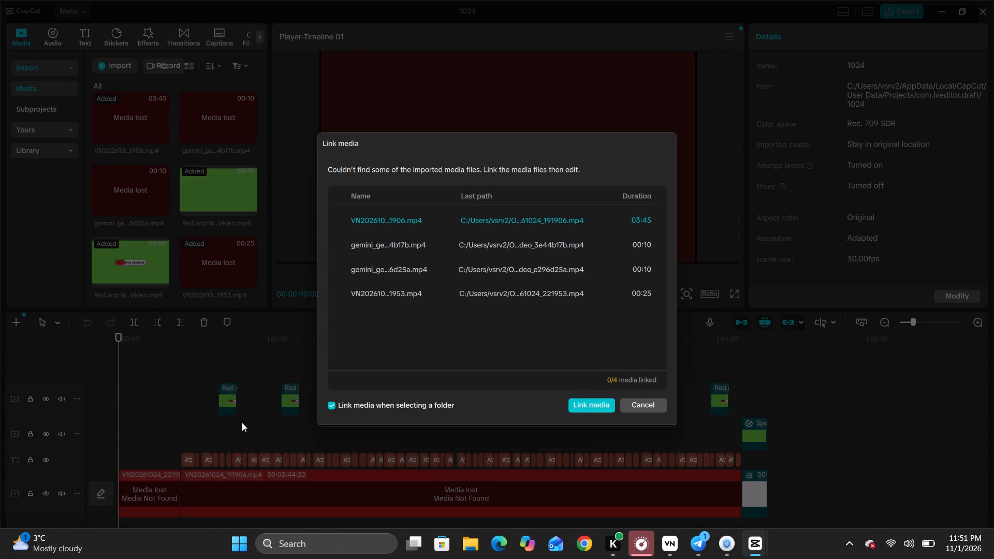
{"action": "left_click", "coordinate": [649, 408]}
Inspect the 1024 project's timeline at several points, ending at 00:03:37:17.
{"action": "left_click_drag", "start_coordinate": [507, 421], "coordinate": [358, 422]}
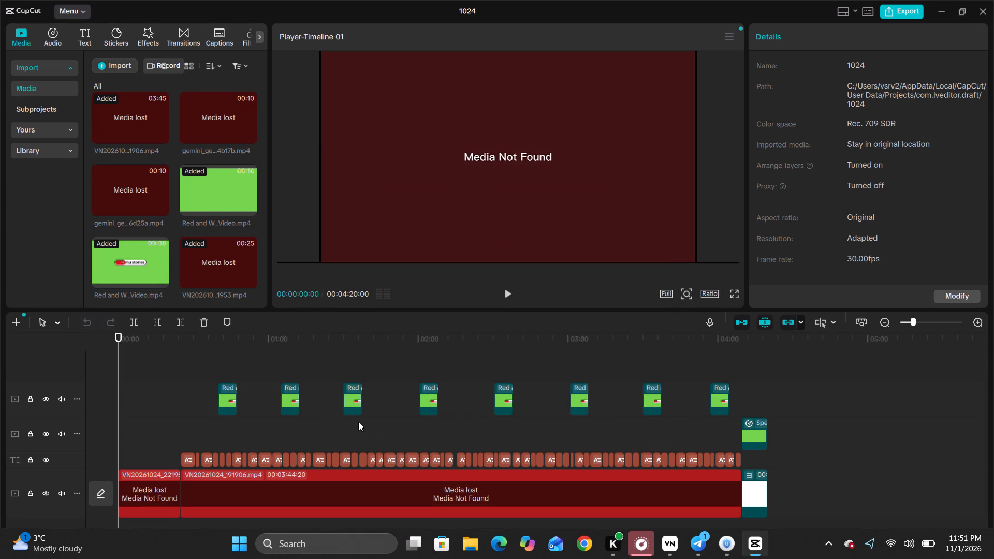
{"action": "left_click_drag", "start_coordinate": [358, 422], "coordinate": [344, 421]}
{"action": "left_click", "coordinate": [289, 406]}
{"action": "left_click", "coordinate": [450, 415]}
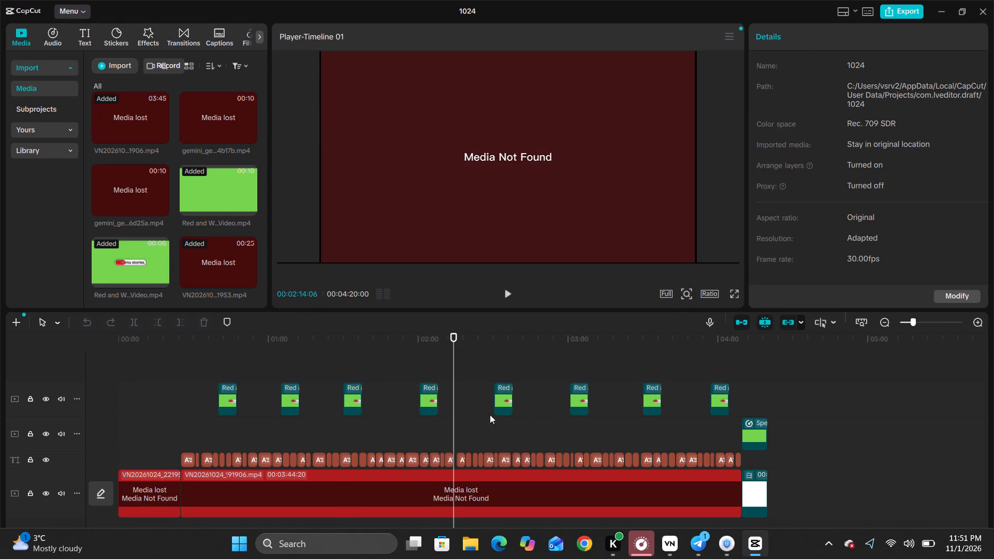
{"action": "left_click", "coordinate": [548, 418]}
{"action": "left_click", "coordinate": [662, 430]}
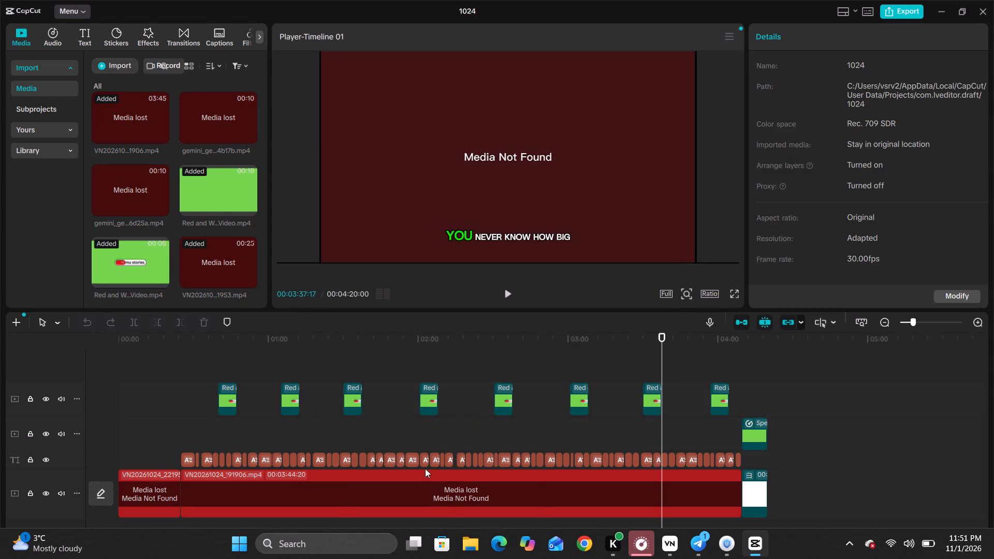
Close the 1024 project and exit CapCut.
{"action": "left_click", "coordinate": [979, 18]}
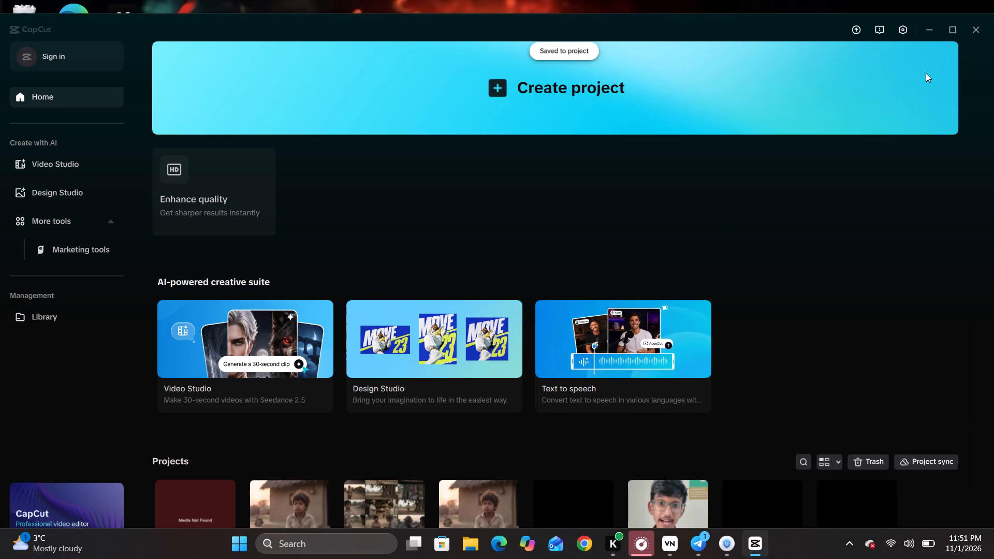
{"action": "left_click", "coordinate": [974, 29]}
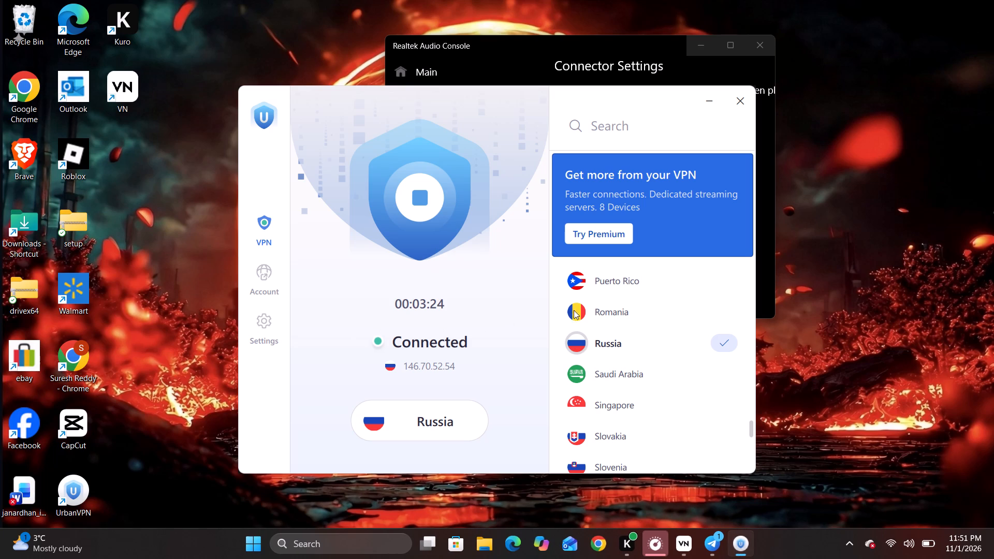
Switch to VN and scrub the story video's timeline back to the start, reviewing the opening clips.
{"action": "left_click", "coordinate": [677, 547]}
{"action": "left_click_drag", "start_coordinate": [586, 426], "coordinate": [232, 432]}
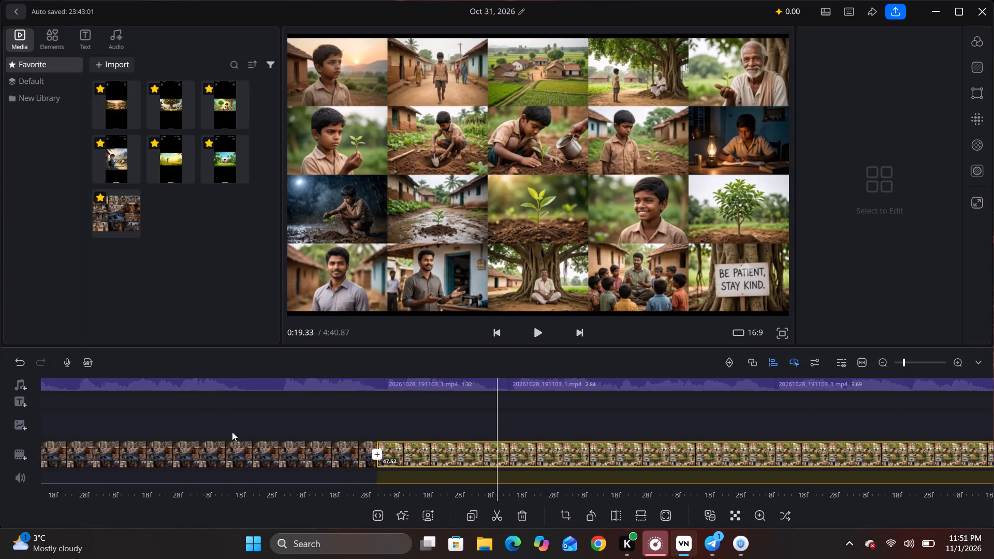
{"action": "left_click_drag", "start_coordinate": [232, 432], "coordinate": [222, 432]}
{"action": "left_click_drag", "start_coordinate": [261, 424], "coordinate": [711, 450]}
{"action": "left_click_drag", "start_coordinate": [418, 404], "coordinate": [618, 415]}
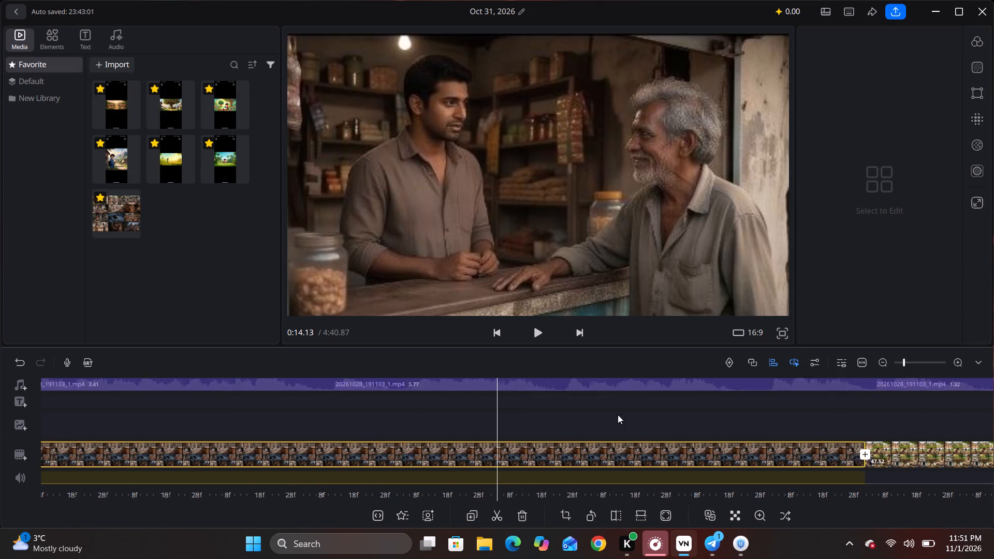
{"action": "left_click_drag", "start_coordinate": [618, 415], "coordinate": [681, 418]}
{"action": "left_click_drag", "start_coordinate": [258, 399], "coordinate": [602, 414]}
{"action": "left_click_drag", "start_coordinate": [426, 405], "coordinate": [706, 408]}
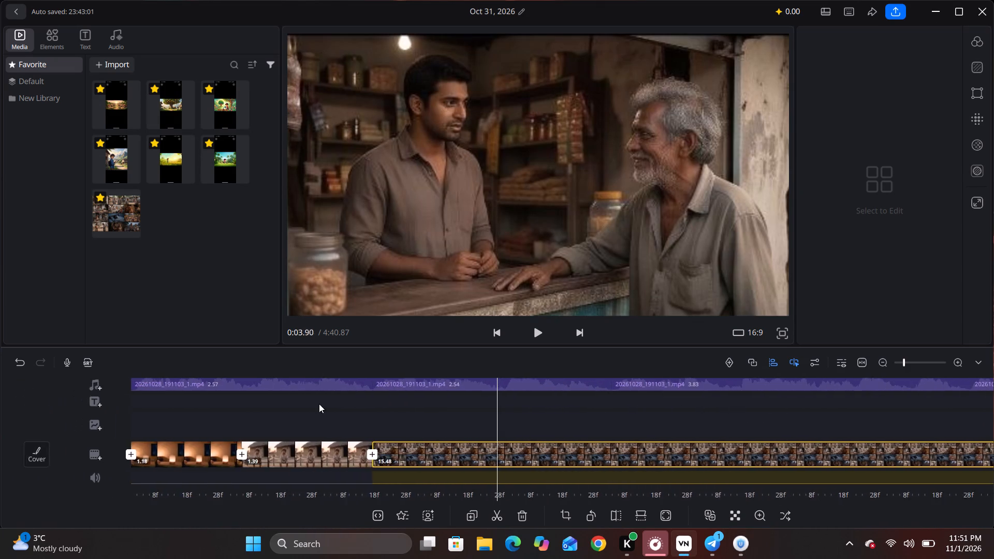
{"action": "left_click_drag", "start_coordinate": [319, 404], "coordinate": [464, 410]}
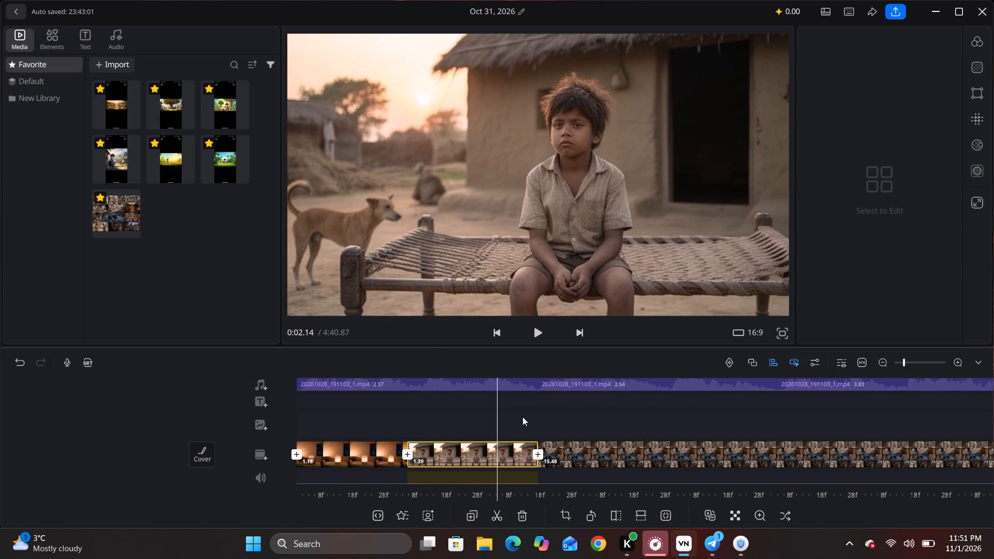
{"action": "left_click_drag", "start_coordinate": [367, 410], "coordinate": [779, 454]}
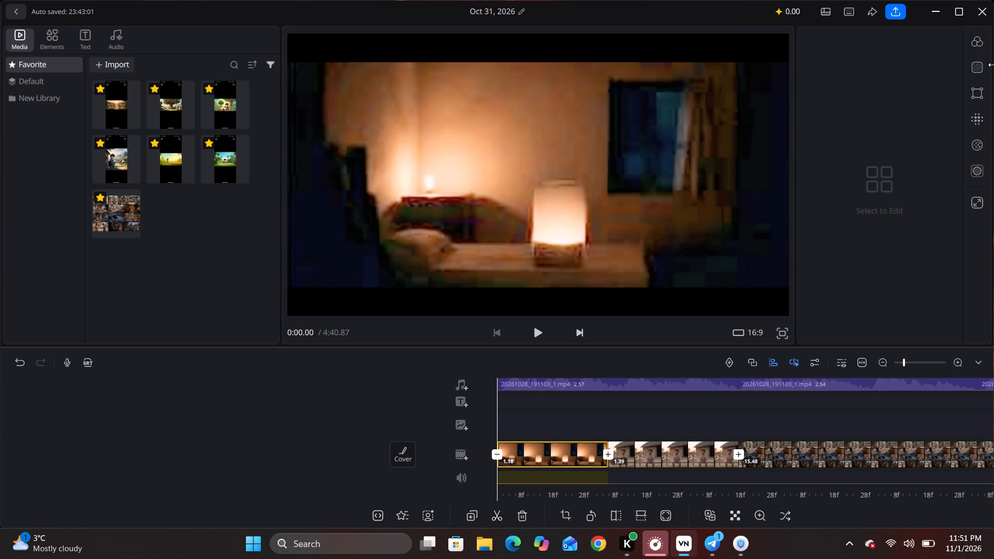
Close the VN editor.
{"action": "left_click", "coordinate": [977, 14]}
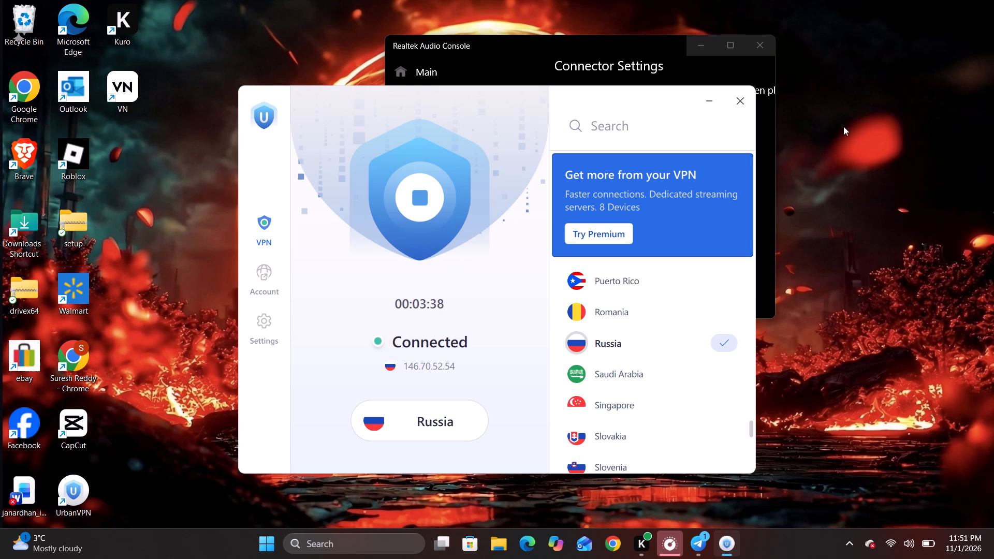
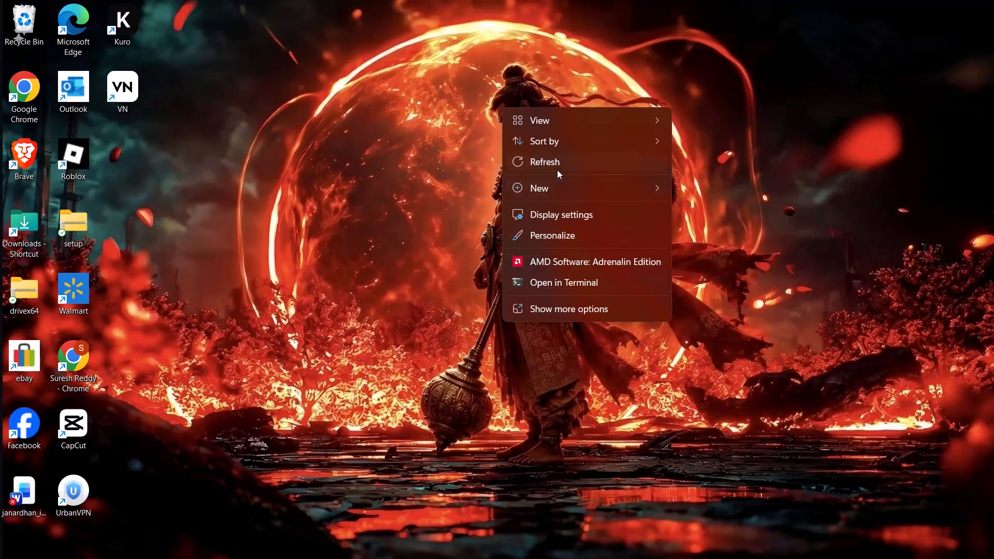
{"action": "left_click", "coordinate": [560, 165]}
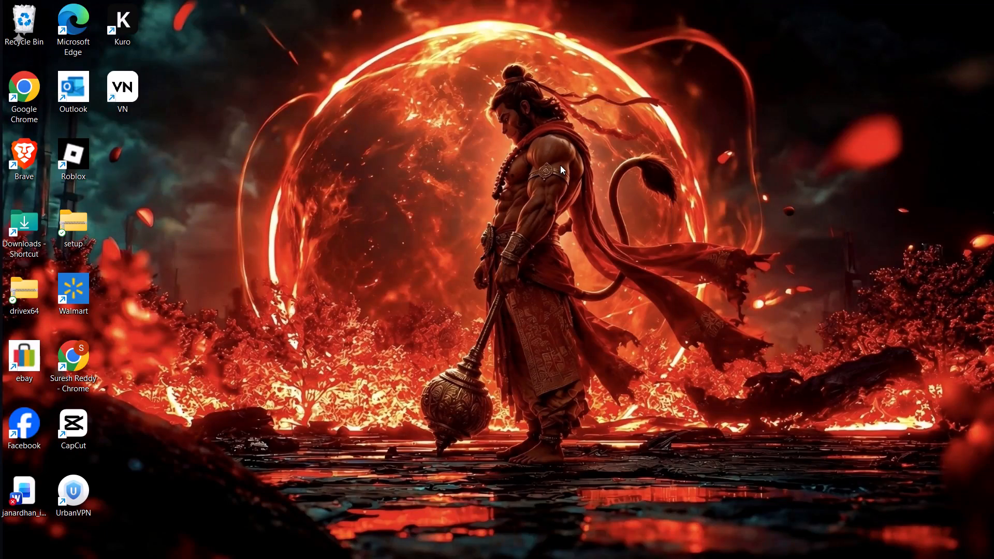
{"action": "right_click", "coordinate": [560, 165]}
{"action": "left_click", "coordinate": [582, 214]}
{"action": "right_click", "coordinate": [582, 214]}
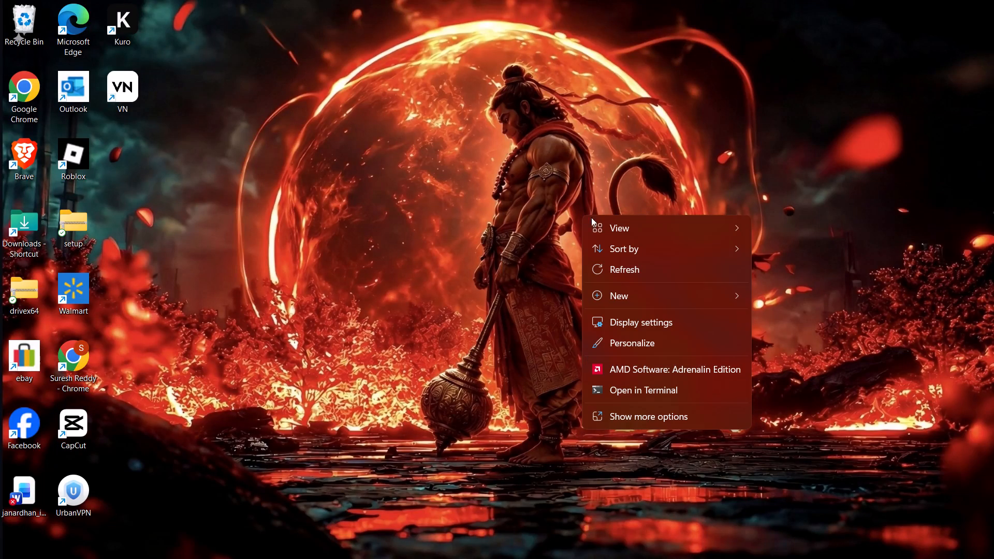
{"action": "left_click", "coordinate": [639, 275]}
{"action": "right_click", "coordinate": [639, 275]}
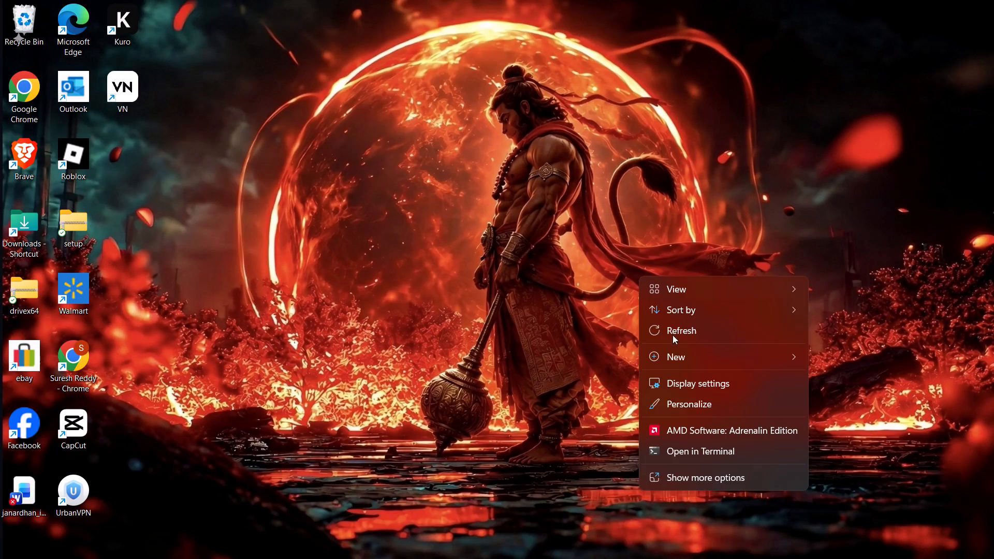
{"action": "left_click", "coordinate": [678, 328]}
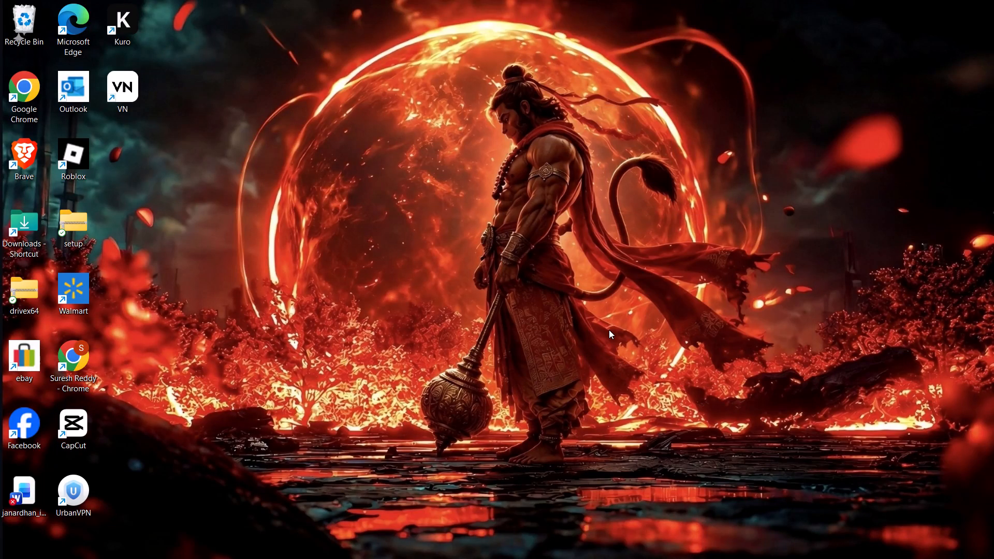
Shut down the computer.
{"action": "key", "text": "super+x"}
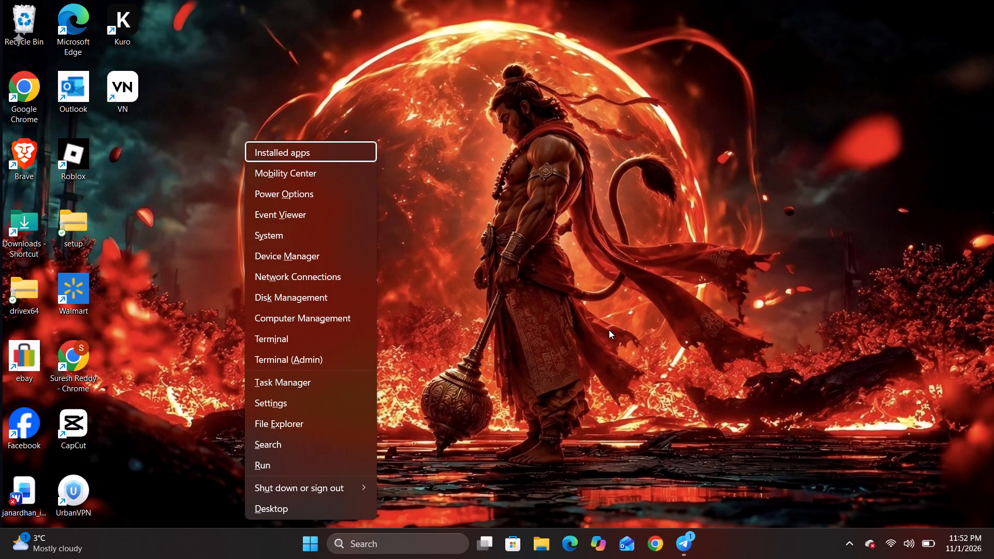
{"action": "type", "text": "uu"}
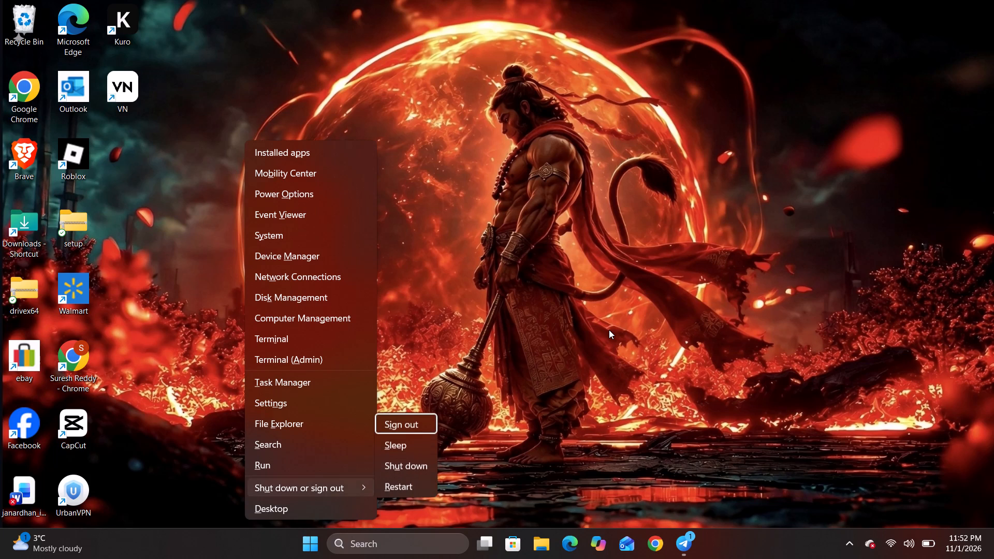